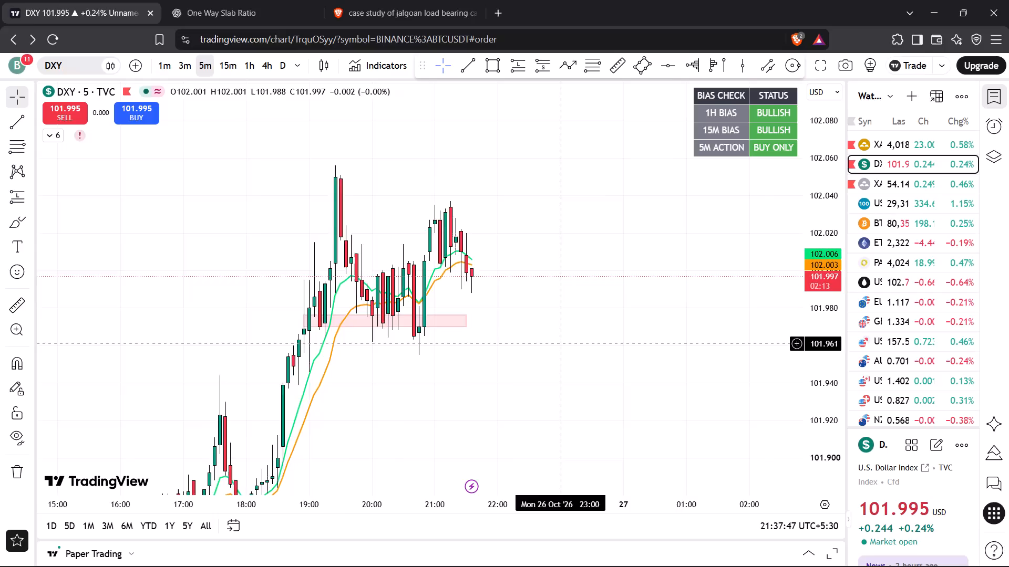
Draw a trend line under the DXY 5-minute price action from about 101.936 at 18:30 to about 102.010 at 22:50.
scroll(559, 347, "down", 3)
left_click_drag(609, 345, 561, 353)
scroll(560, 353, "up", 5)
left_click_drag(557, 355, 607, 276)
left_click_drag(820, 233, 827, 283)
left_click_drag(616, 295, 631, 311)
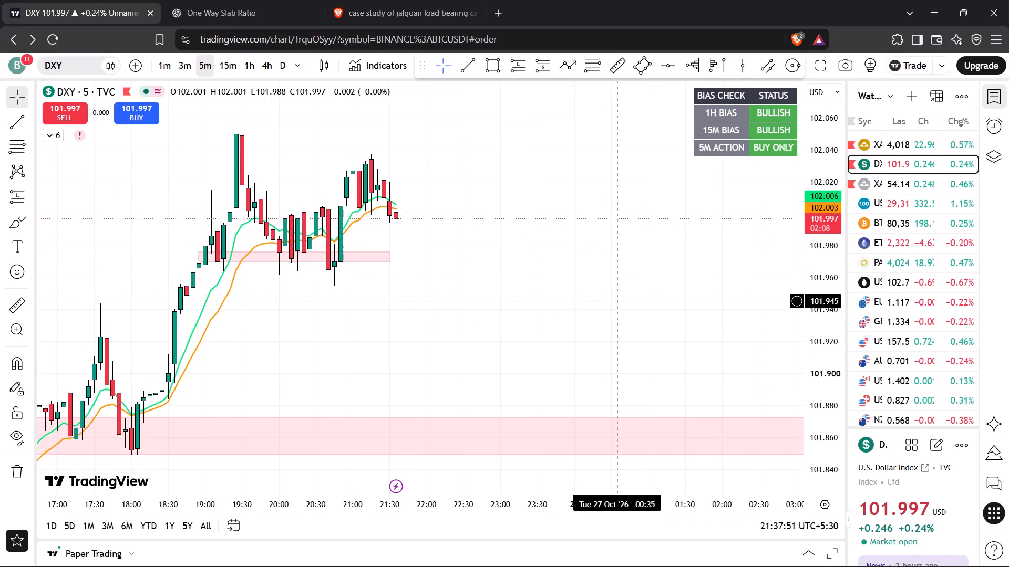
left_click_drag(631, 311, 662, 345)
left_click(469, 67)
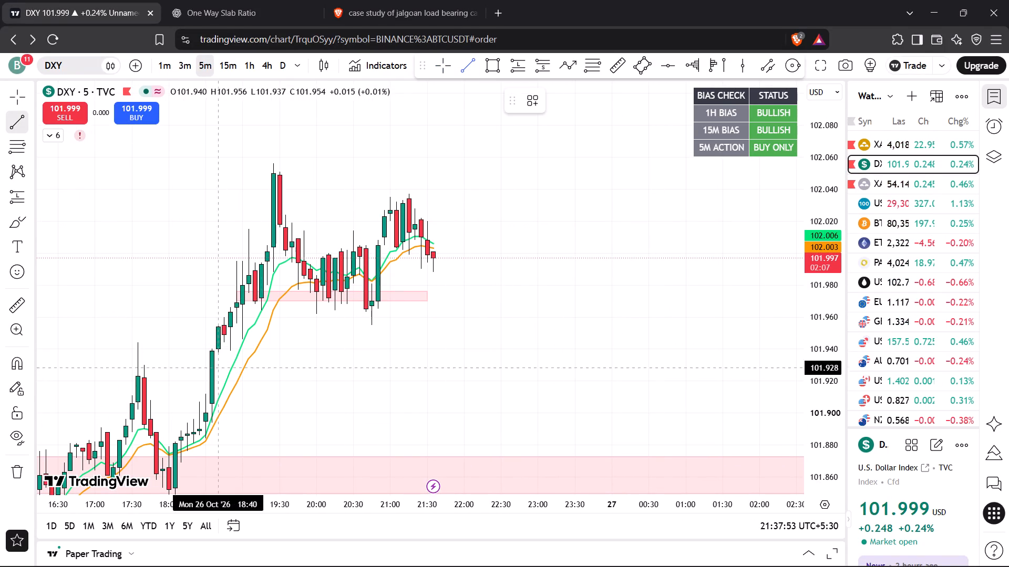
left_click(205, 355)
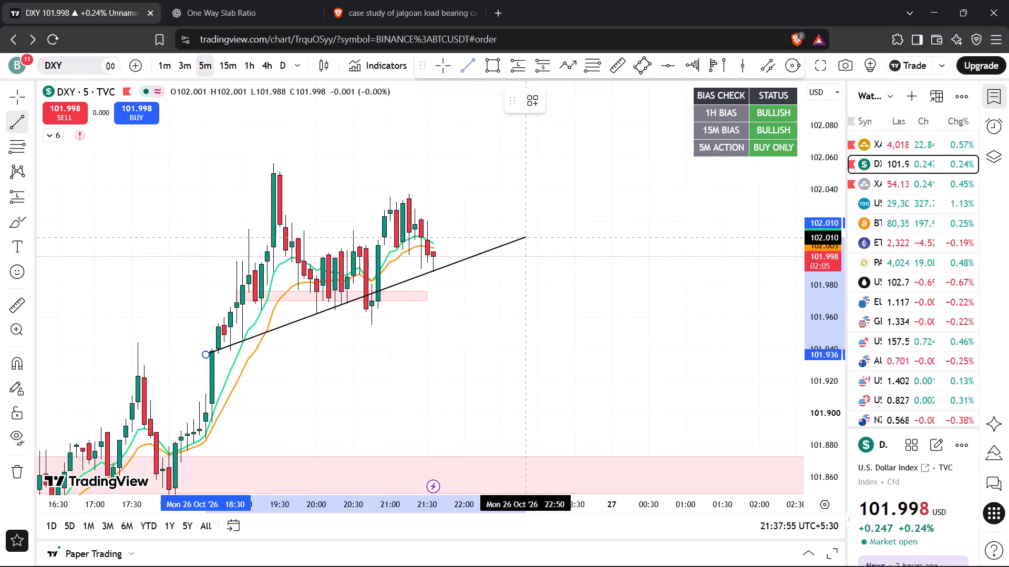
left_click(527, 237)
left_click(537, 308)
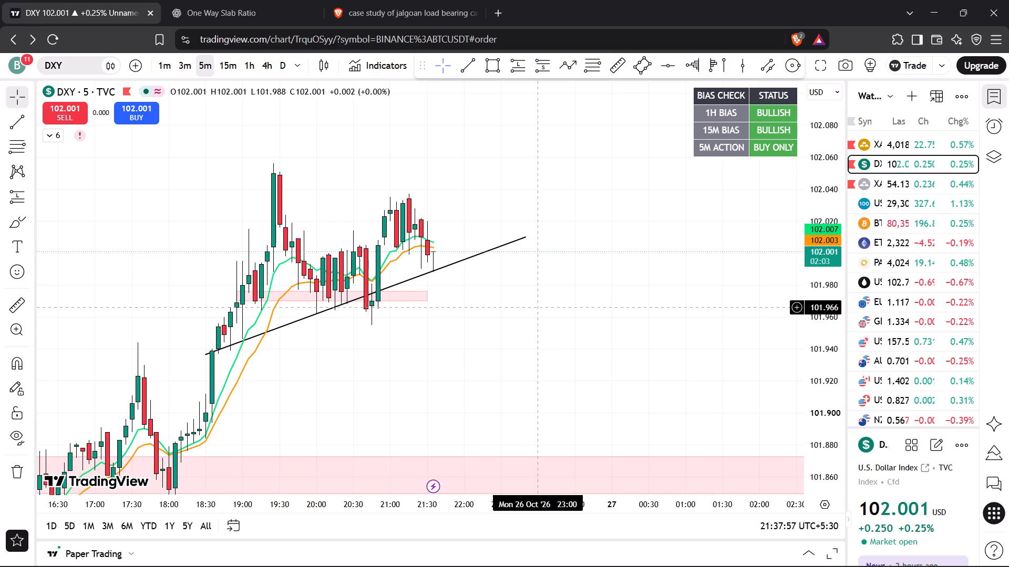
left_click_drag(522, 313, 536, 341)
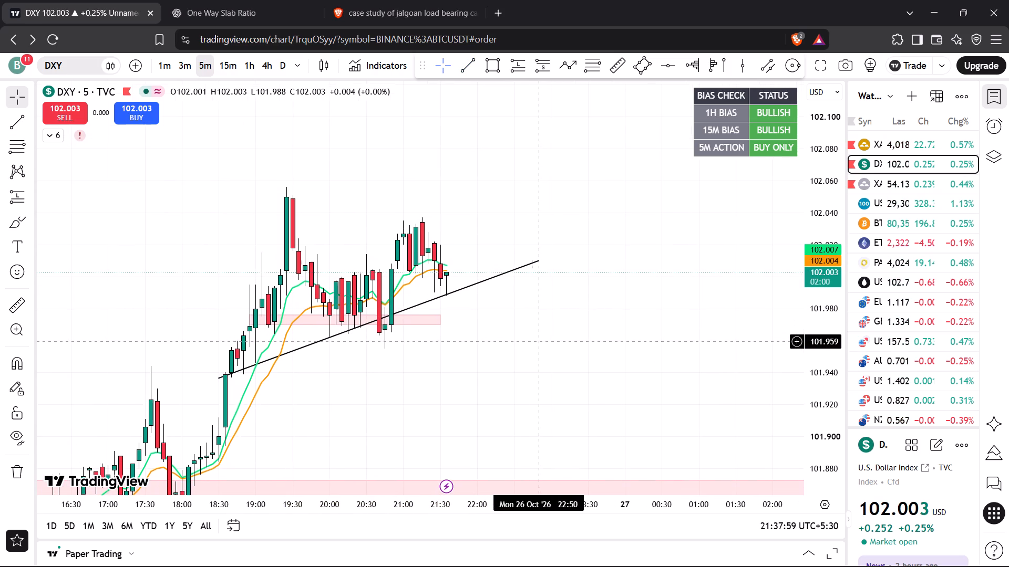
left_click_drag(534, 342, 472, 362)
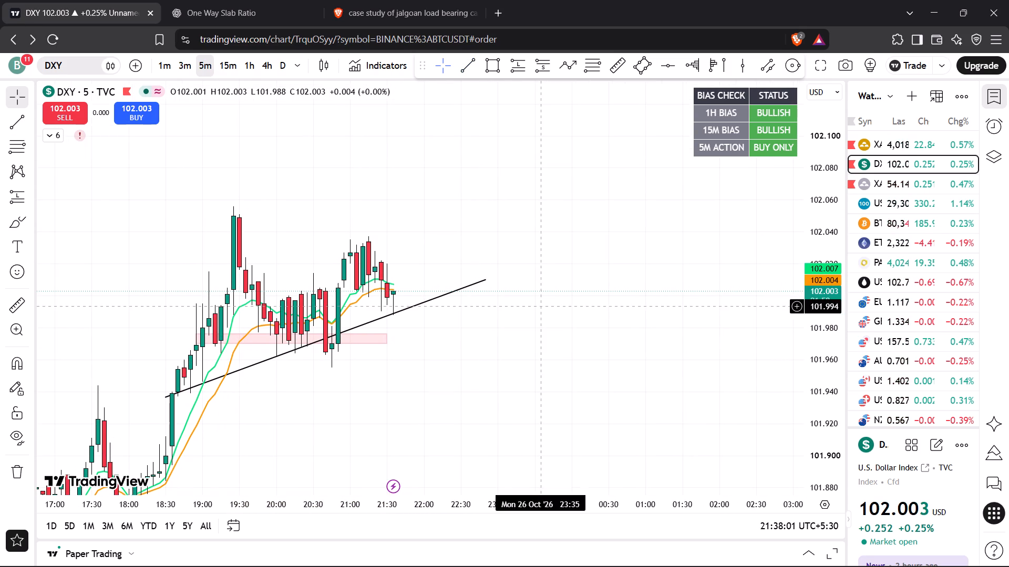
On the XAUUSD 5-minute chart, draw a rectangle zone from about 4,022.4 to 4,020, starting at 20:35 and extending past the latest candle.
left_click(882, 142)
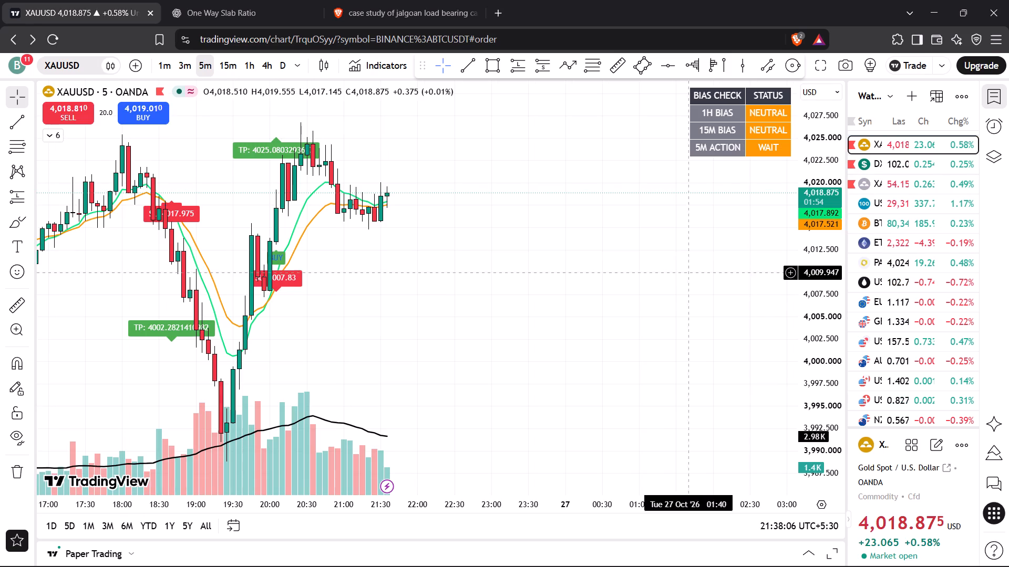
left_click_drag(608, 287, 644, 271)
scroll(682, 259, "down", 1)
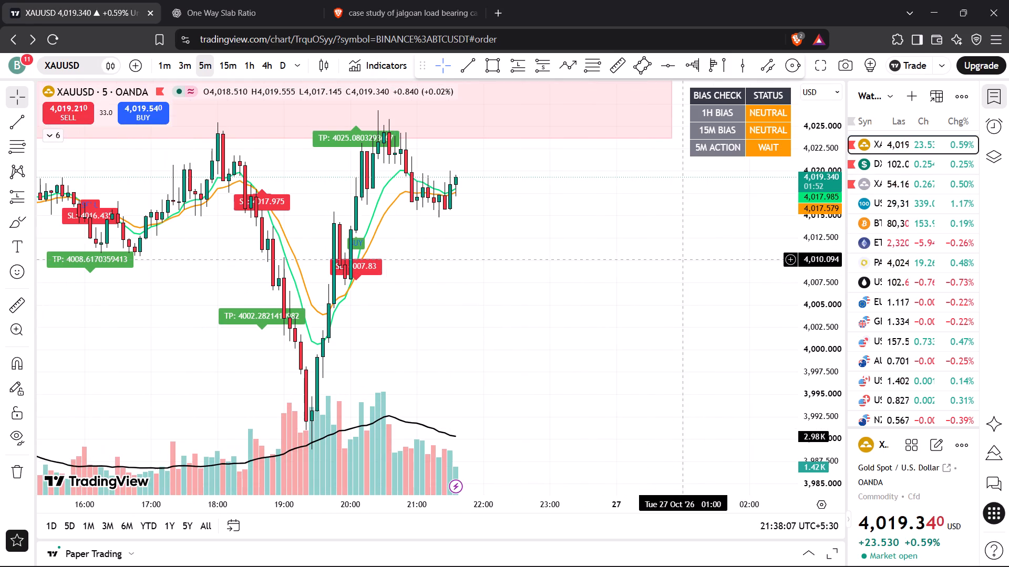
left_click_drag(678, 259, 641, 293)
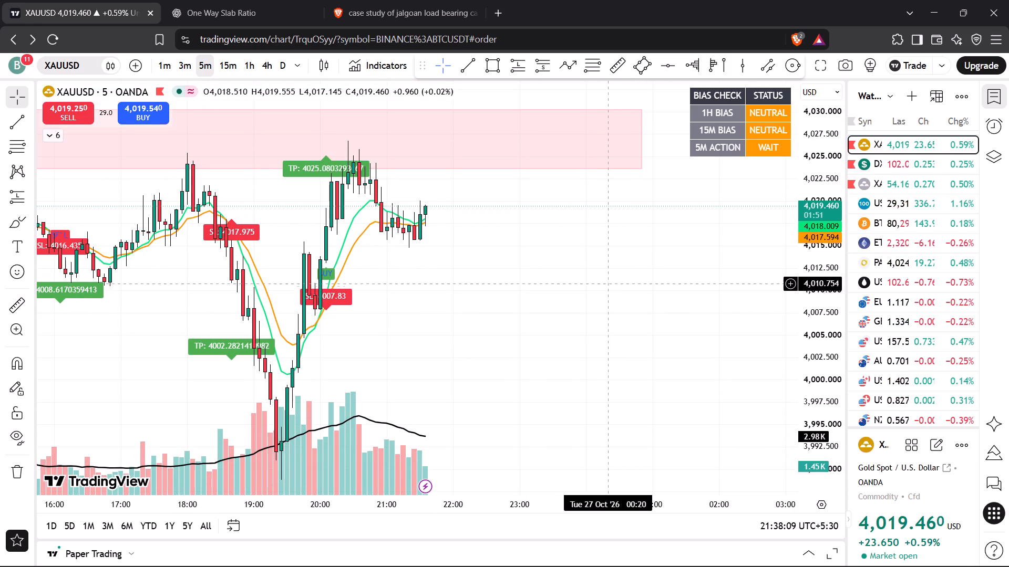
left_click(492, 70)
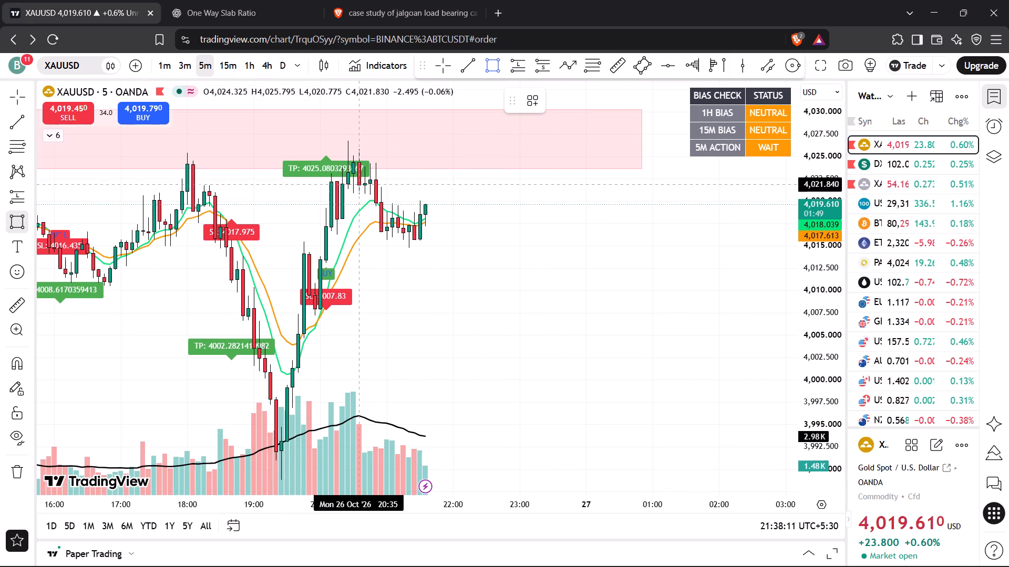
left_click(356, 180)
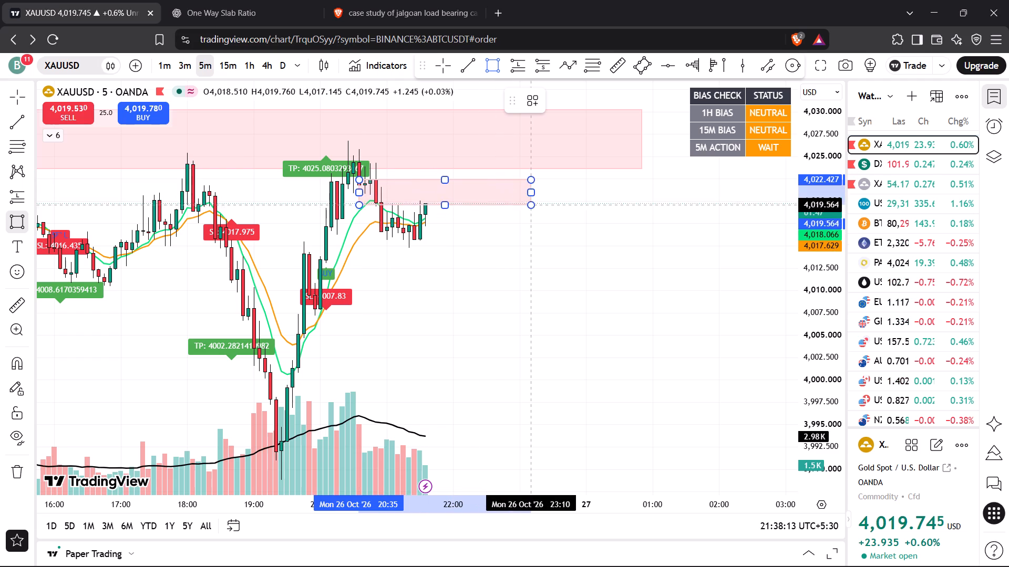
left_click(553, 201)
left_click(604, 194)
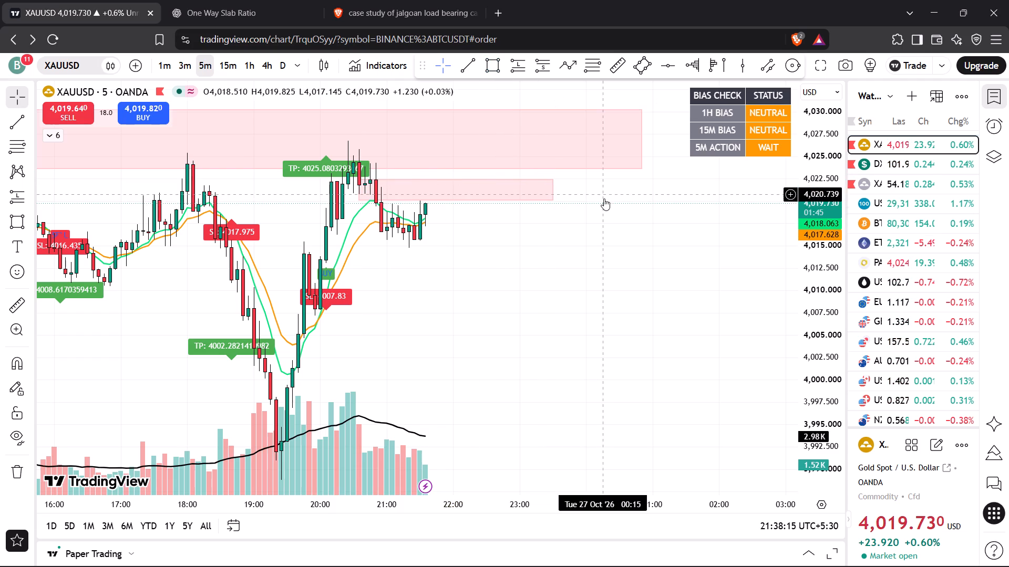
left_click_drag(557, 251, 570, 251)
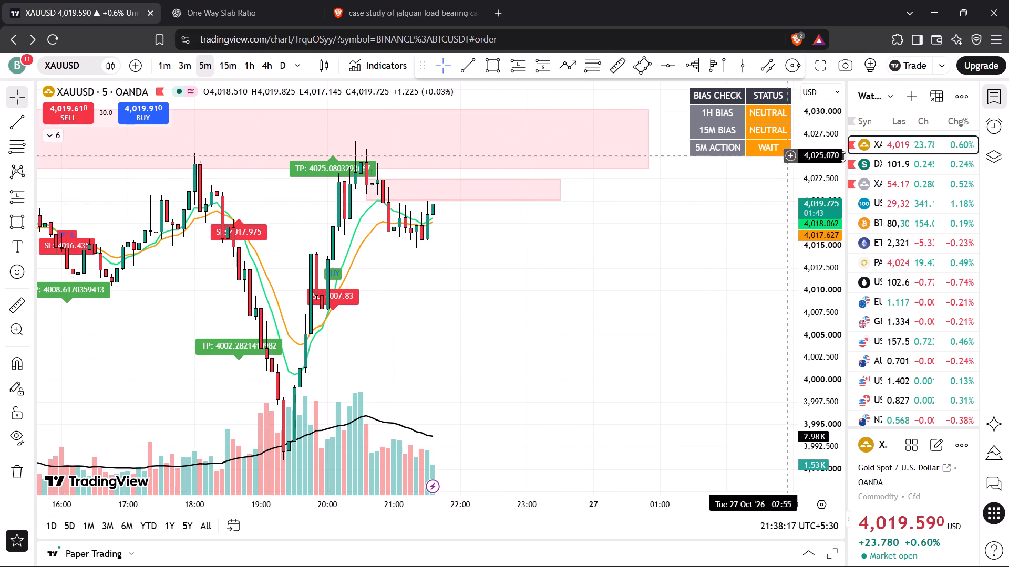
Check the XAGUSD chart and examine EURUSD price action on the 5-minute and 15-minute timeframes.
left_click(889, 183)
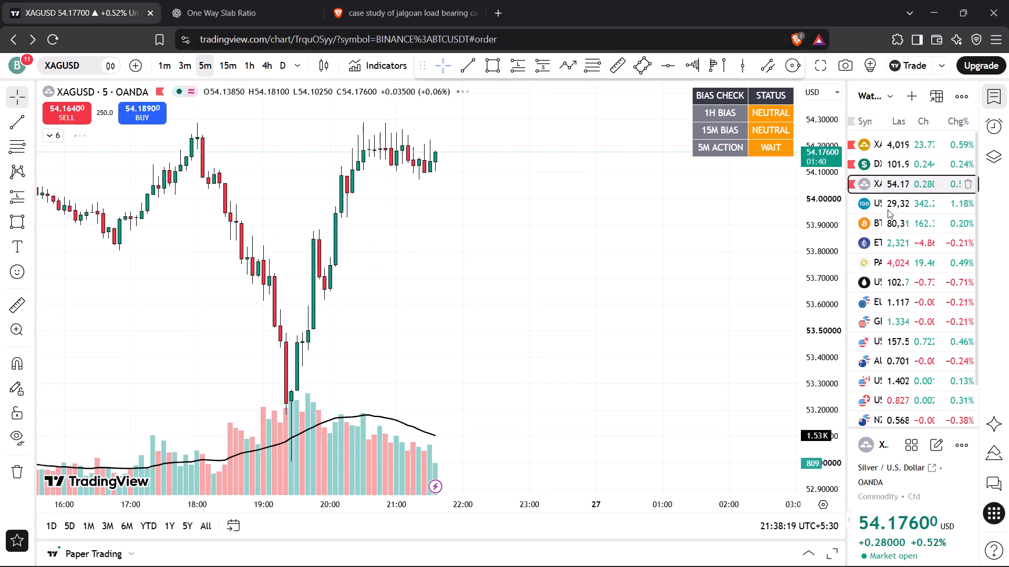
left_click(895, 293)
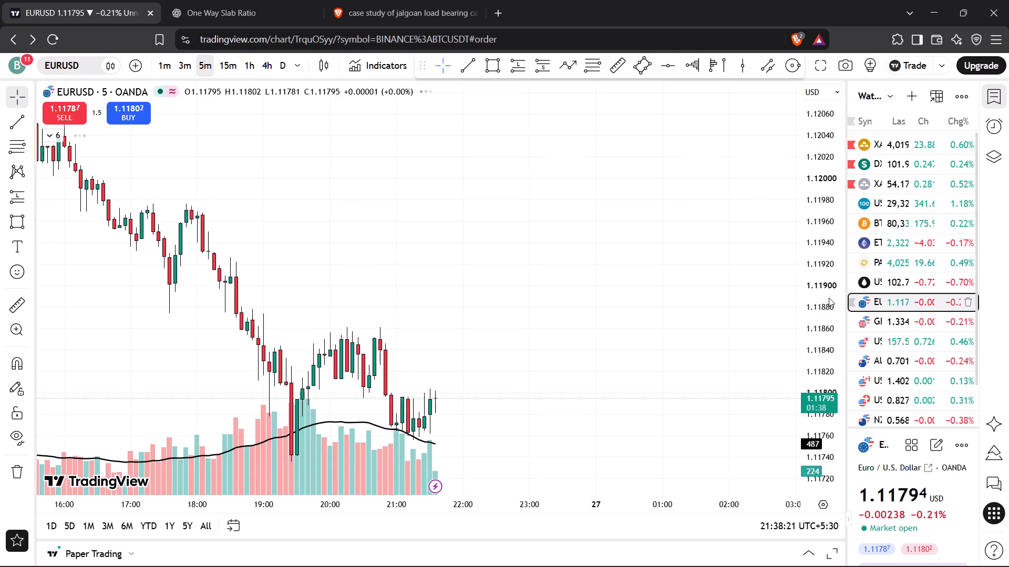
left_click_drag(823, 206, 823, 311)
scroll(723, 327, "down", 4)
left_click_drag(711, 322, 709, 306)
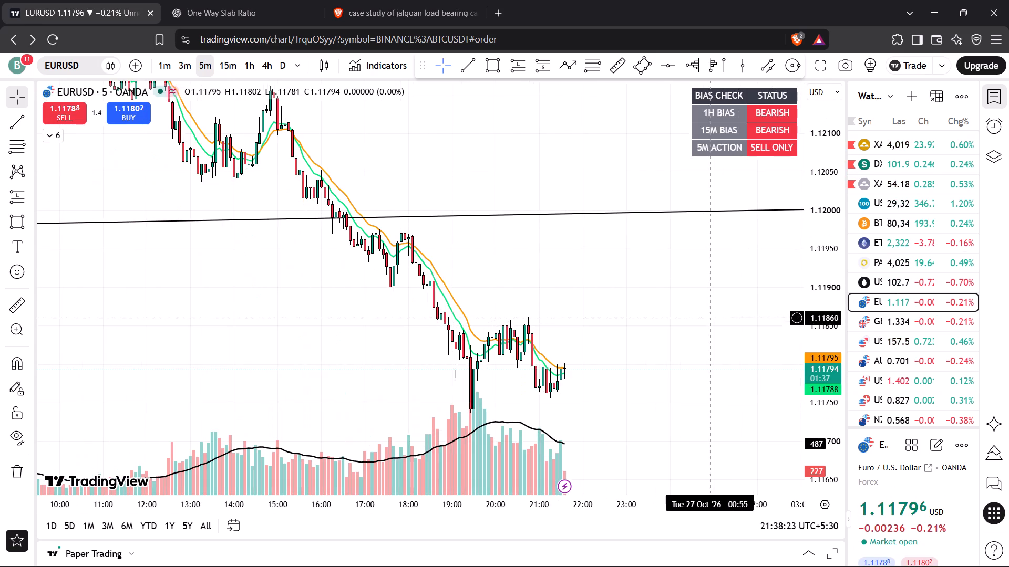
left_click_drag(709, 306, 709, 256)
left_click_drag(575, 218, 599, 296)
left_click_drag(529, 173, 559, 241)
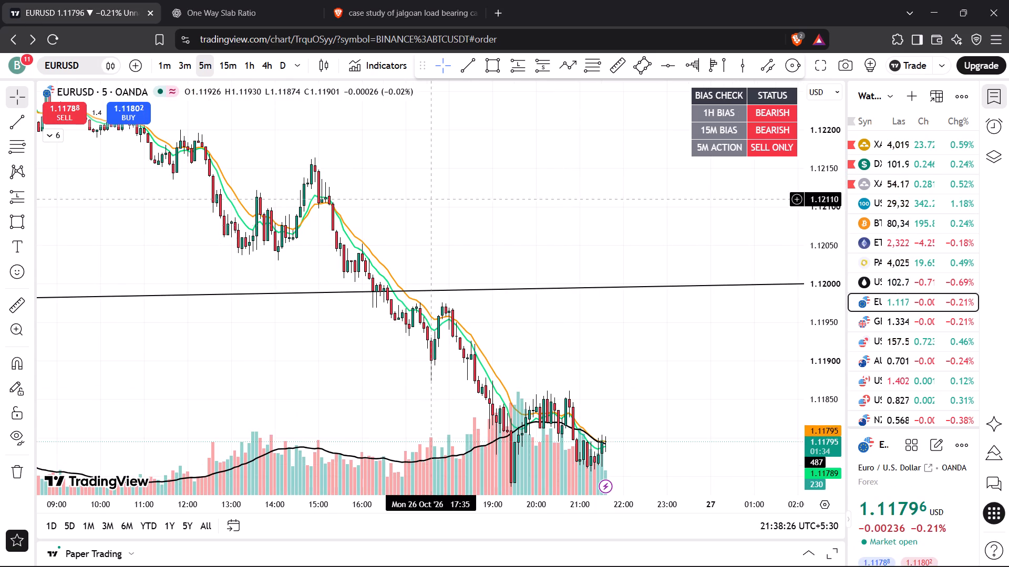
left_click(229, 63)
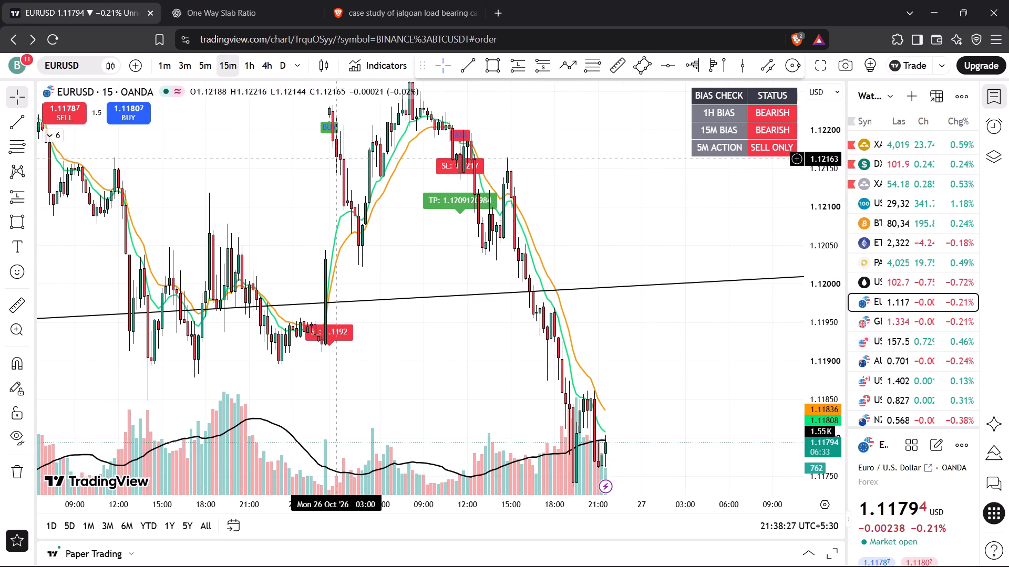
left_click(209, 67)
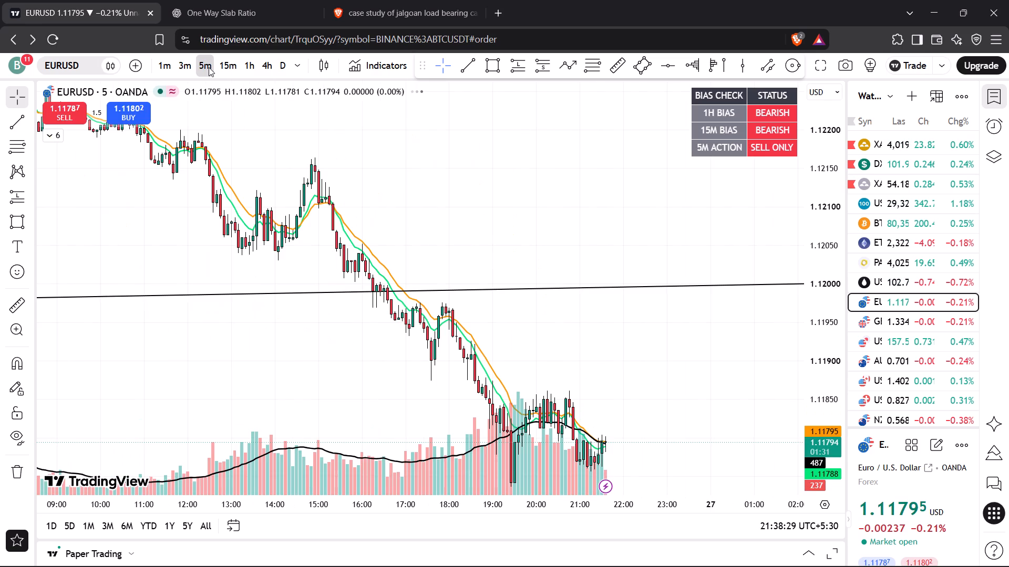
left_click(222, 65)
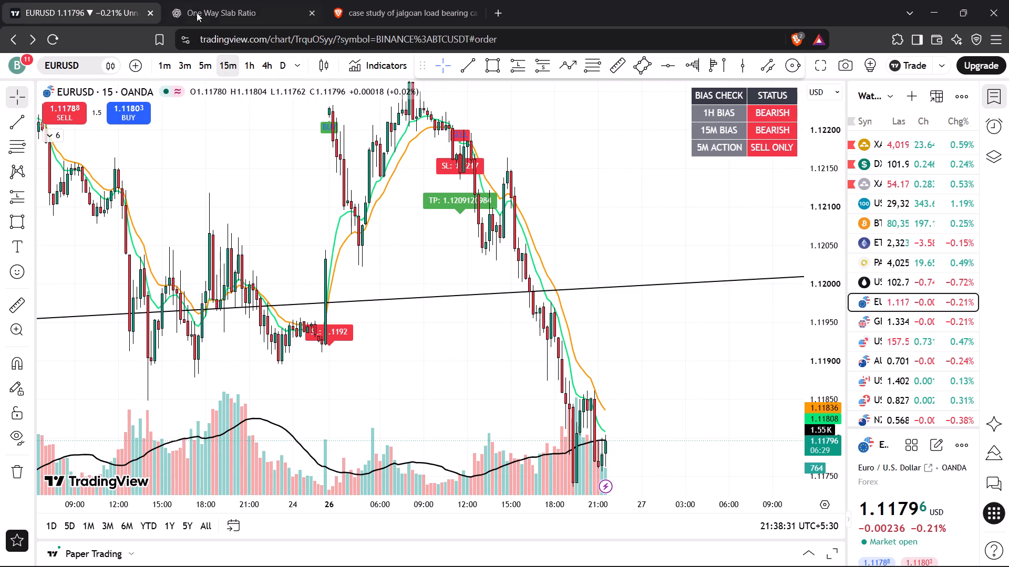
left_click(213, 61)
left_click_drag(817, 206, 823, 298)
left_click_drag(690, 388, 696, 331)
scroll(684, 321, "down", 4)
scroll(467, 357, "down", 4)
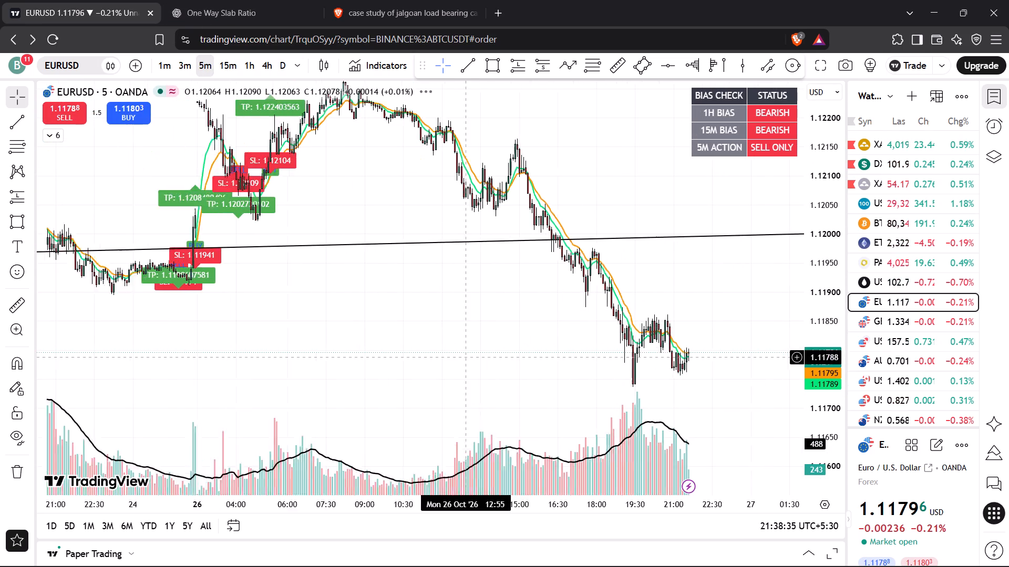
Switch EURUSD to the 1-hour timeframe and hide the 9 & 15 EMA Scalping indicator.
left_click(253, 64)
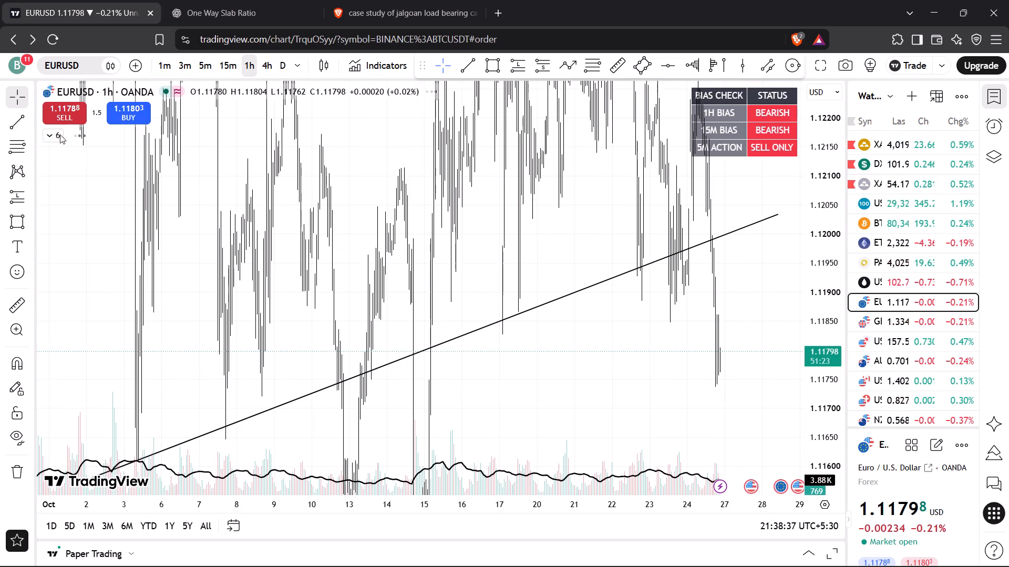
left_click(60, 134)
left_click(57, 138)
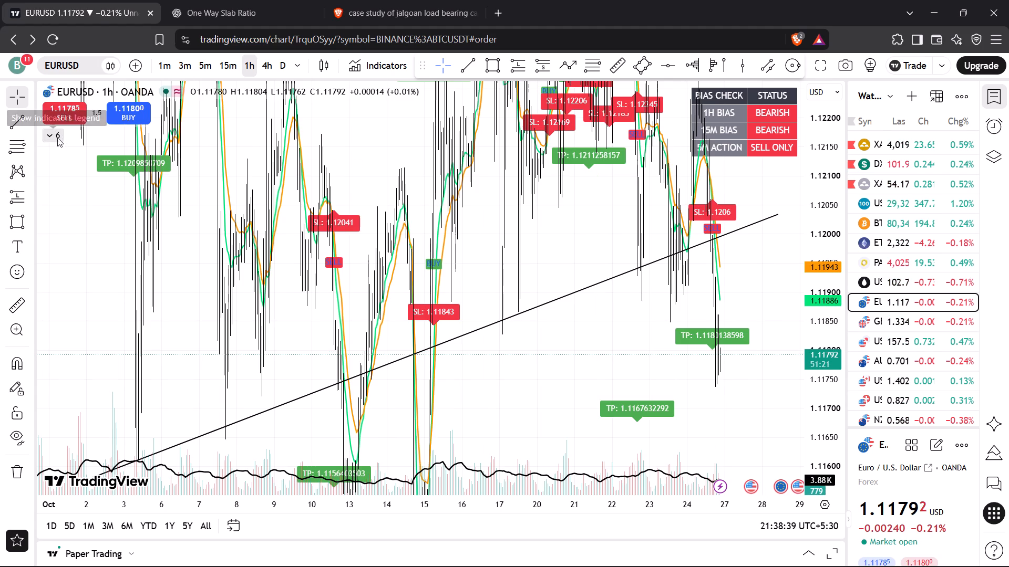
left_click(231, 163)
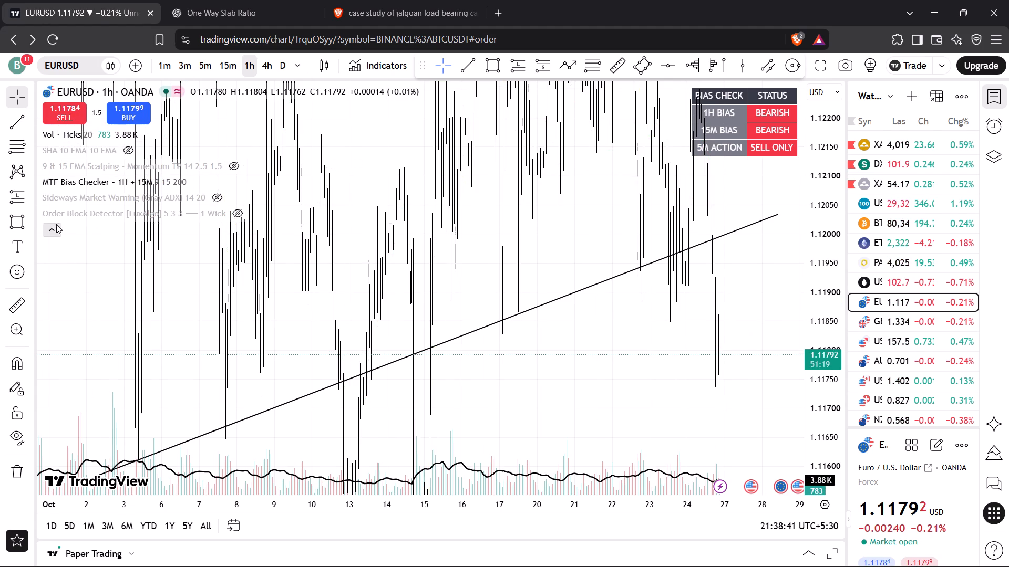
left_click(55, 226)
Draw a rectangle zone on EURUSD 1-hour between about 1.11808 and 1.11865, from 13 October 03:30 to 27 October 19:30.
scroll(509, 246, "up", 7)
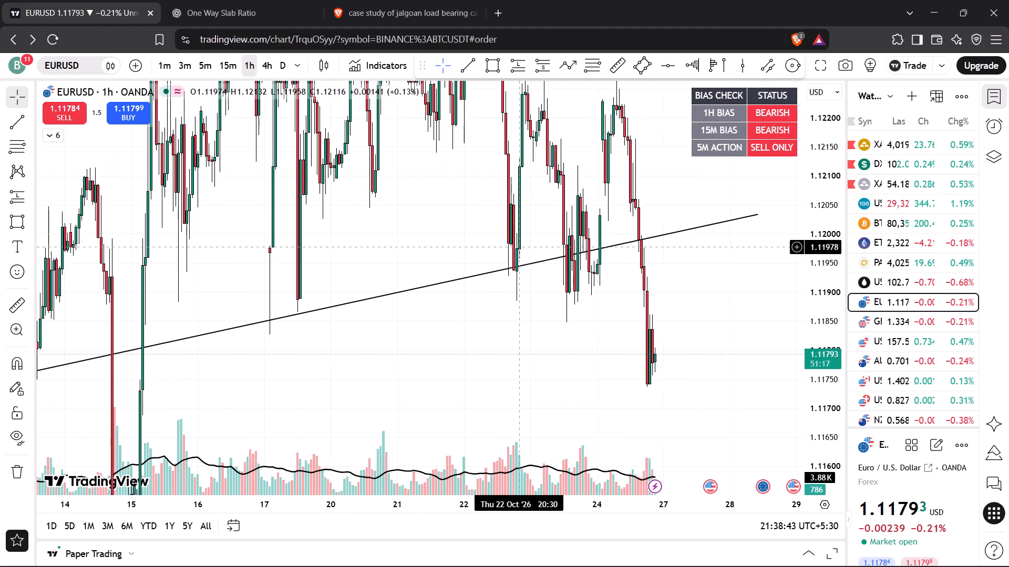
scroll(443, 295, "down", 3)
left_click_drag(441, 350, 461, 251)
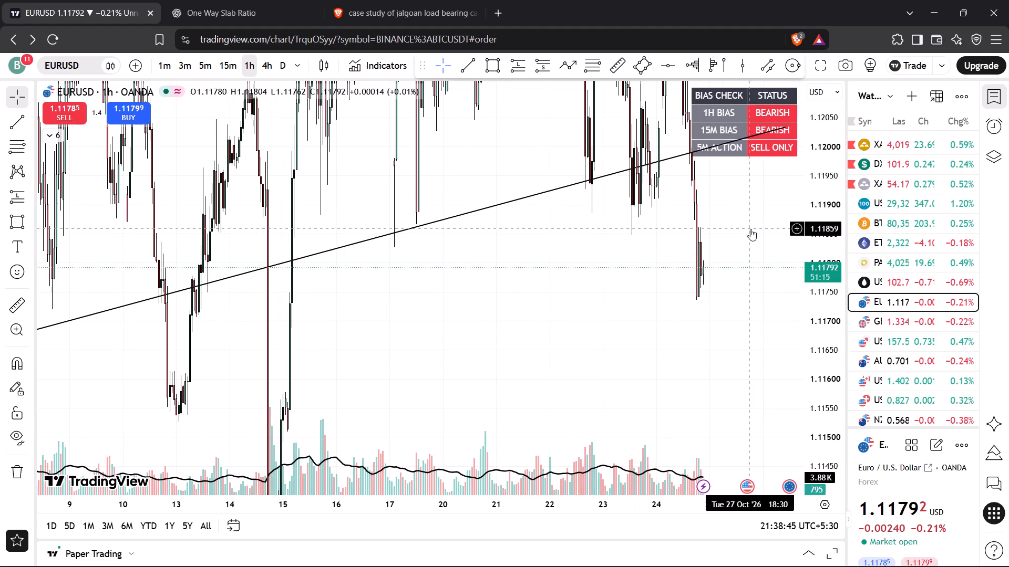
left_click_drag(820, 173, 833, 393)
left_click_drag(570, 400, 594, 375)
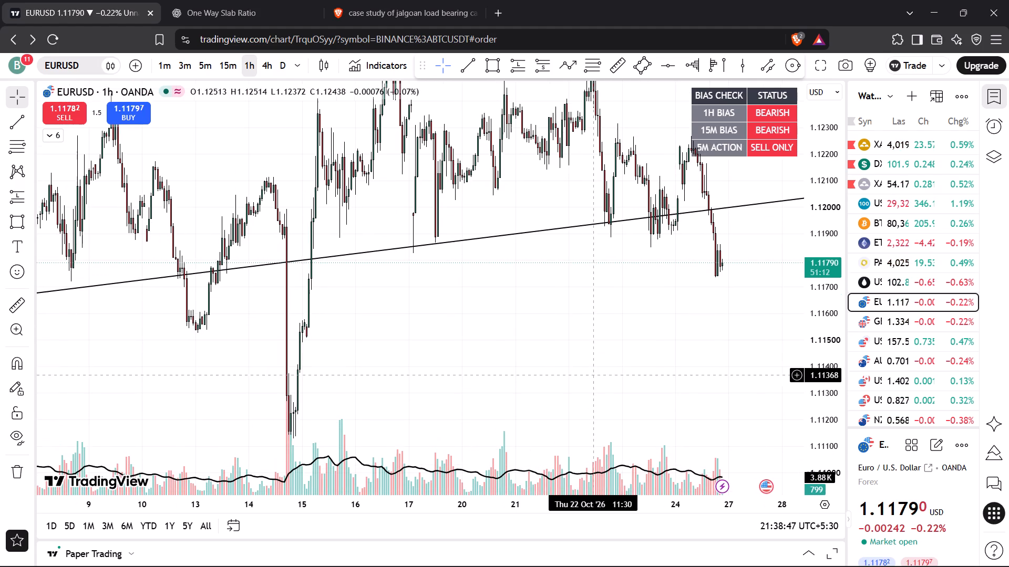
left_click_drag(459, 281, 387, 347)
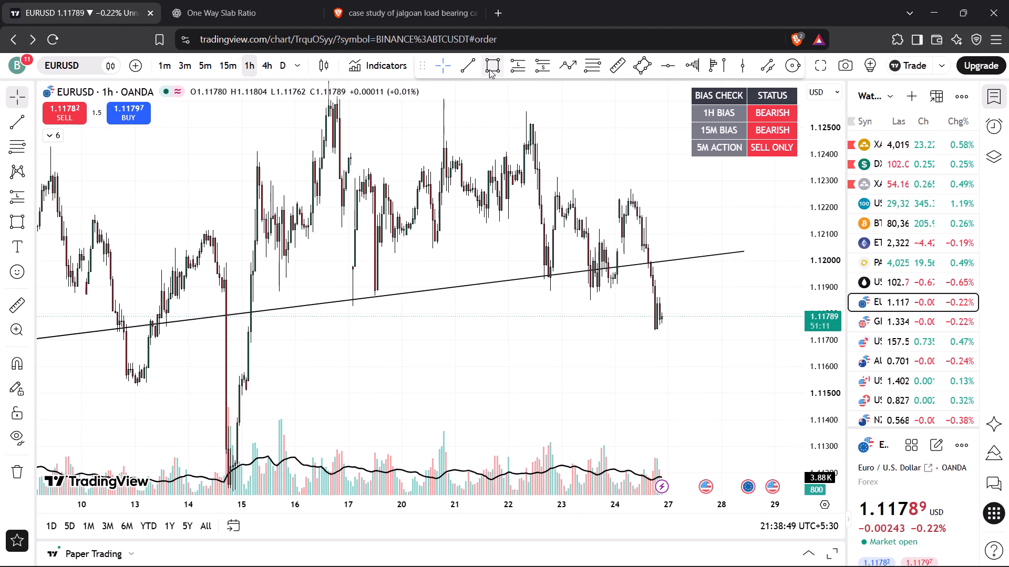
left_click(489, 69)
left_click(141, 311)
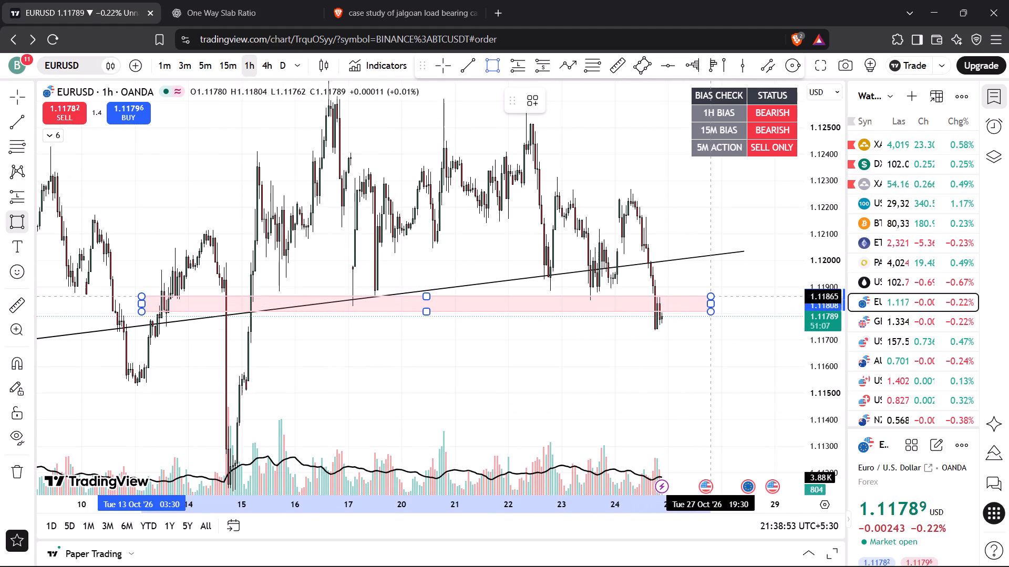
left_click(711, 296)
left_click(703, 279)
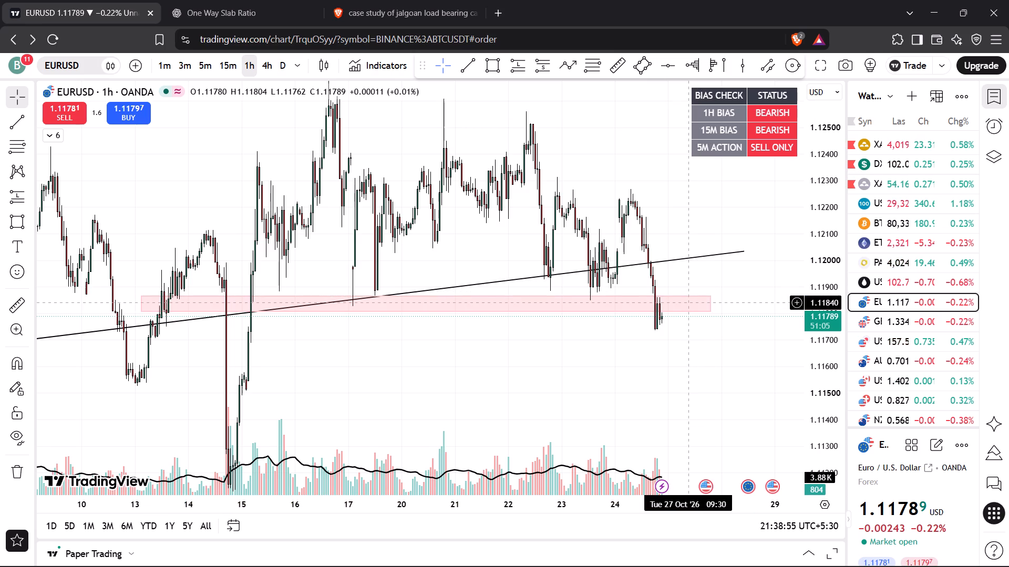
Extend the start edge of the EURUSD rectangle zone back to about 5 October, keeping its price range.
left_click_drag(458, 376, 576, 306)
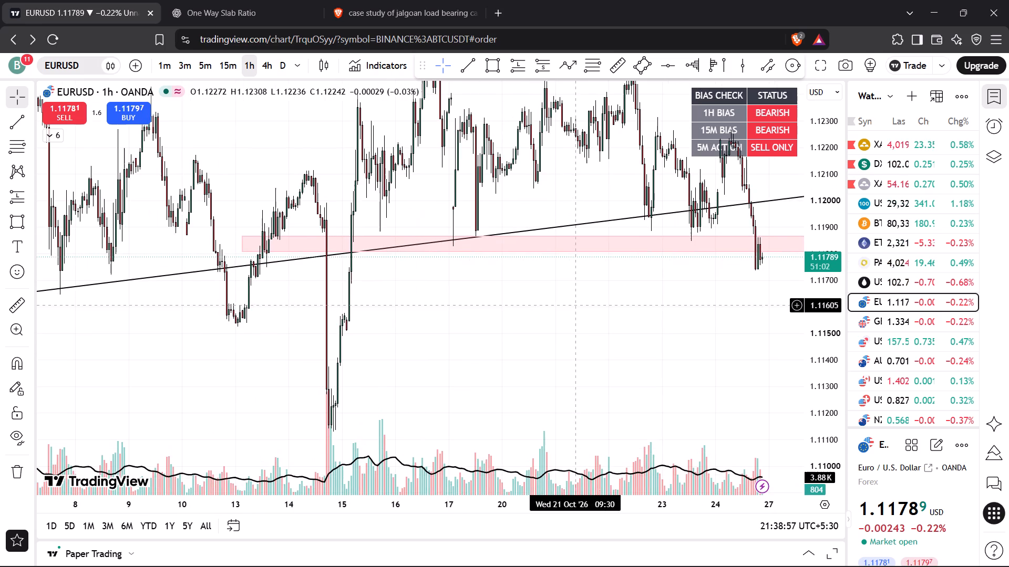
left_click_drag(477, 301, 554, 303)
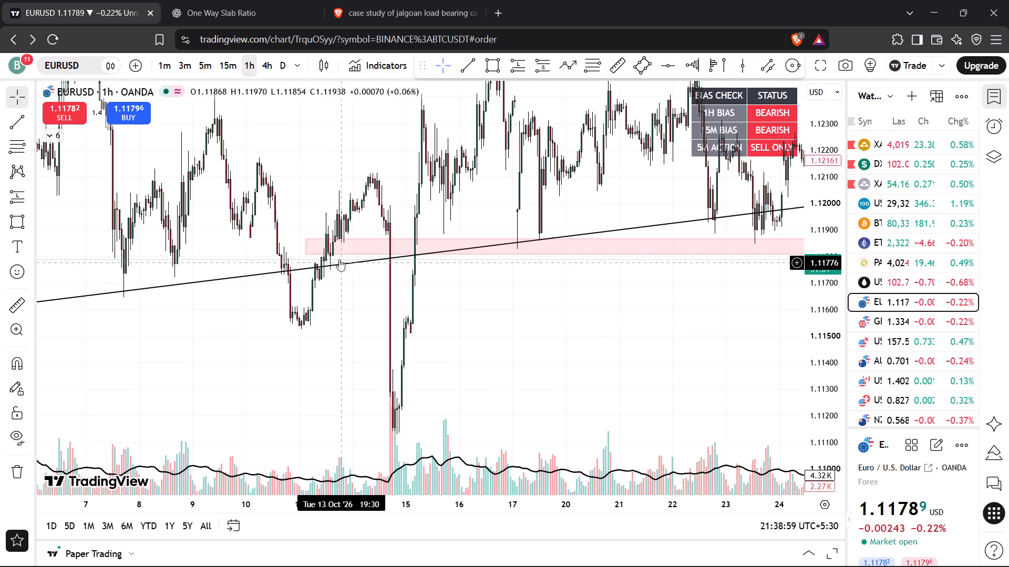
left_click_drag(304, 246, 135, 236)
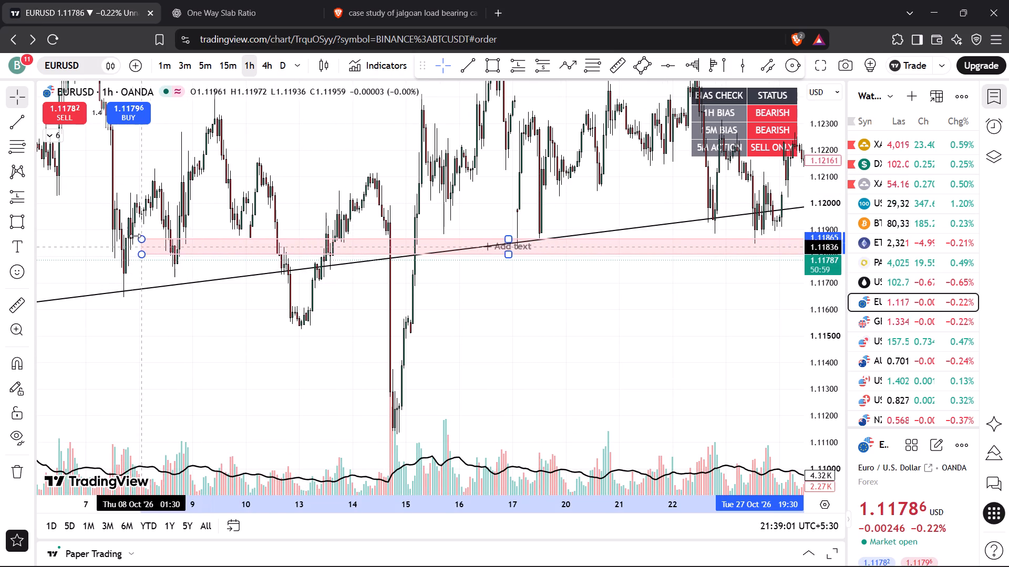
left_click_drag(135, 236, 101, 237)
left_click(163, 365)
left_click_drag(163, 365, 473, 353)
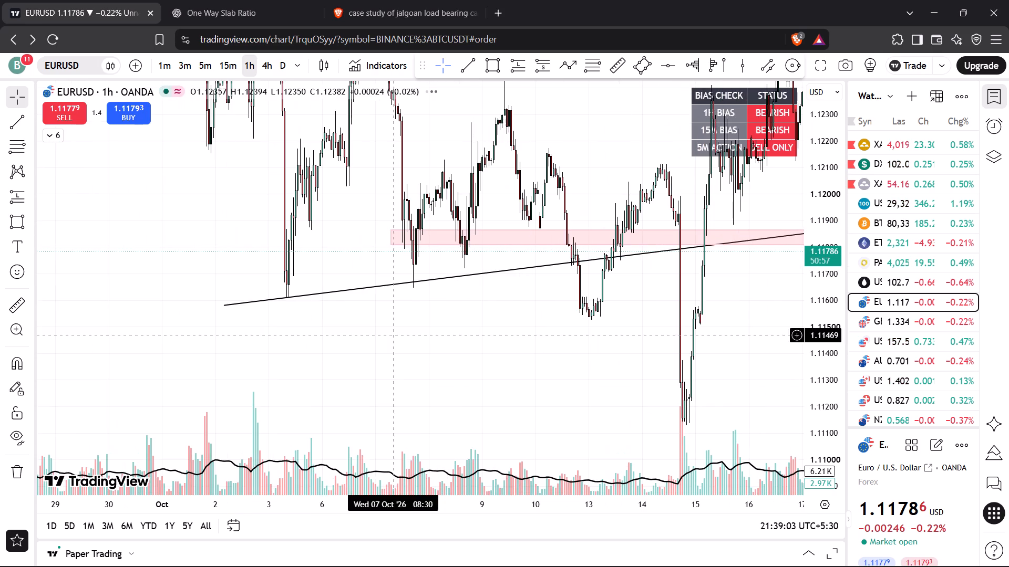
left_click_drag(386, 236, 287, 237)
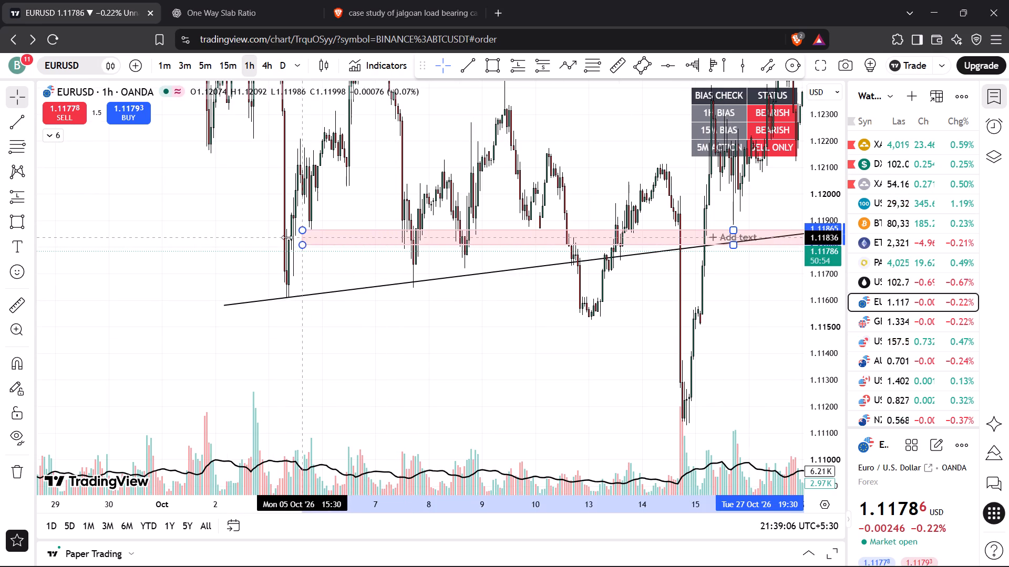
Extend the start edge of the EURUSD rectangle zone further back to about 3 October.
left_click_drag(287, 237, 274, 236)
left_click(226, 254)
Draw a descending trend line on EURUSD 1-hour above the swing highs, from 1.12718 on 16 October 08:30 to about 1.1236 on 28 October.
left_click_drag(217, 254, 251, 254)
scroll(444, 357, "down", 2)
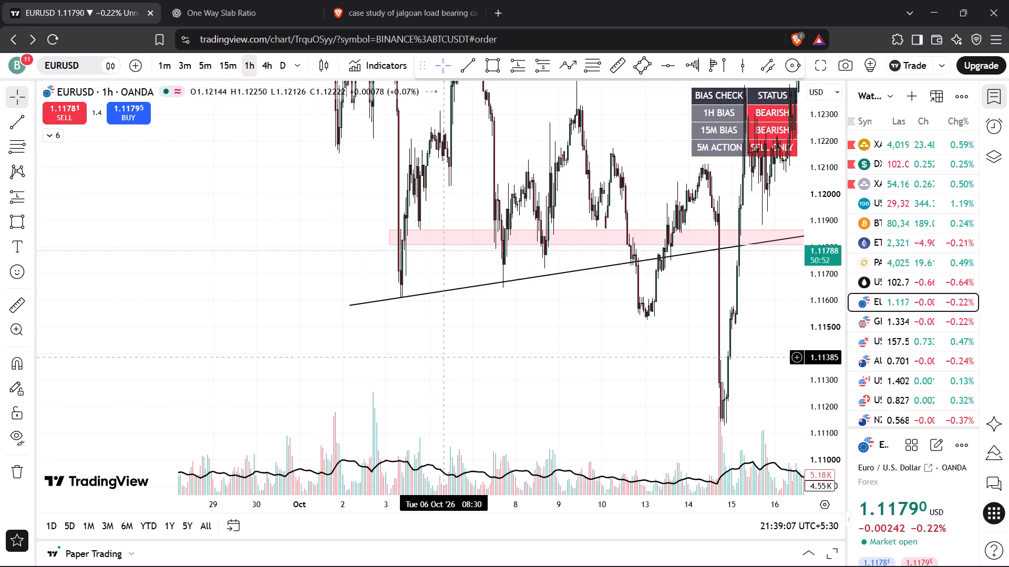
left_click_drag(456, 350, 227, 338)
left_click_drag(485, 304, 361, 364)
left_click_drag(826, 234, 826, 260)
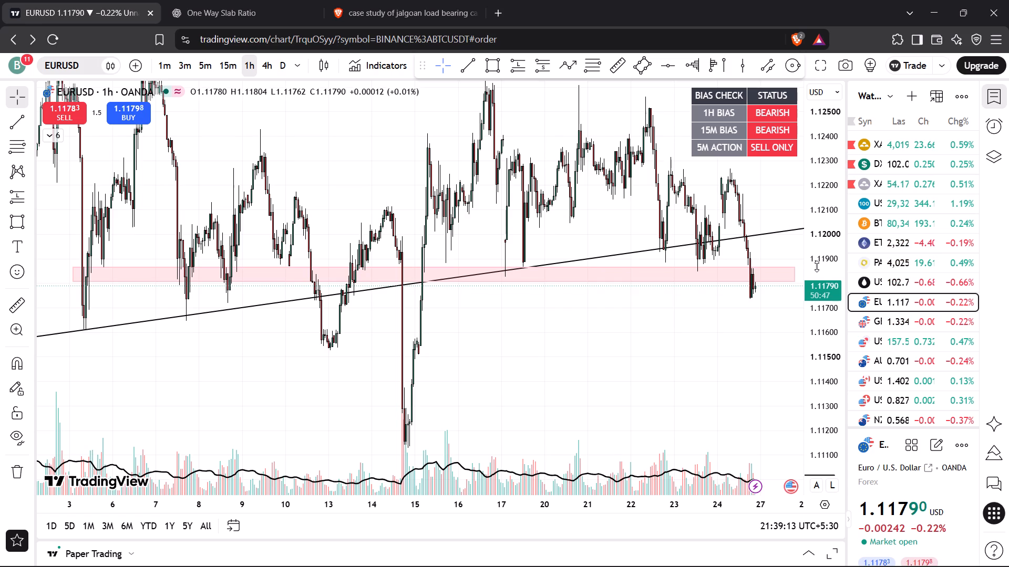
left_click_drag(666, 317, 636, 351)
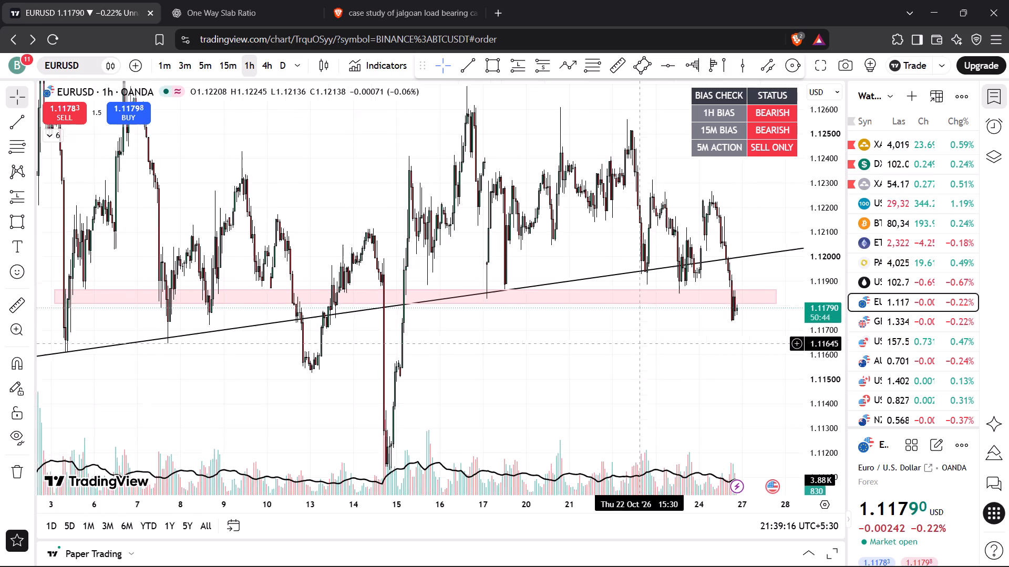
left_click_drag(636, 351, 621, 369)
scroll(620, 371, "up", 4)
left_click_drag(607, 403, 616, 387)
left_click_drag(697, 209, 685, 358)
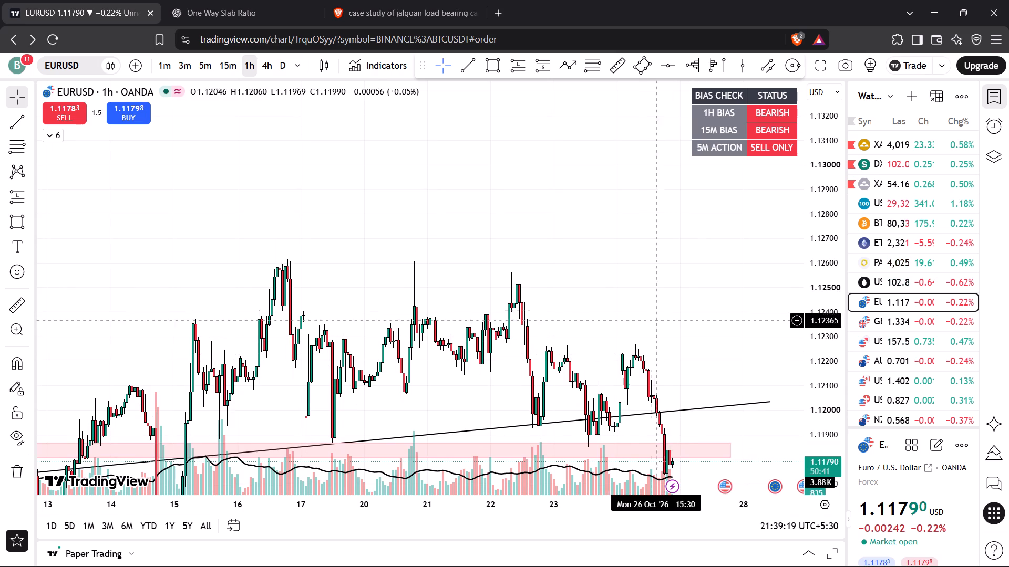
left_click_drag(639, 292, 650, 264)
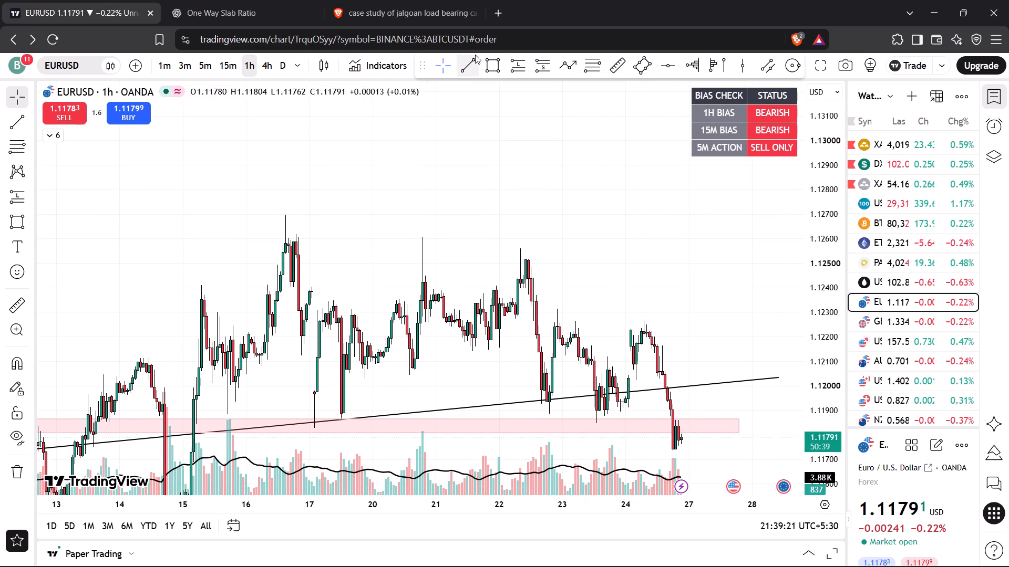
left_click(490, 64)
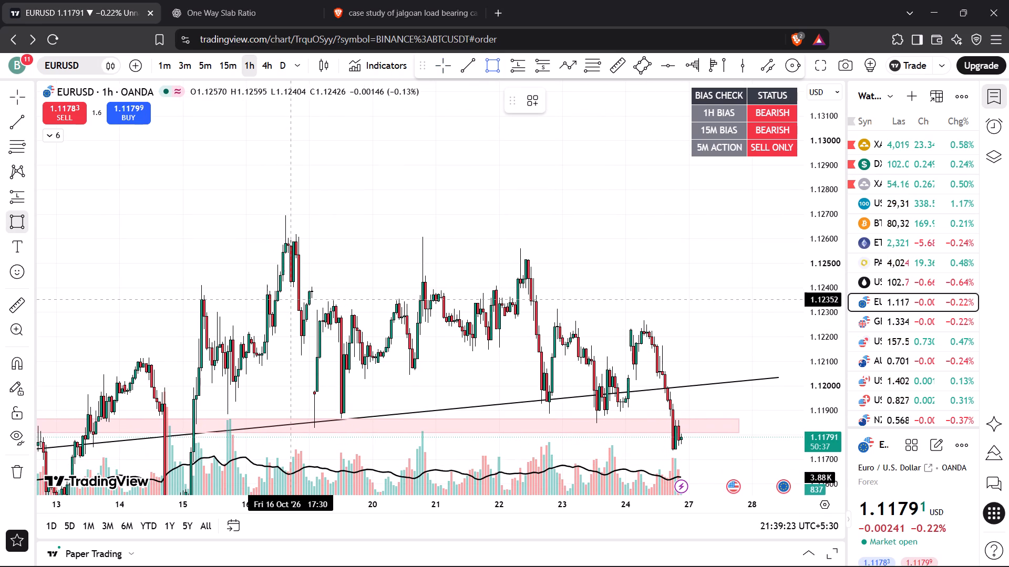
left_click(471, 66)
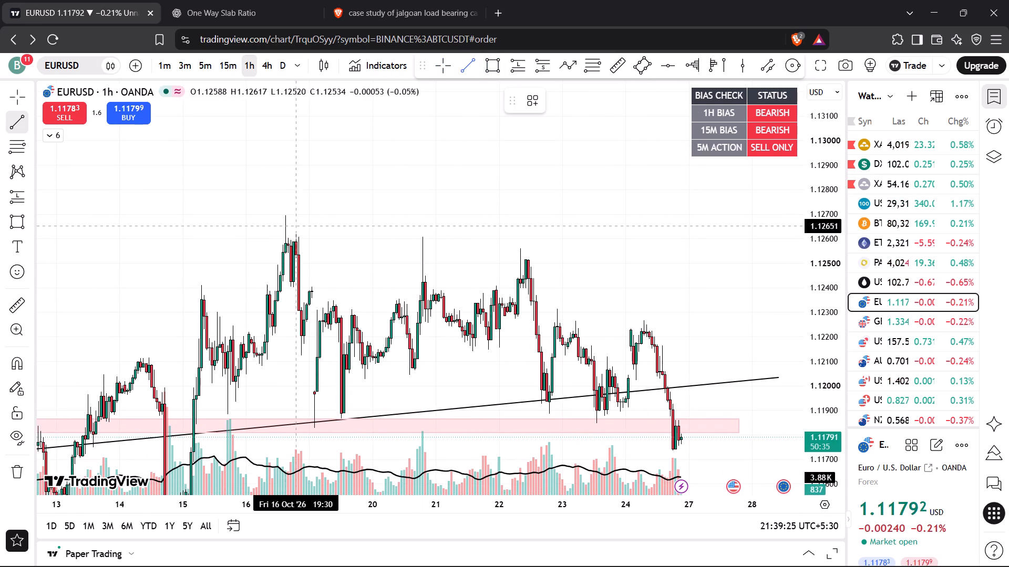
left_click(269, 209)
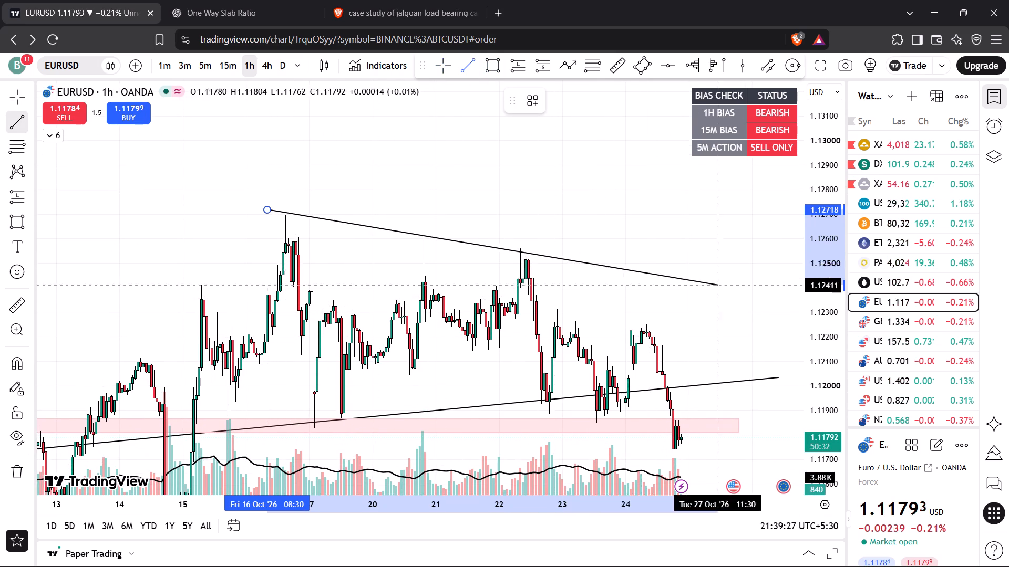
left_click(762, 296)
left_click(701, 255)
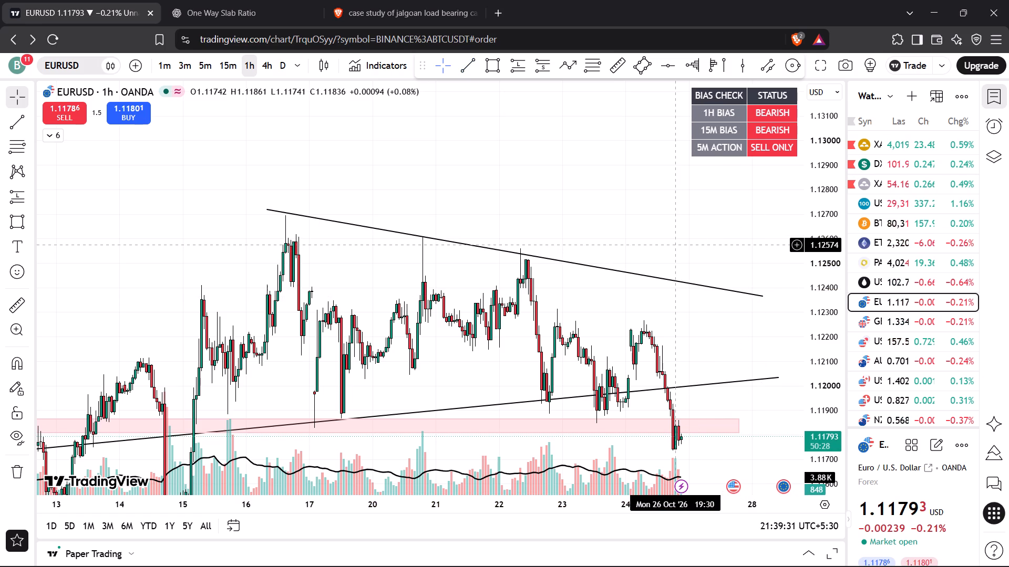
Examine EURUSD 1-hour price action against the two trend lines and the rectangle zone.
left_click_drag(558, 226, 559, 224)
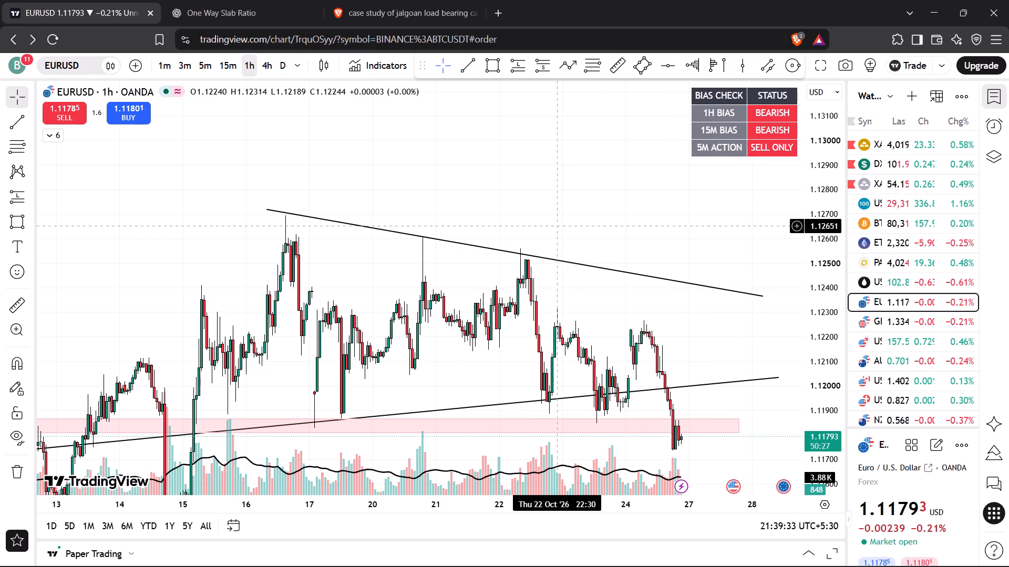
left_click_drag(559, 224, 477, 176)
scroll(556, 275, "down", 4)
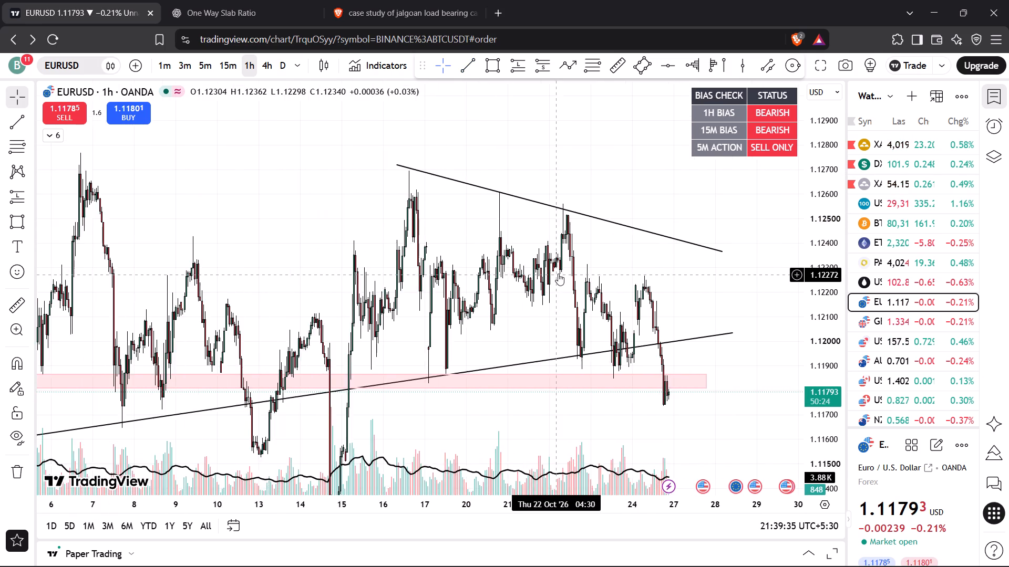
scroll(561, 274, "down", 2)
left_click_drag(586, 335, 574, 281)
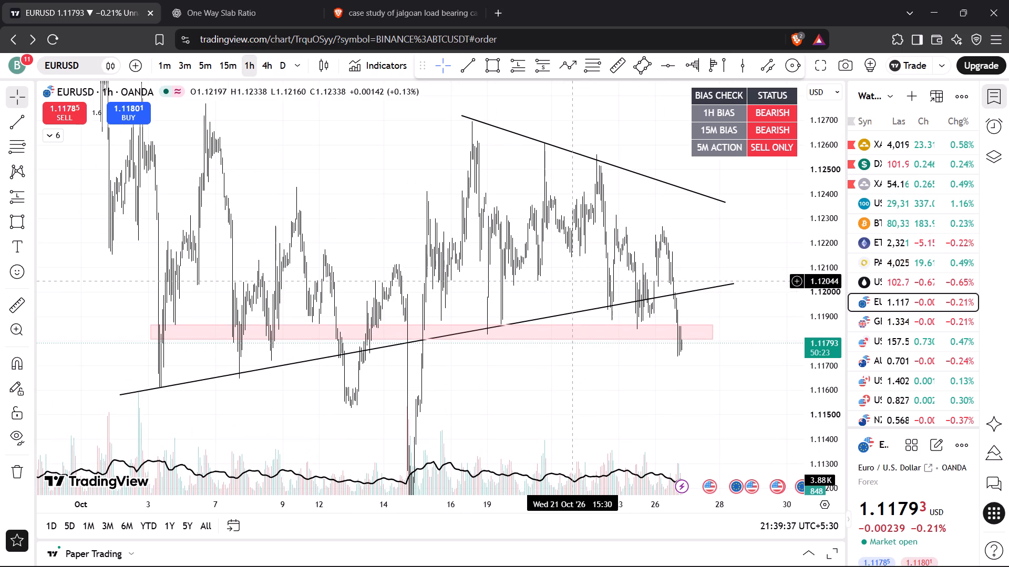
scroll(583, 372, "up", 6)
left_click_drag(434, 275, 529, 320)
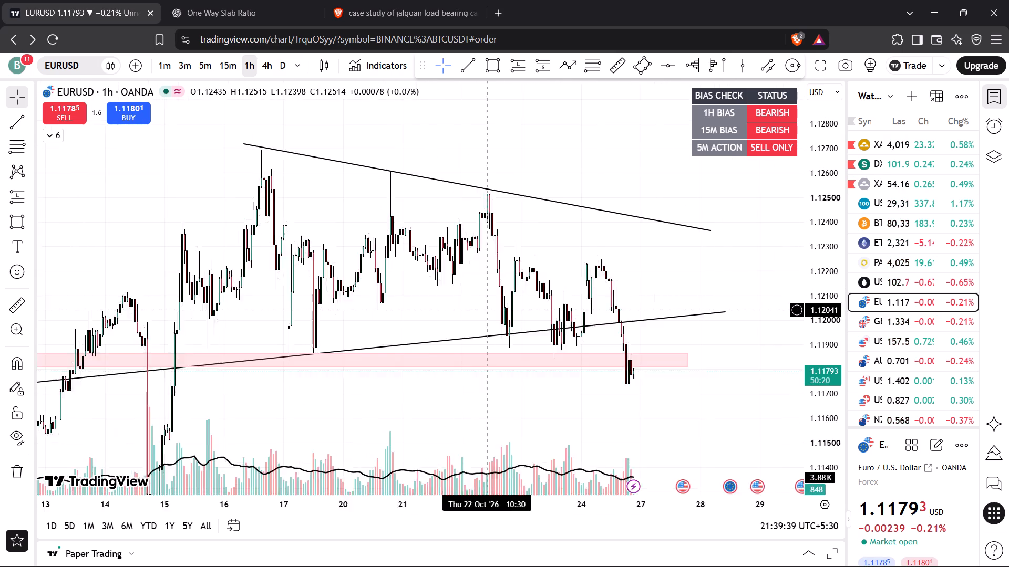
left_click_drag(529, 320, 530, 320)
scroll(530, 320, "up", 2)
left_click_drag(425, 321, 517, 326)
scroll(516, 328, "up", 3)
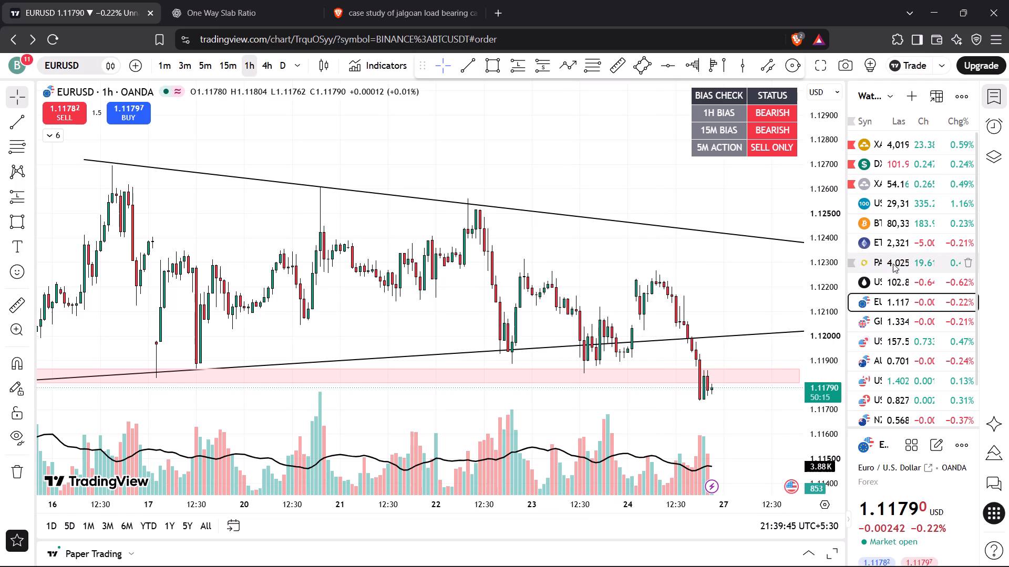
Switch the chart to BTCUSDT from the watchlist.
left_click(889, 222)
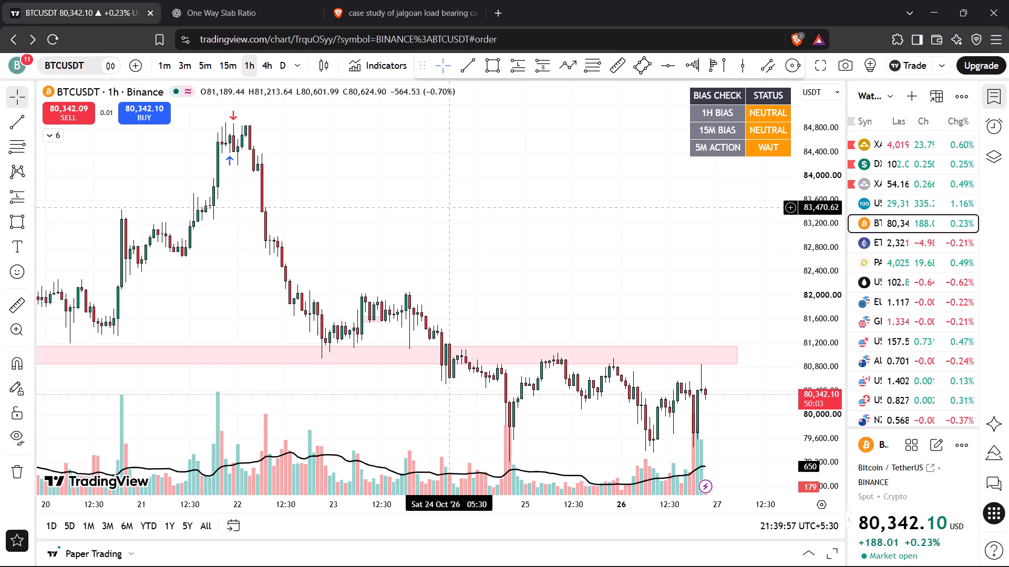
Open YouTube in a new browser tab.
left_click(496, 13)
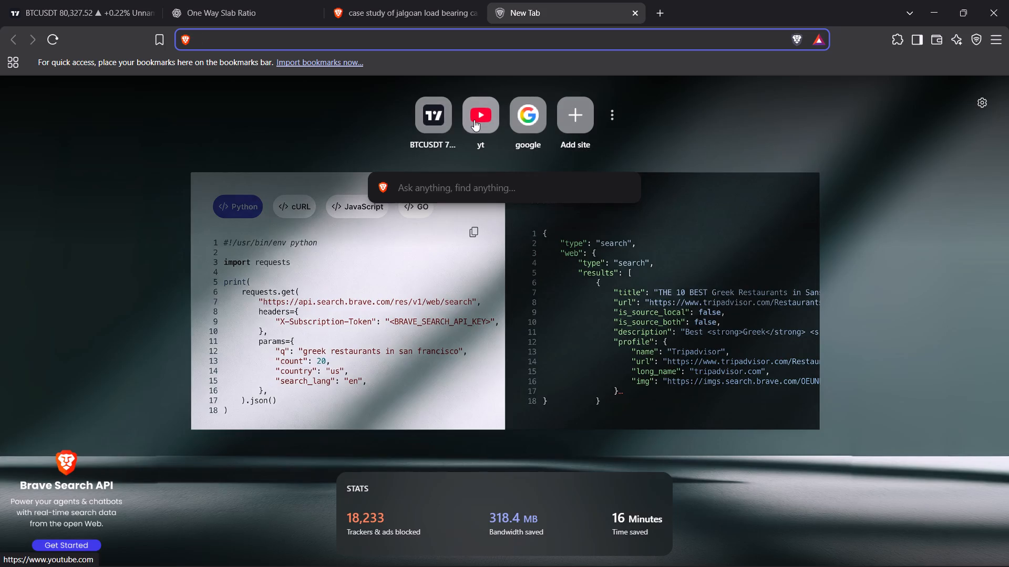
left_click(474, 120)
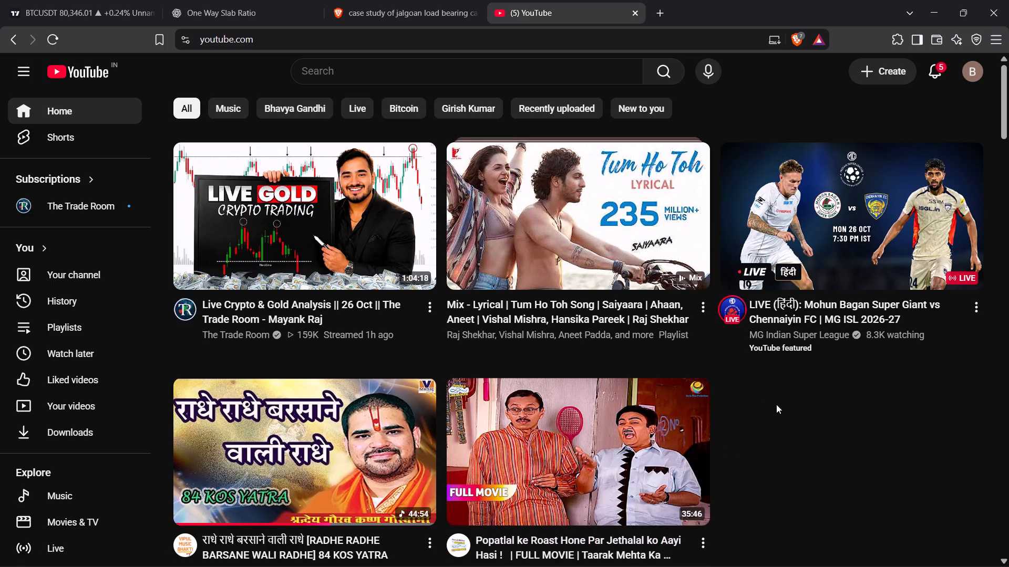
Check the black cotton soil search results, view the ResearchGate paper on groundnut shell ash stabilization, and return to the results.
left_click(399, 6)
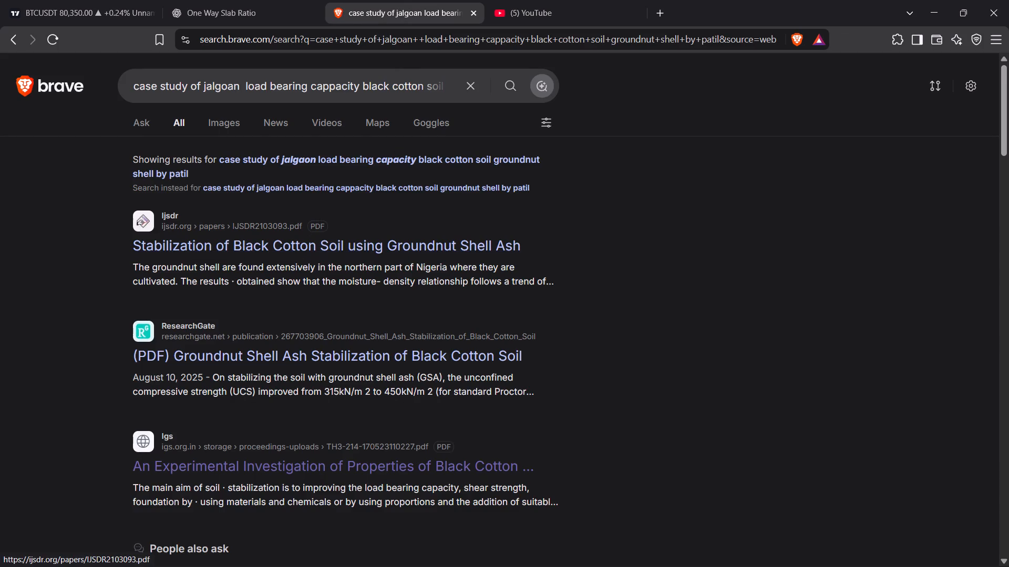
scroll(304, 297, "down", 1)
left_click(307, 291)
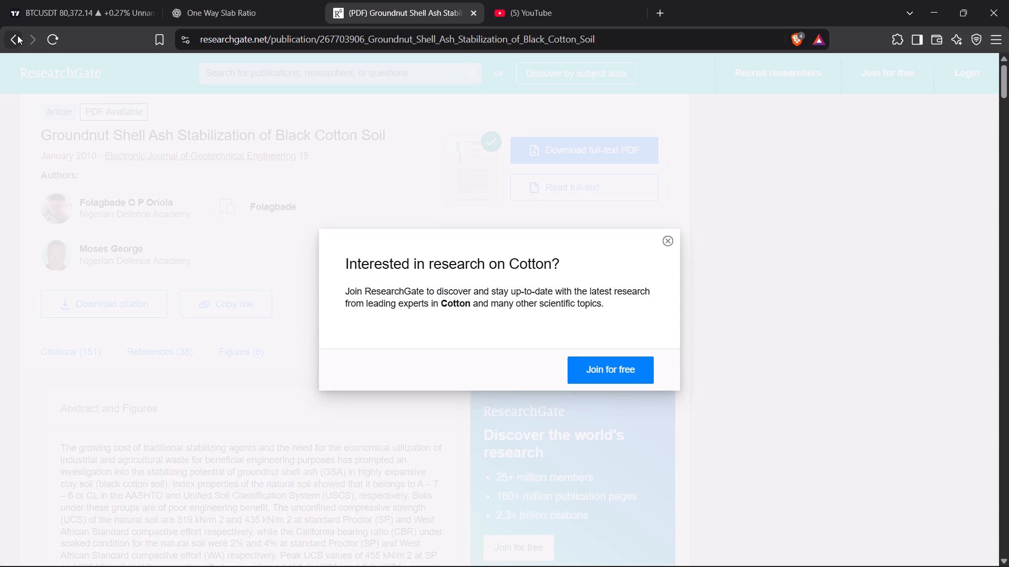
left_click(17, 36)
scroll(281, 222, "up", 5)
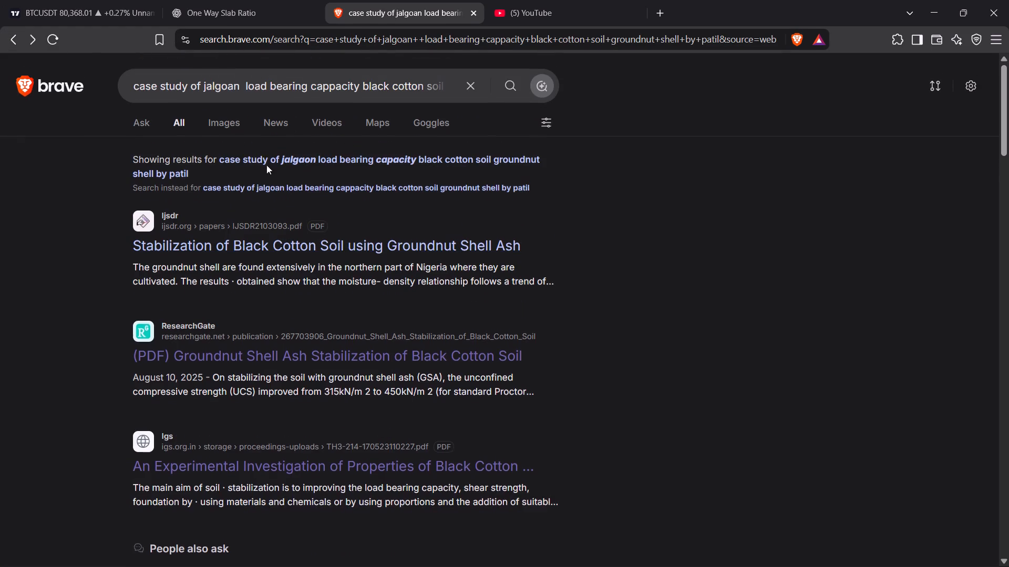
Return to the BTCUSDT chart and examine price around the rectangle zone on the 1-hour and 15-minute timeframes.
left_click(88, 6)
left_click_drag(509, 283, 510, 279)
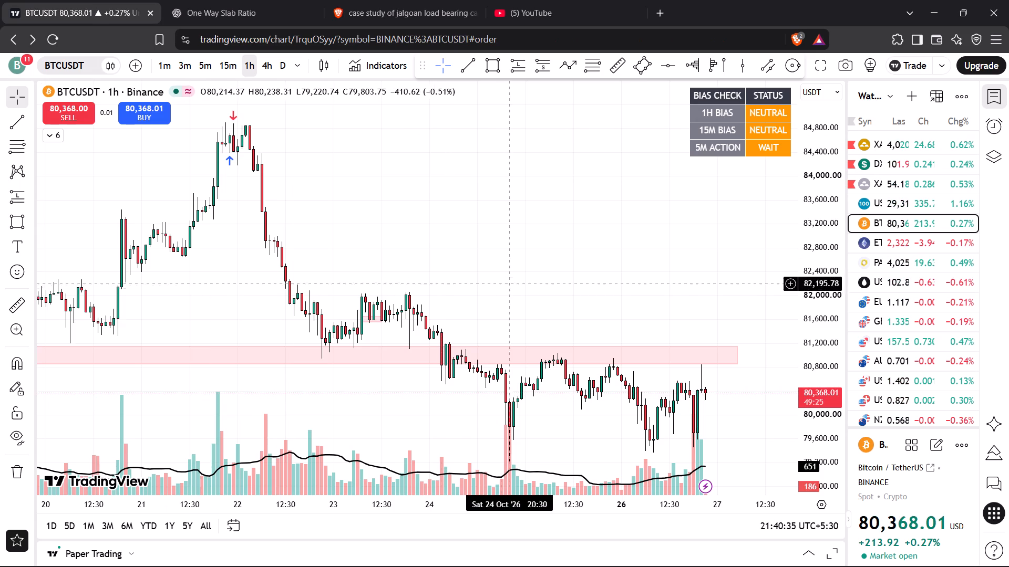
left_click_drag(510, 279, 503, 202)
scroll(500, 208, "down", 3)
left_click_drag(490, 358, 384, 350)
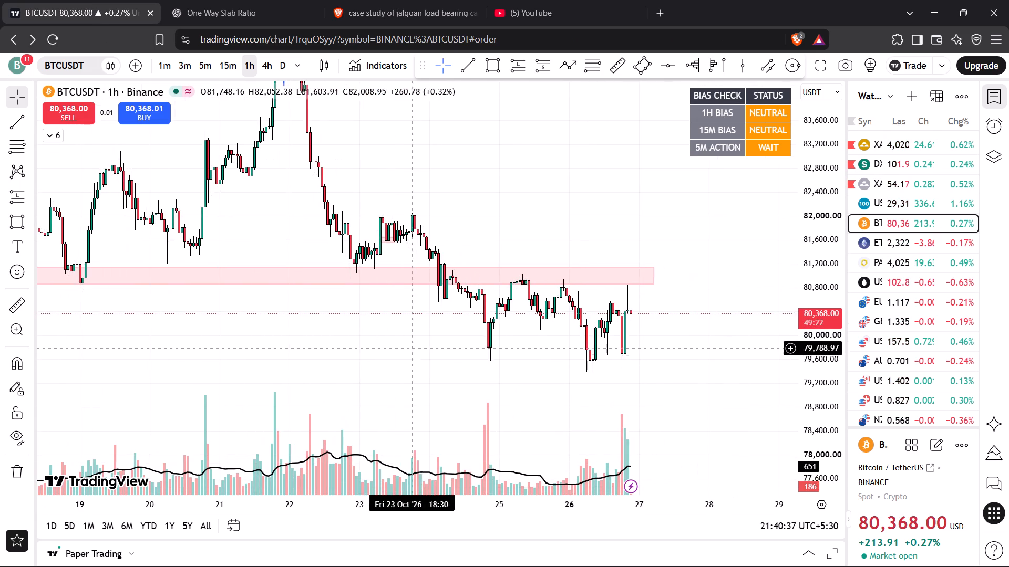
left_click(225, 66)
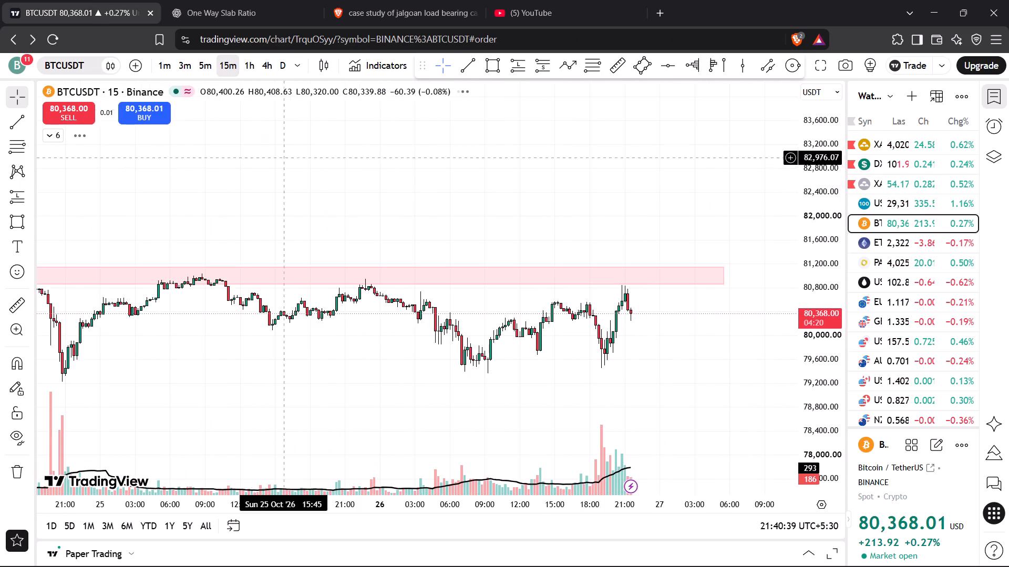
scroll(299, 203, "down", 5)
left_click_drag(458, 365, 395, 363)
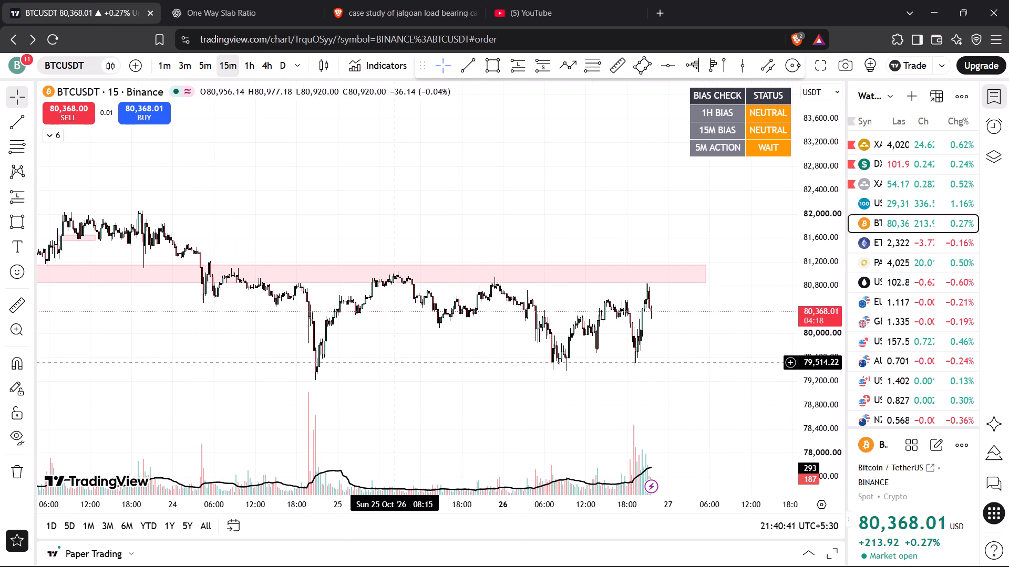
Show the hidden 9 & 15 EMA Scalping - Momentum TP indicator on the BTCUSDT chart.
left_click(63, 138)
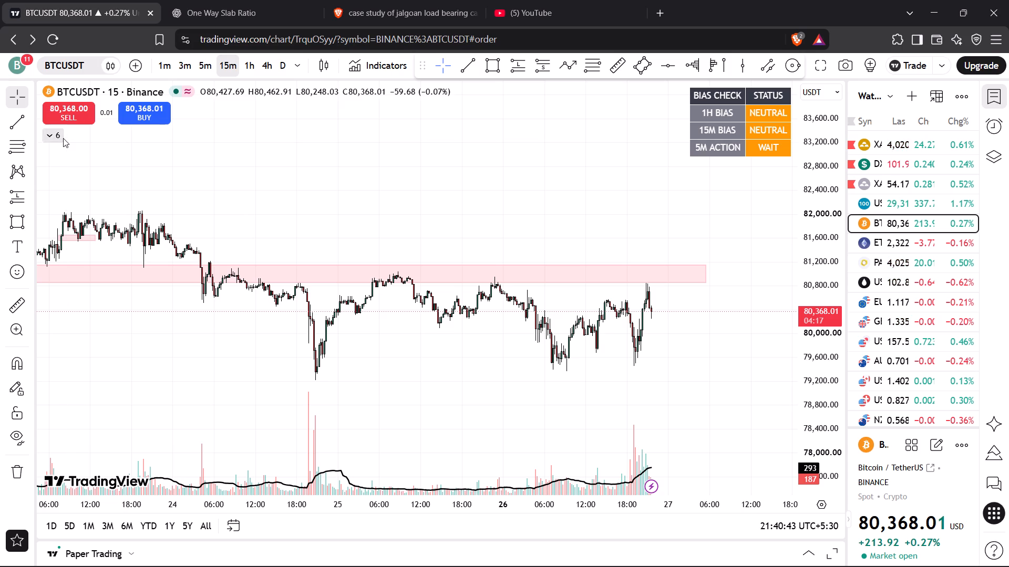
left_click(231, 163)
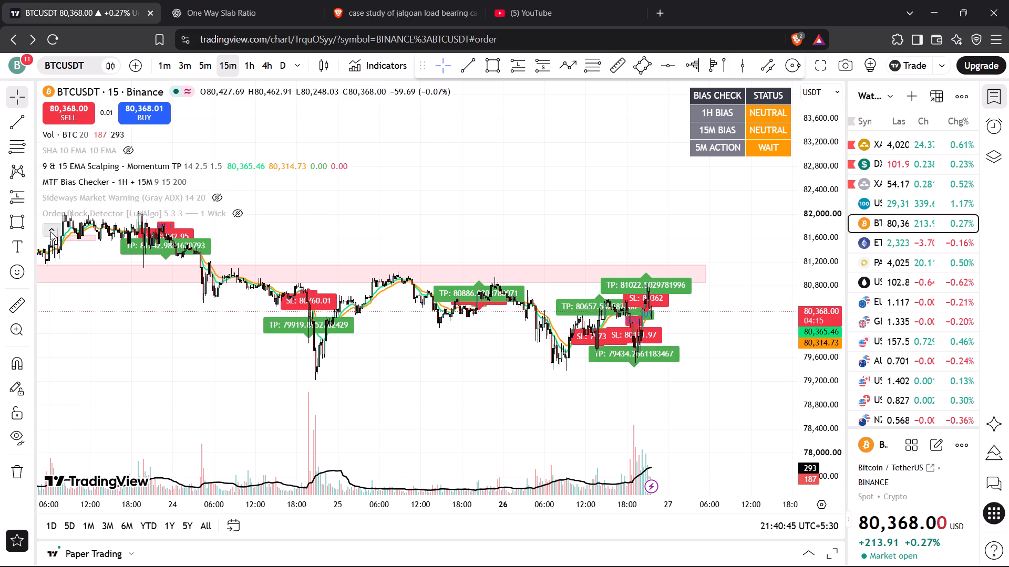
left_click(50, 232)
left_click(439, 199)
Examine recent BTCUSDT price action and the EMA scalping signals on the 15-minute and 5-minute timeframes.
left_click_drag(480, 208, 397, 202)
scroll(470, 218, "up", 5)
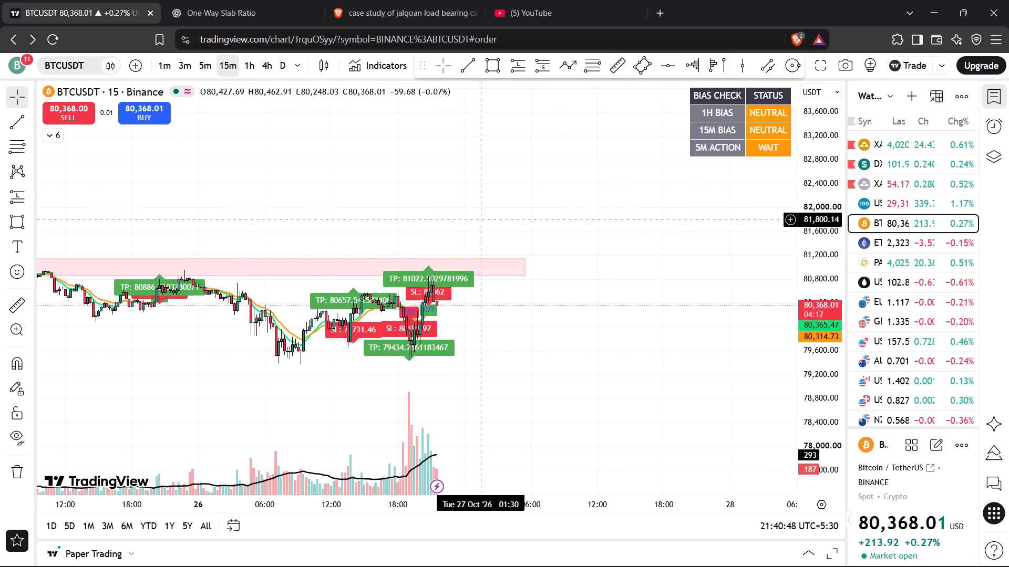
left_click_drag(660, 361, 860, 364)
left_click_drag(822, 413, 839, 252)
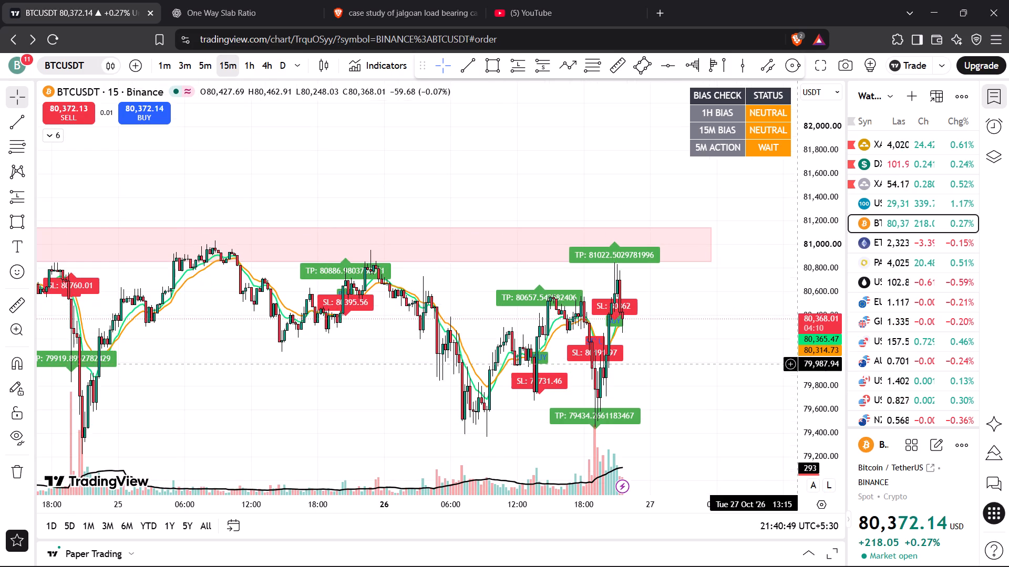
scroll(724, 312, "up", 4)
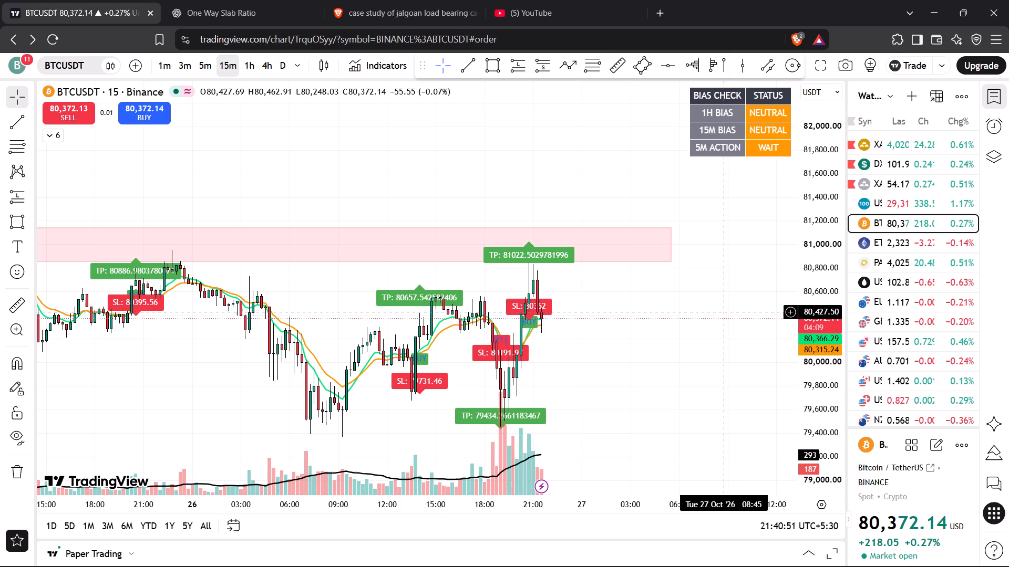
left_click(205, 66)
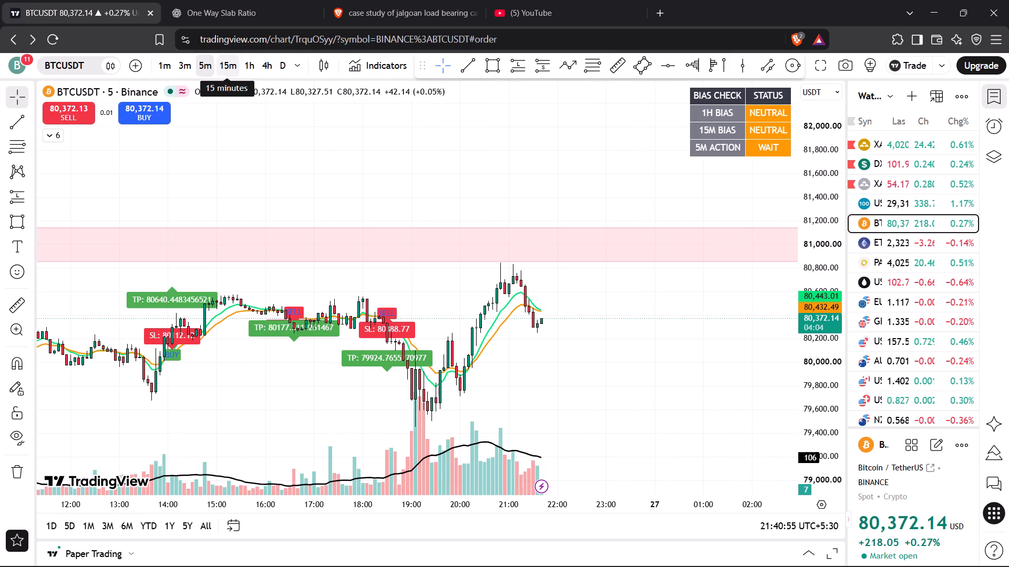
left_click_drag(628, 351, 664, 274)
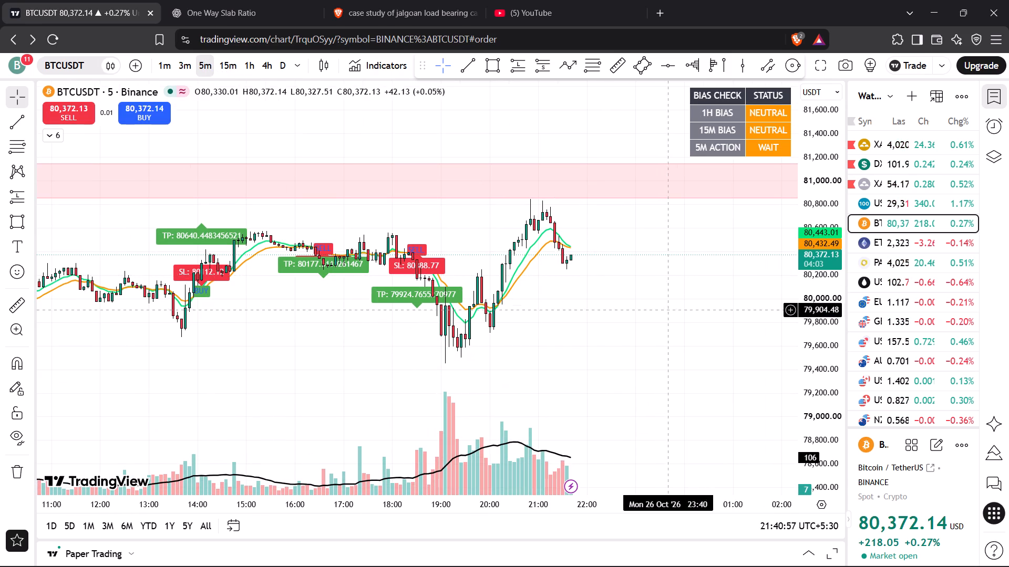
left_click_drag(816, 373, 823, 288)
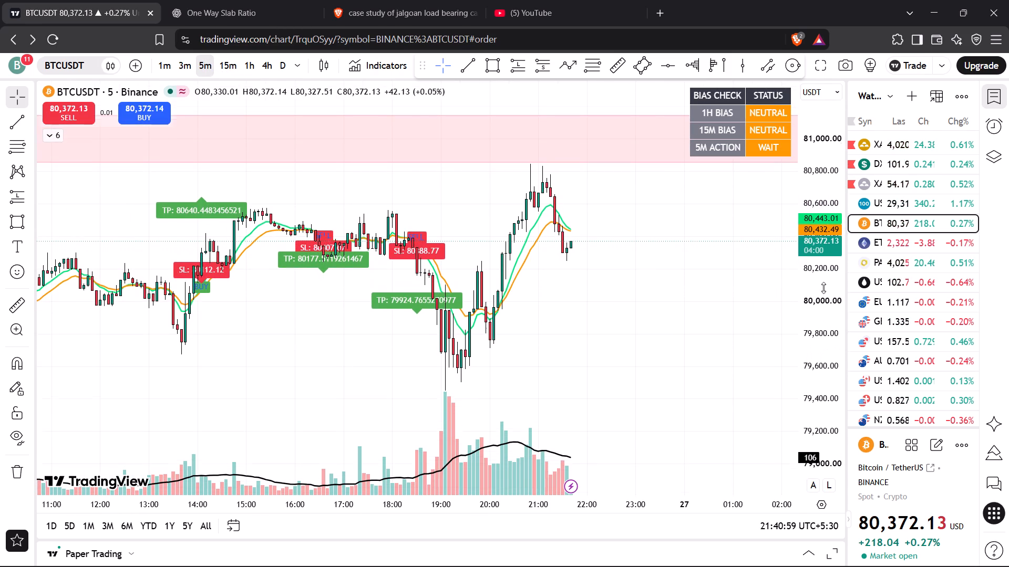
left_click_drag(823, 288, 830, 264)
left_click_drag(671, 320, 691, 310)
scroll(690, 310, "up", 3)
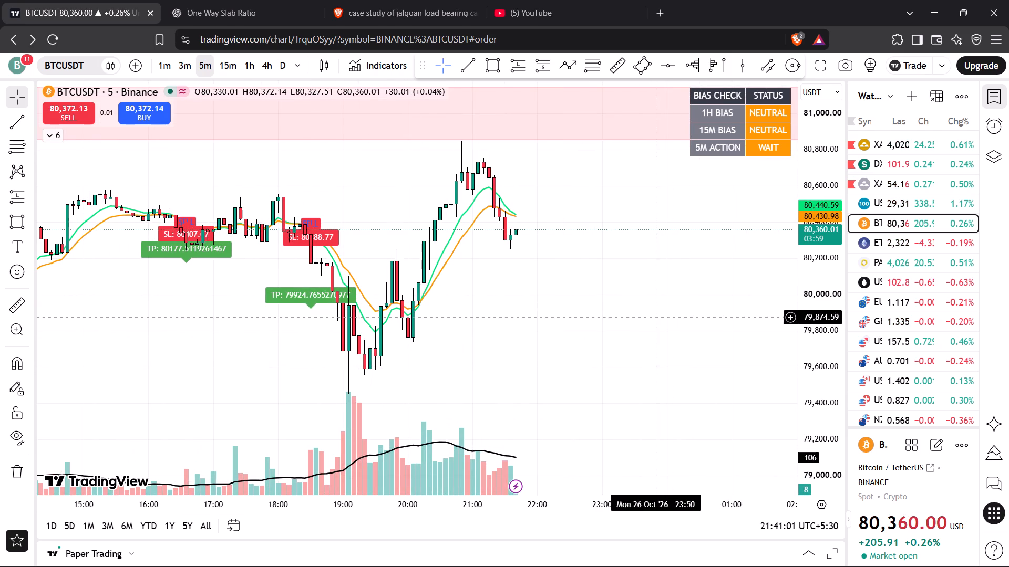
left_click_drag(846, 272, 868, 269)
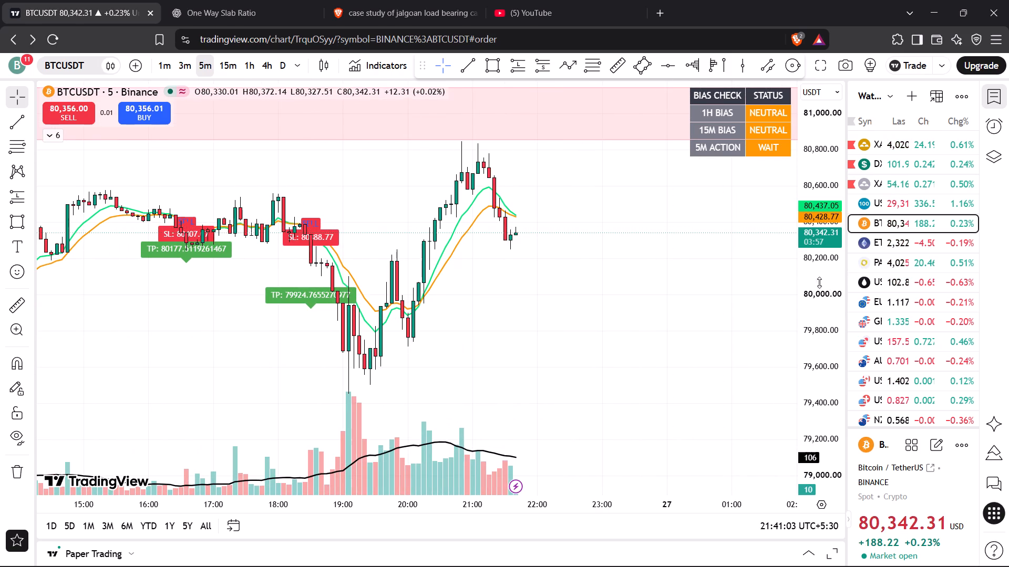
left_click_drag(631, 286, 645, 296)
left_click_drag(816, 378, 822, 328)
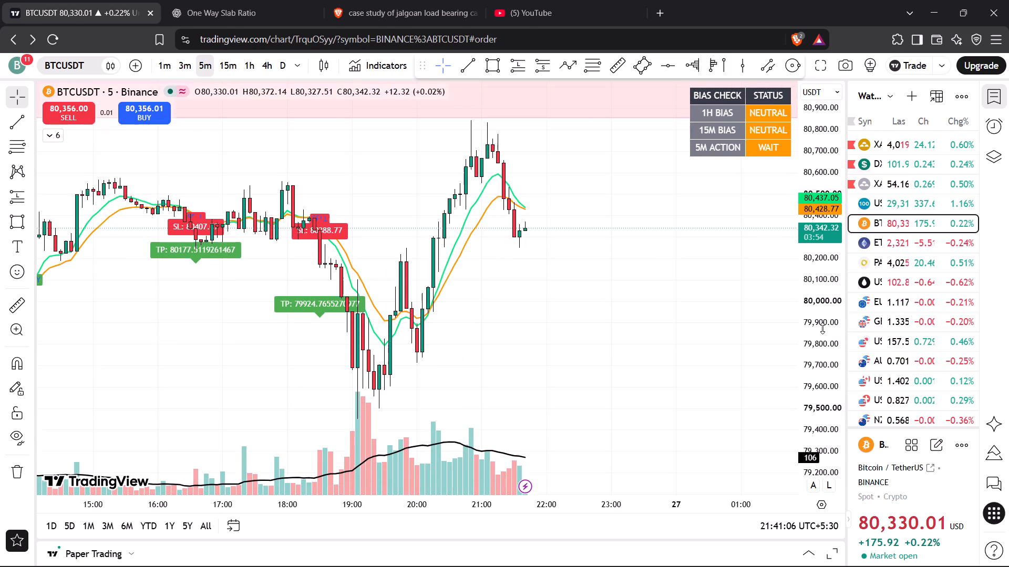
Check DXY price against its trend line on the 5-minute timeframe, and gold's supply zones on the 5-minute, 15-minute and 1-hour timeframes.
left_click_drag(822, 328, 823, 325)
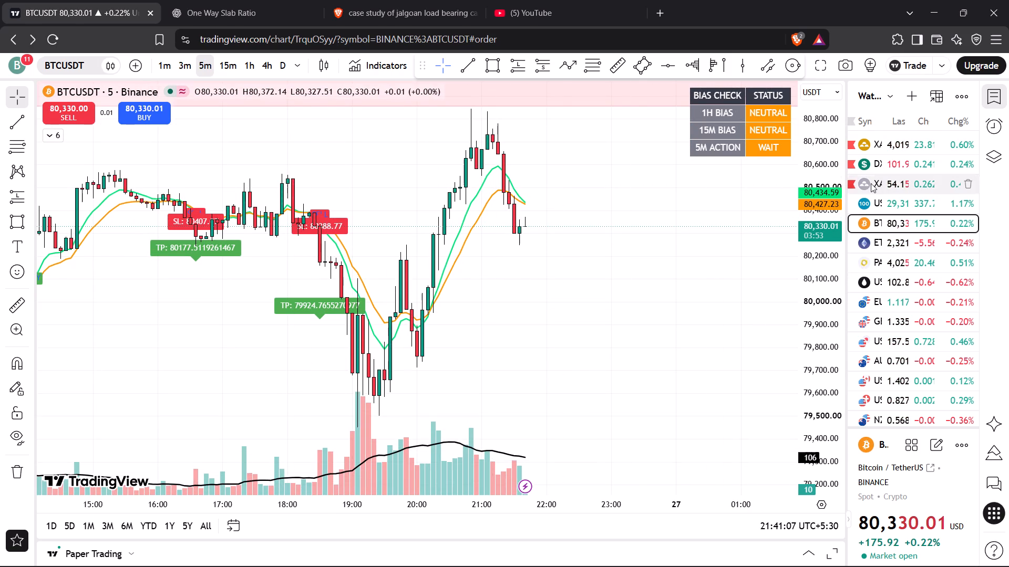
left_click(893, 170)
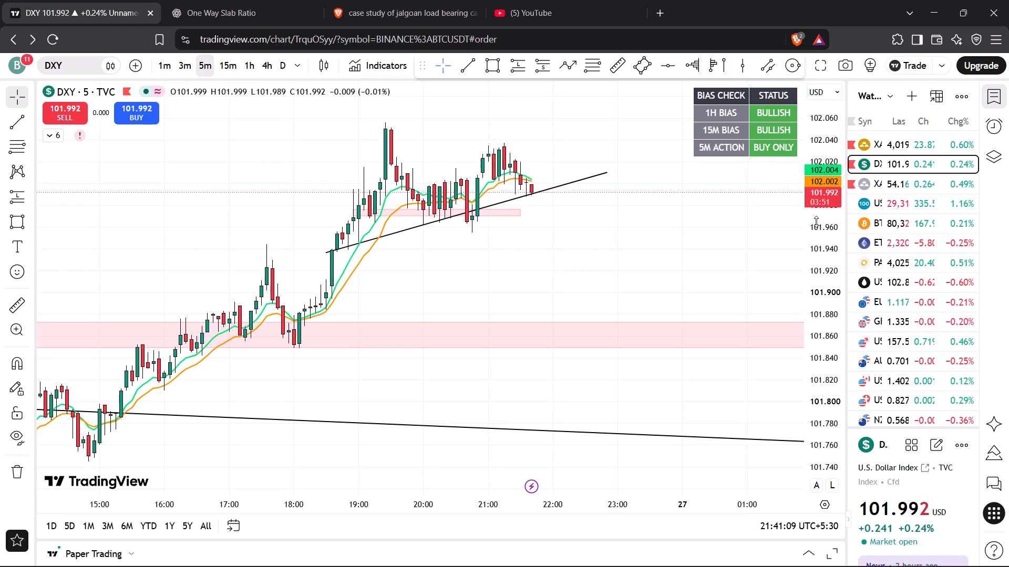
left_click_drag(722, 240, 718, 322)
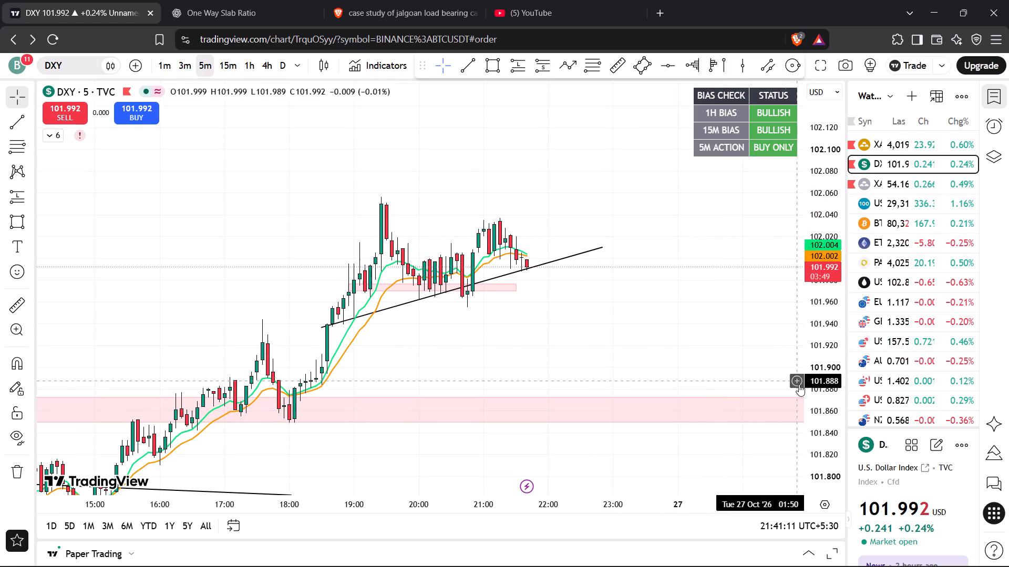
left_click_drag(821, 391, 829, 217)
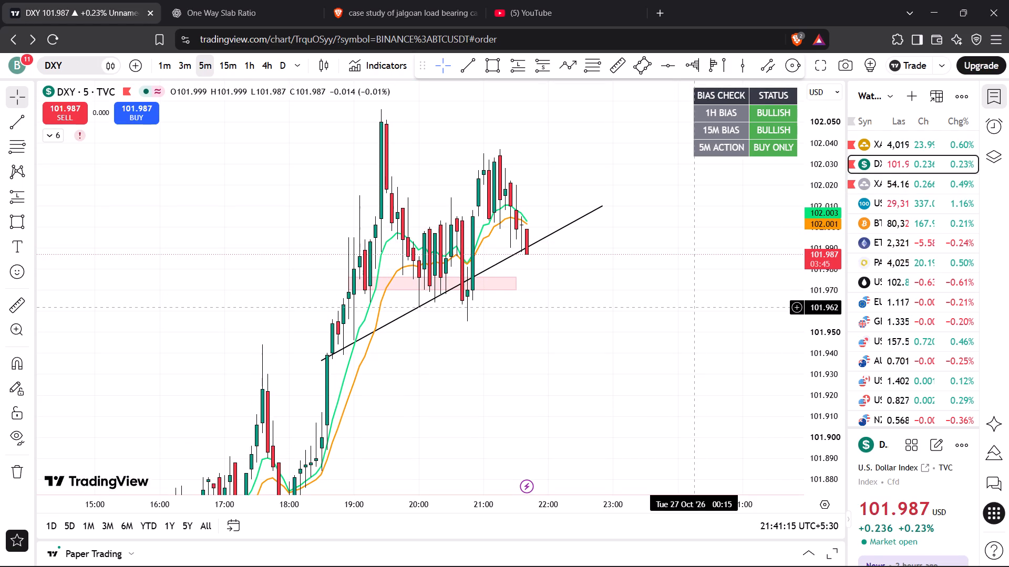
left_click(880, 143)
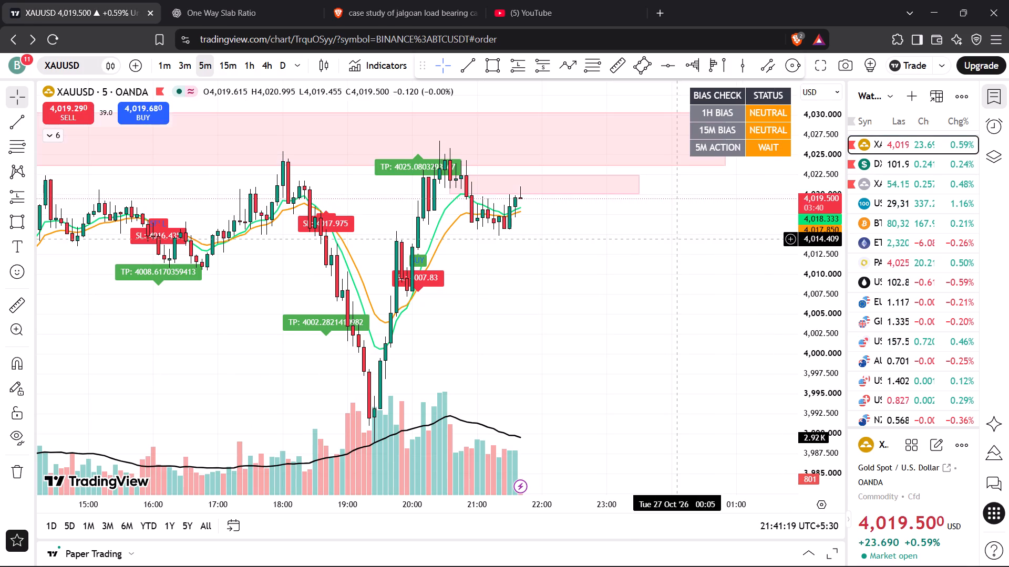
left_click_drag(674, 239, 665, 300)
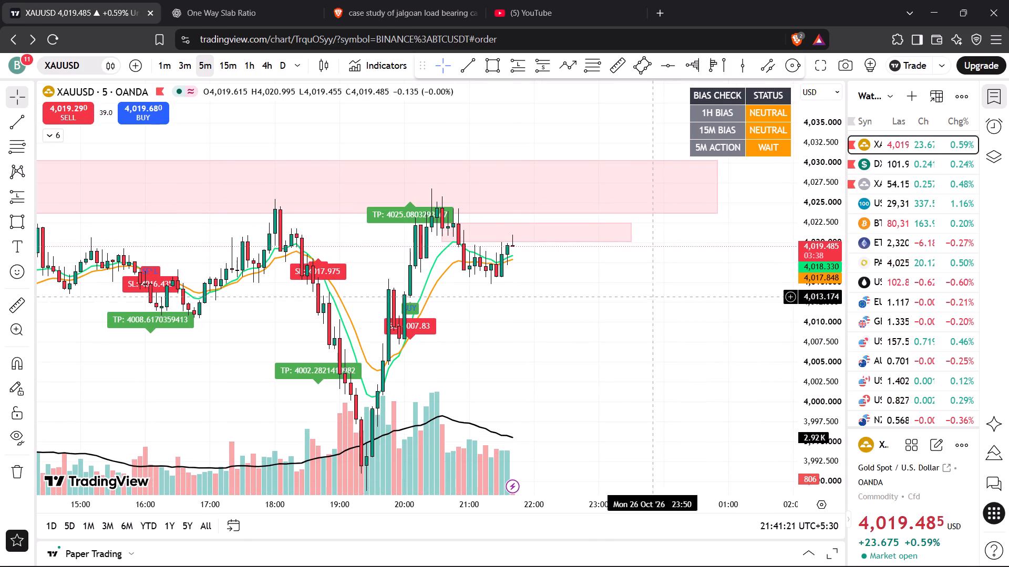
left_click(221, 57)
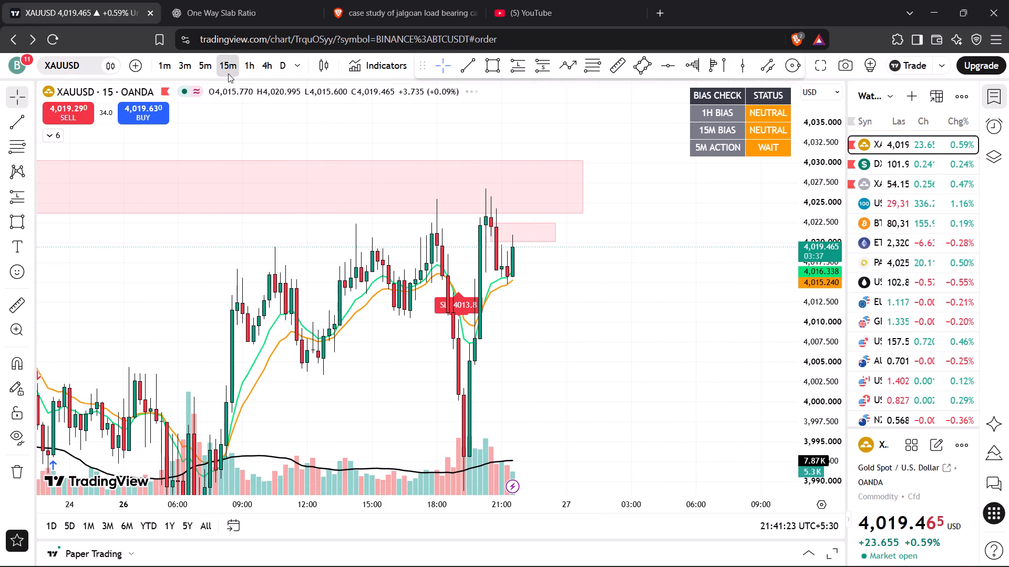
left_click(244, 65)
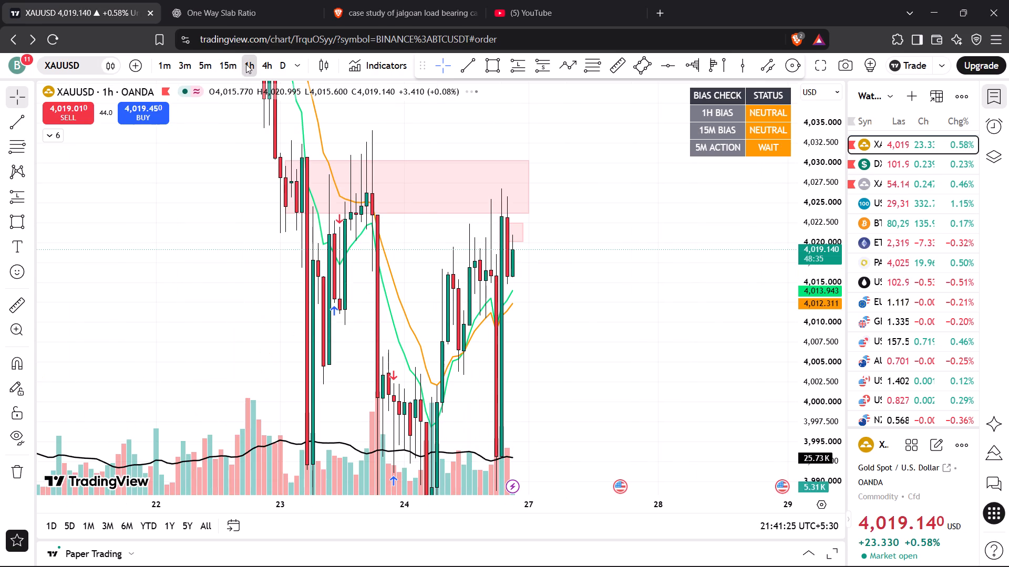
left_click(227, 60)
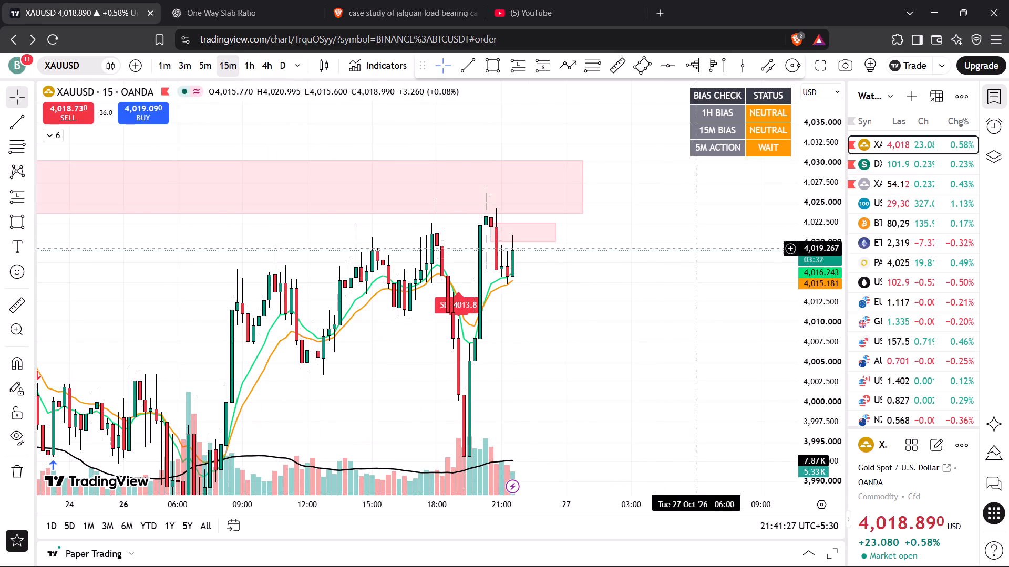
left_click_drag(814, 220, 831, 366)
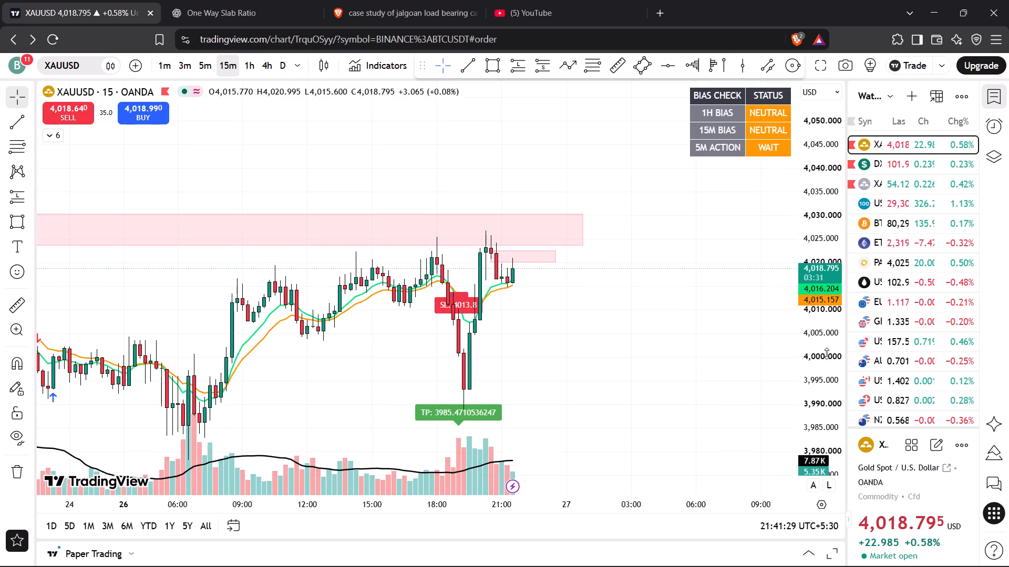
Open the XAGUSD 15-minute chart and hide the 9 & 15 EMA Scalping - Momentum TP indicator.
left_click(893, 184)
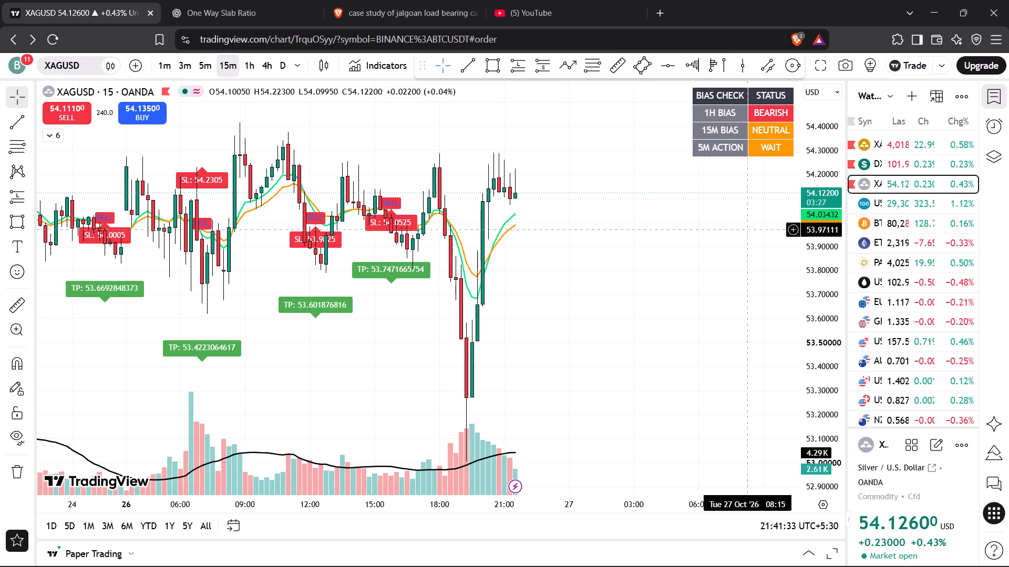
scroll(608, 241, "down", 3)
left_click_drag(662, 220, 695, 312)
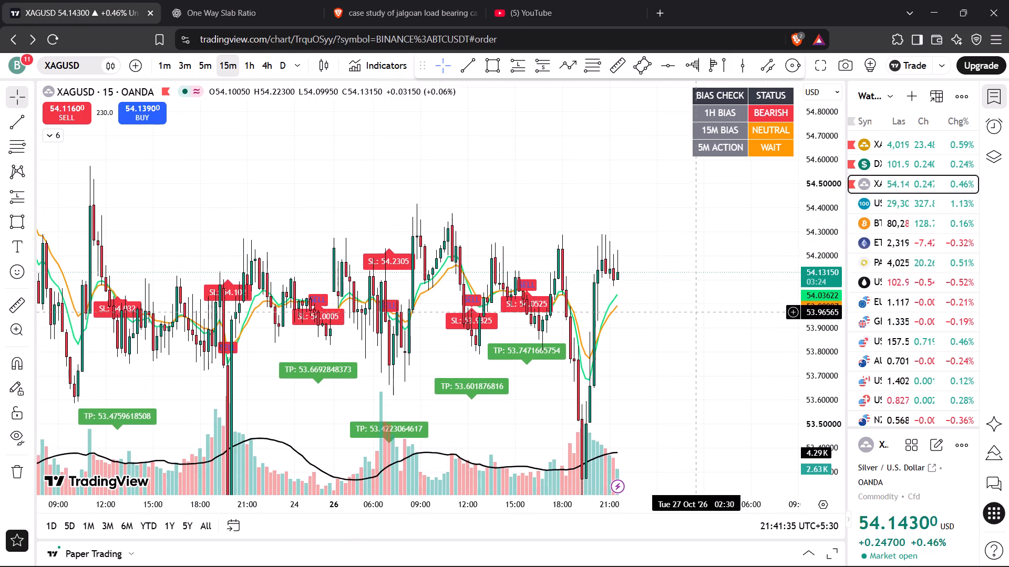
scroll(586, 250, "down", 3)
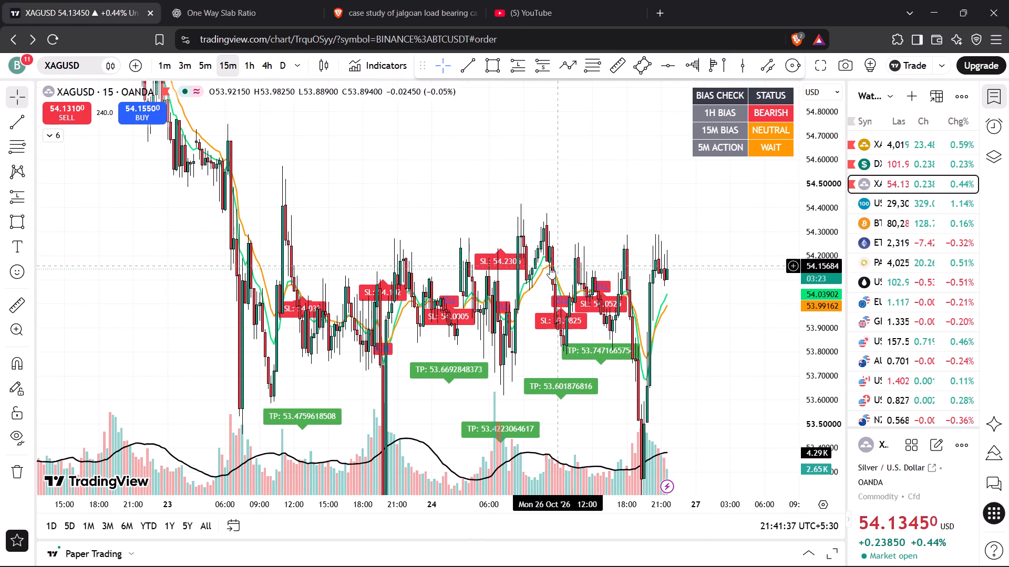
left_click(55, 139)
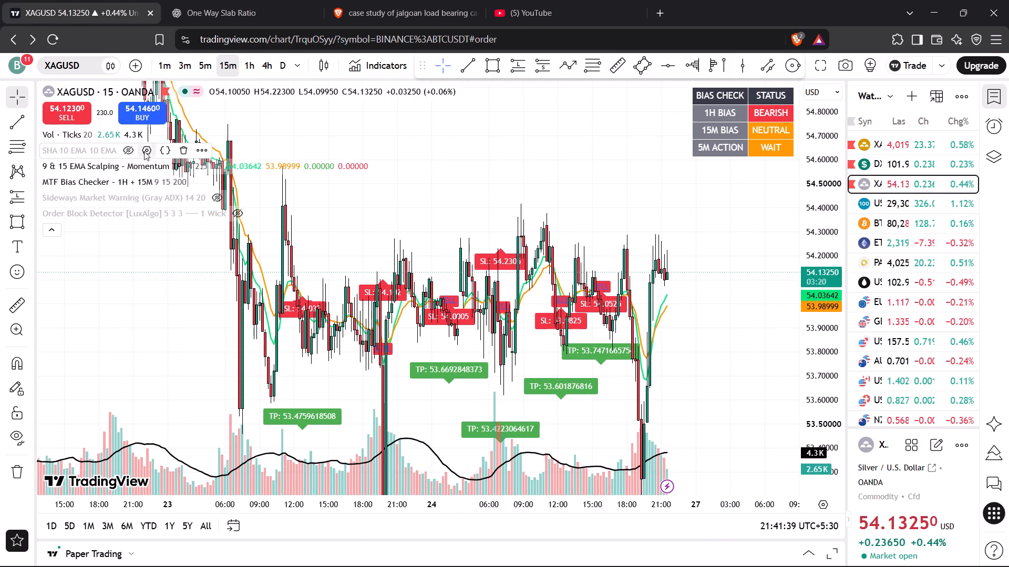
left_click(231, 166)
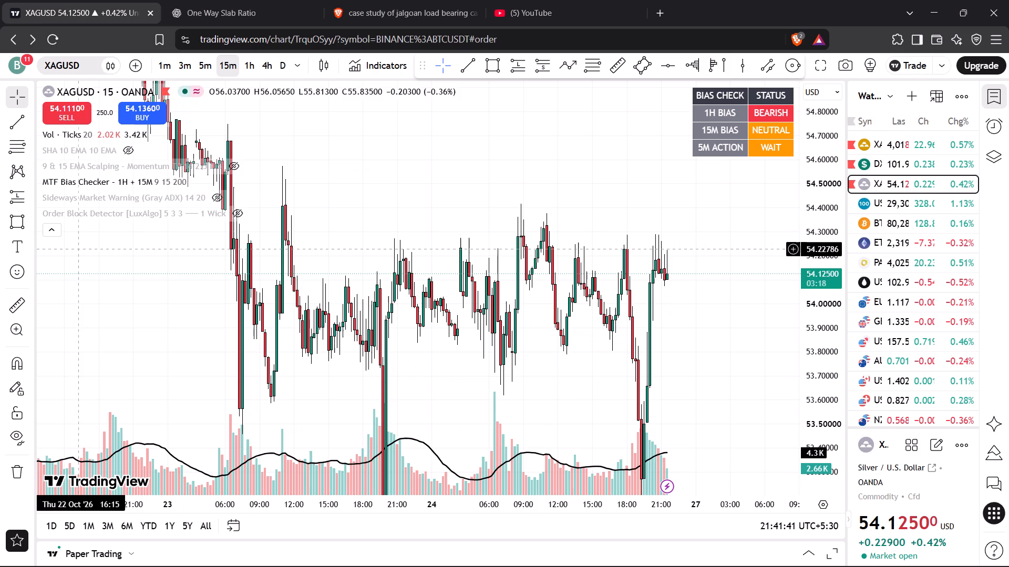
left_click(55, 230)
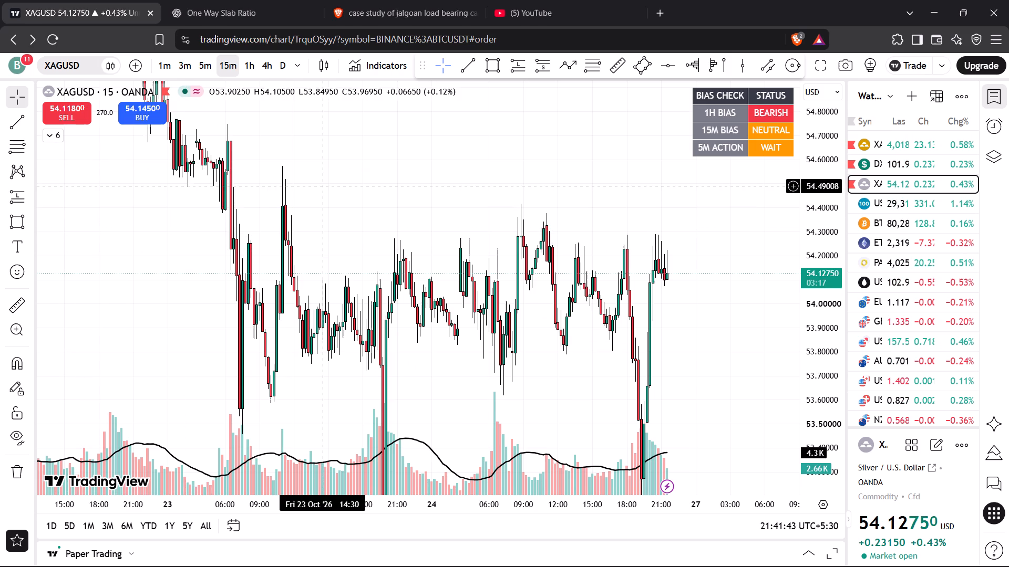
Draw a rising trend line under the XAGUSD swing lows from about 53.55 on 23 Oct to 53.92 on 27 Oct.
left_click(322, 186)
left_click_drag(331, 195, 322, 181)
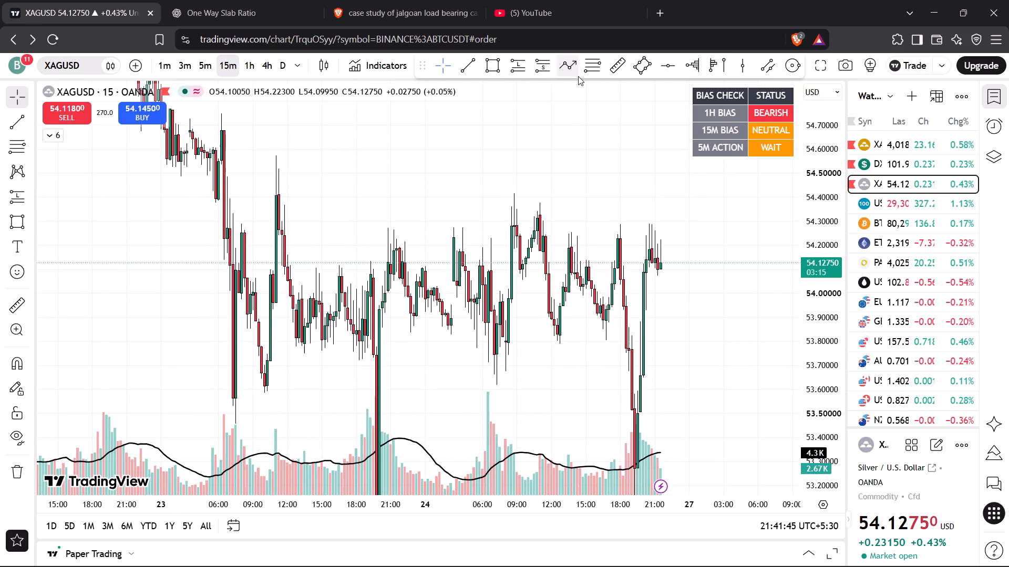
left_click(459, 67)
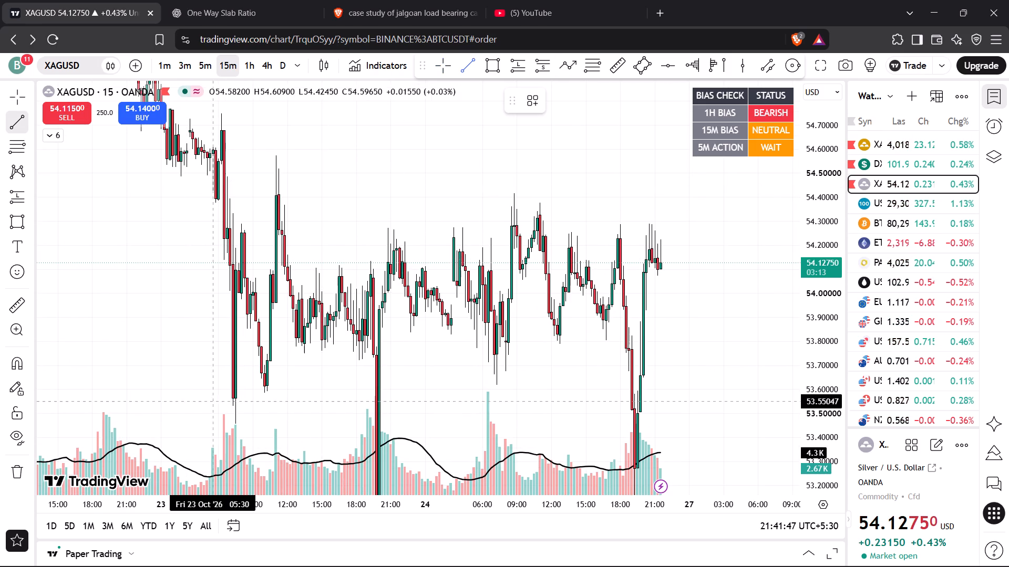
left_click(209, 403)
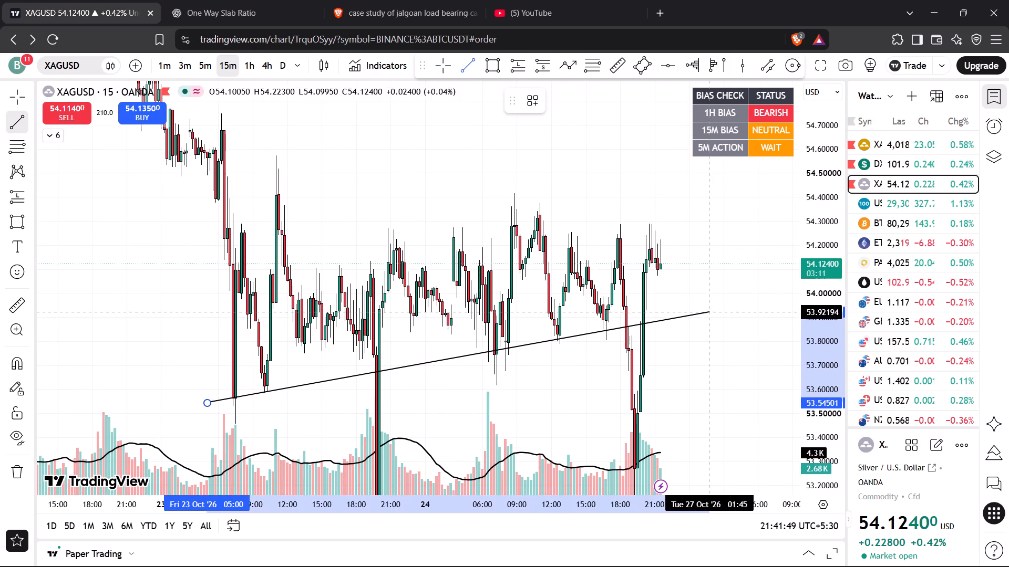
left_click(710, 312)
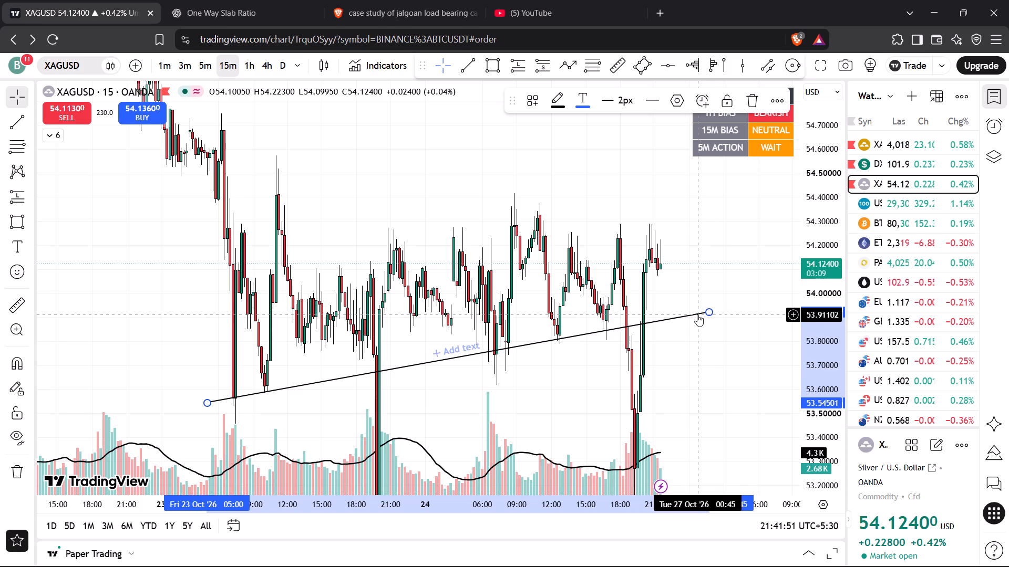
Clone the silver trend line and move the copy up along the swing highs, from about 54.01 to 54.39.
right_click(697, 314)
left_click(730, 430)
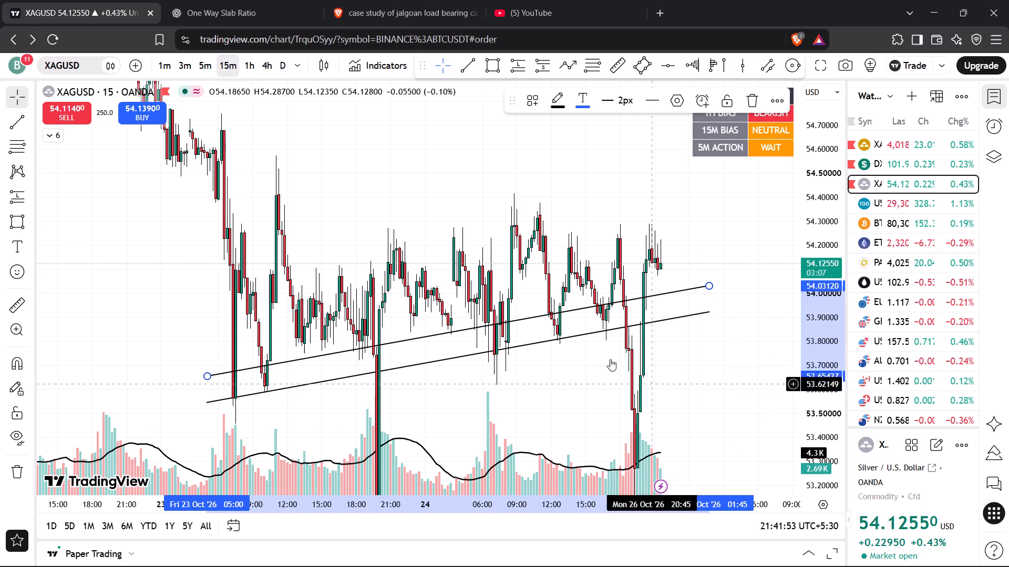
left_click_drag(565, 312, 550, 245)
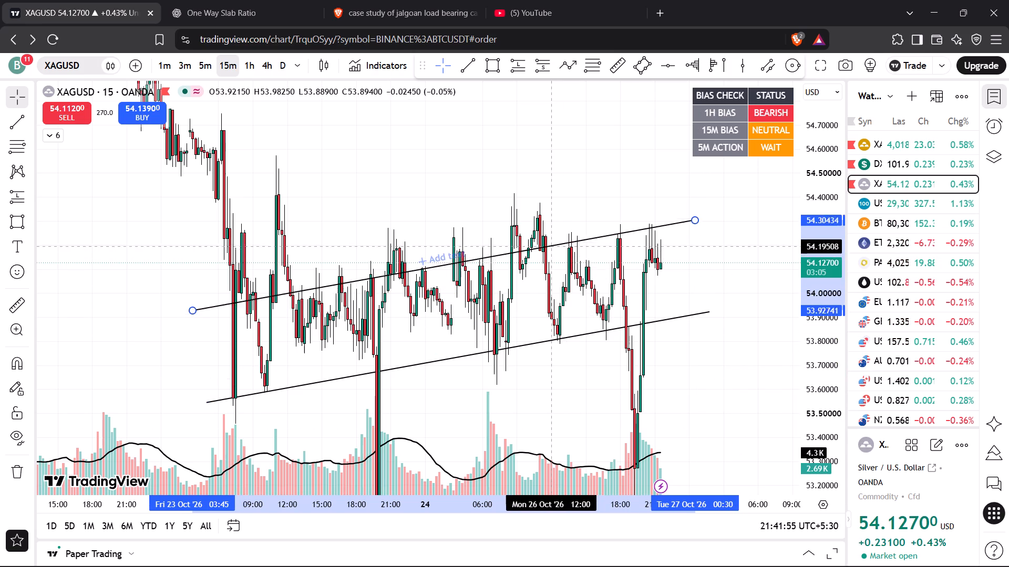
left_click_drag(550, 245, 548, 225)
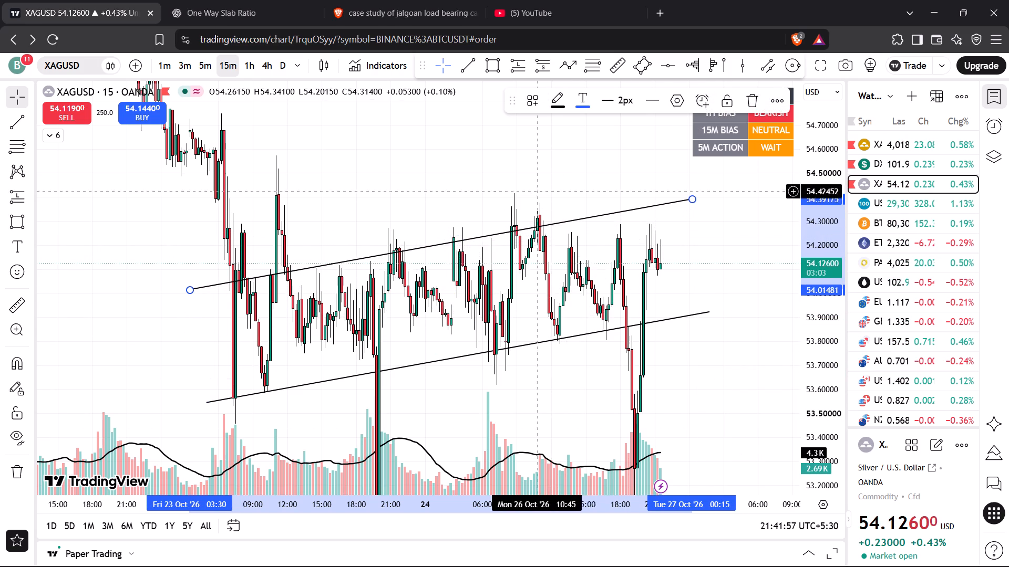
left_click(553, 173)
Examine silver price action within the channel on the 5-minute timeframe.
left_click_drag(598, 176, 526, 165)
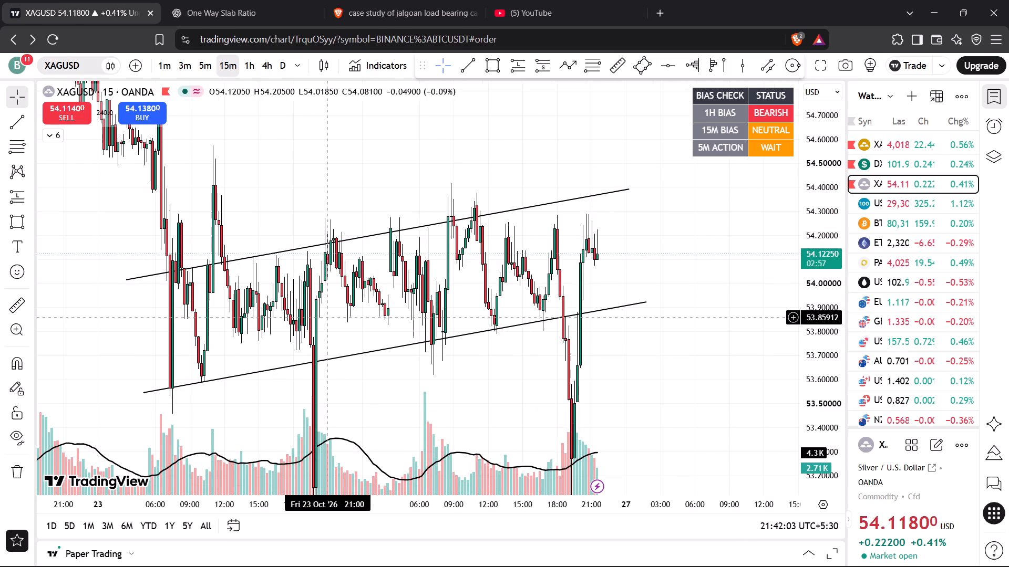
left_click(209, 63)
scroll(346, 218, "down", 3)
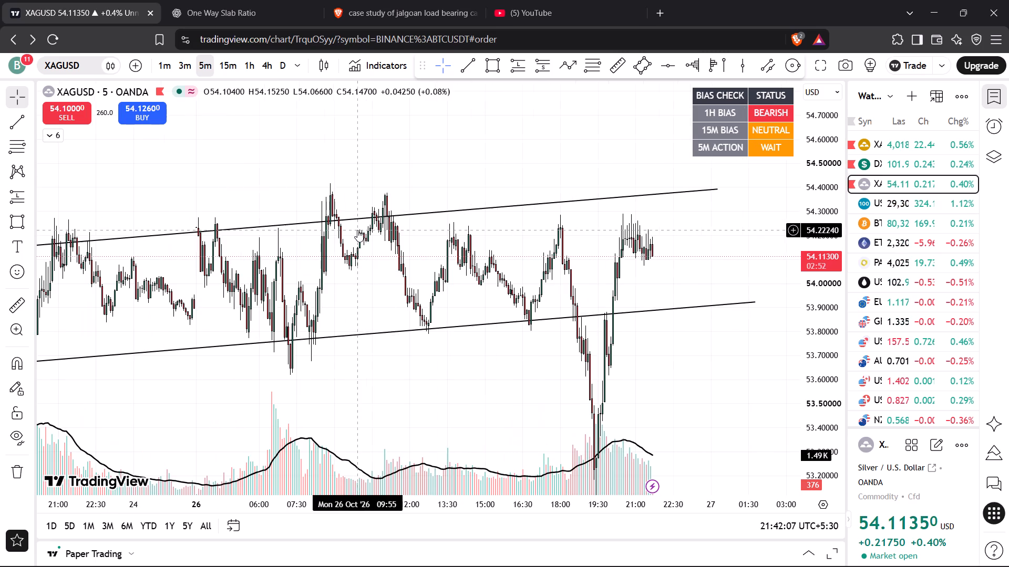
On the DXY 1-hour chart, draw a rectangle resistance zone at about 102.05 to 102.07, from 16 Oct to 28 Oct.
left_click(922, 162)
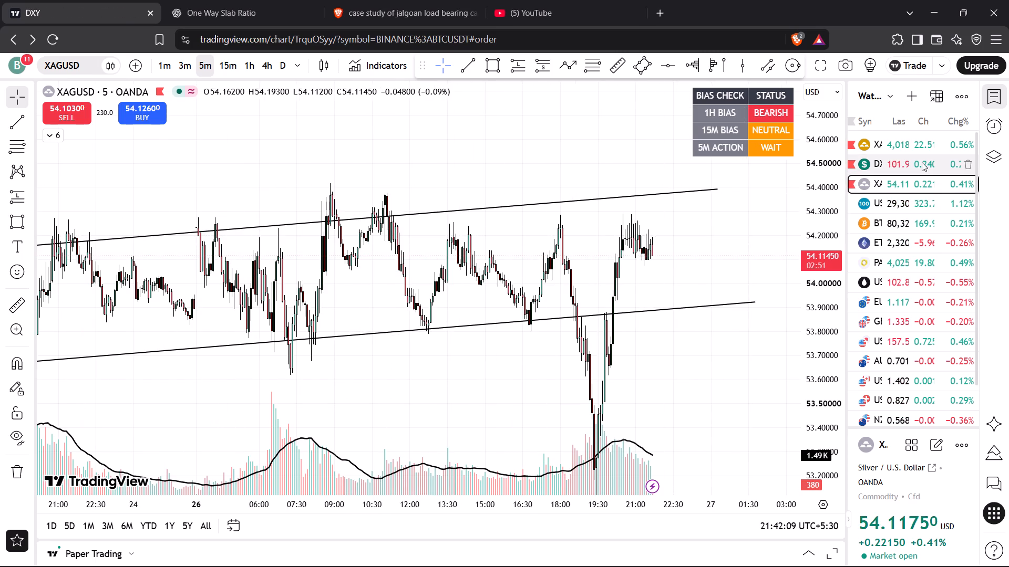
left_click_drag(667, 261, 634, 307)
scroll(631, 309, "up", 4)
scroll(634, 310, "down", 4)
left_click(253, 69)
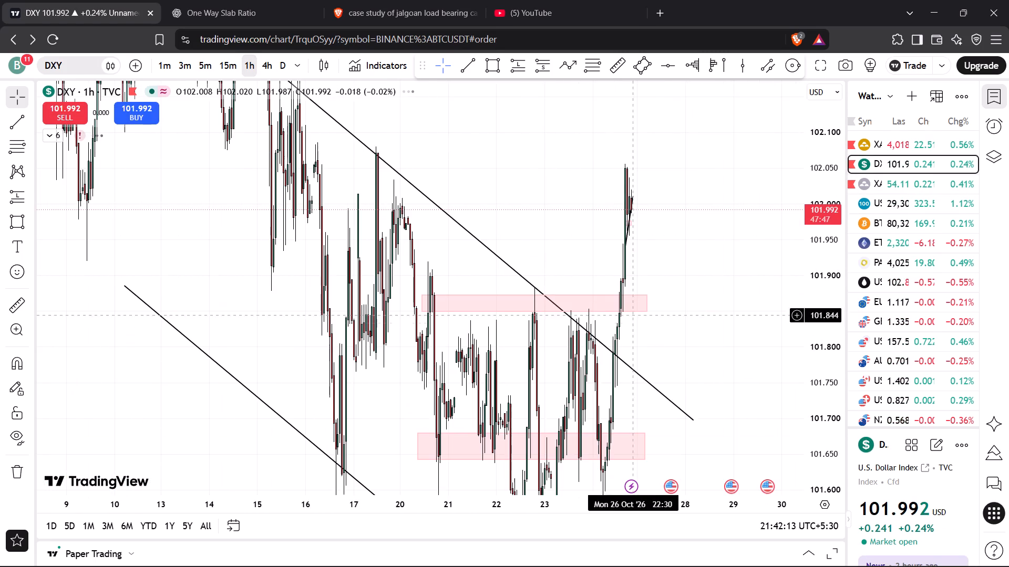
left_click_drag(829, 258, 819, 398)
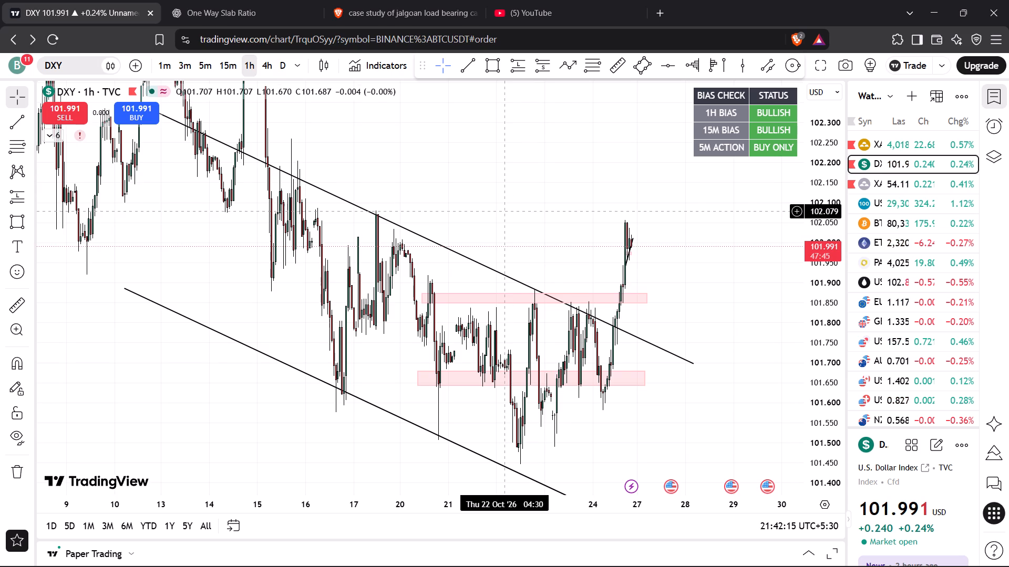
left_click_drag(504, 211, 530, 250)
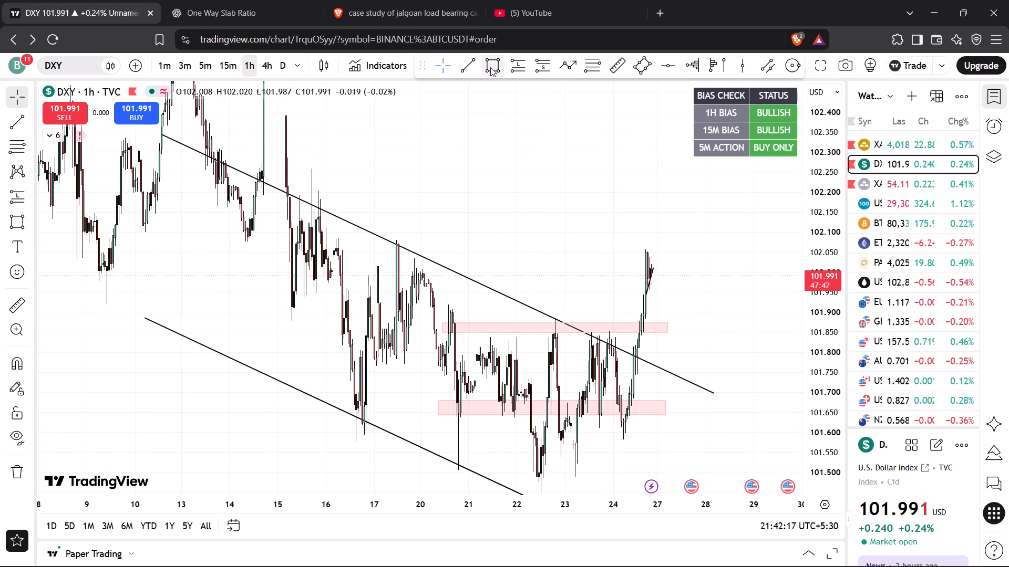
left_click(490, 67)
left_click(326, 245)
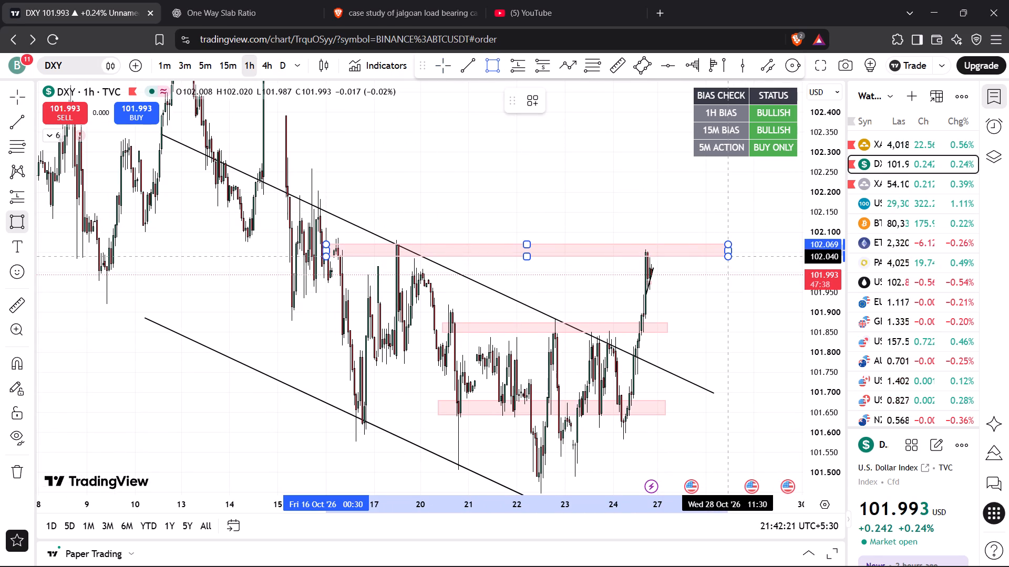
left_click(733, 253)
left_click(590, 201)
Delete the DXY rectangle zone at about 101.85 to 101.87.
left_click_drag(533, 205, 641, 204)
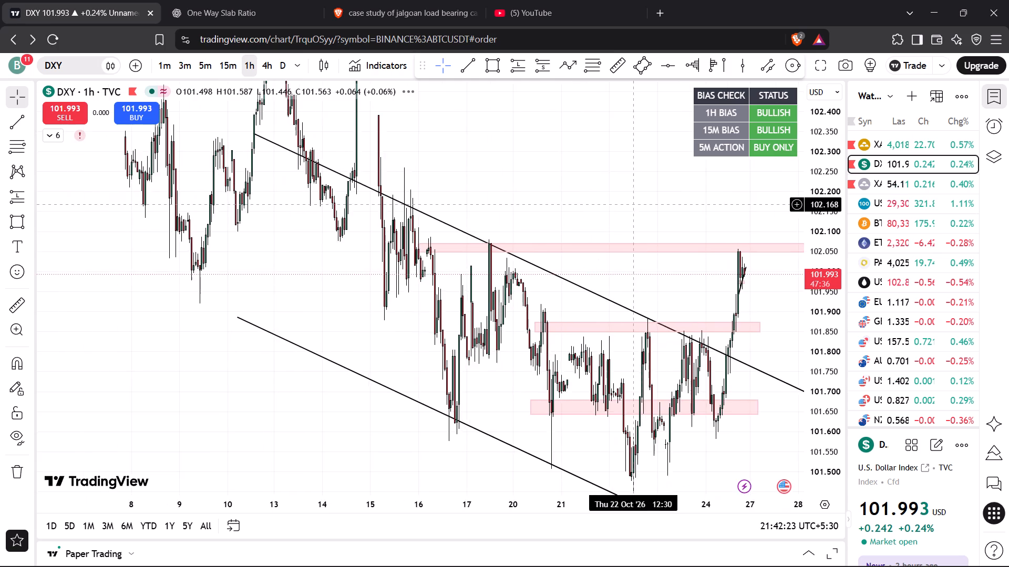
left_click_drag(511, 181, 472, 235)
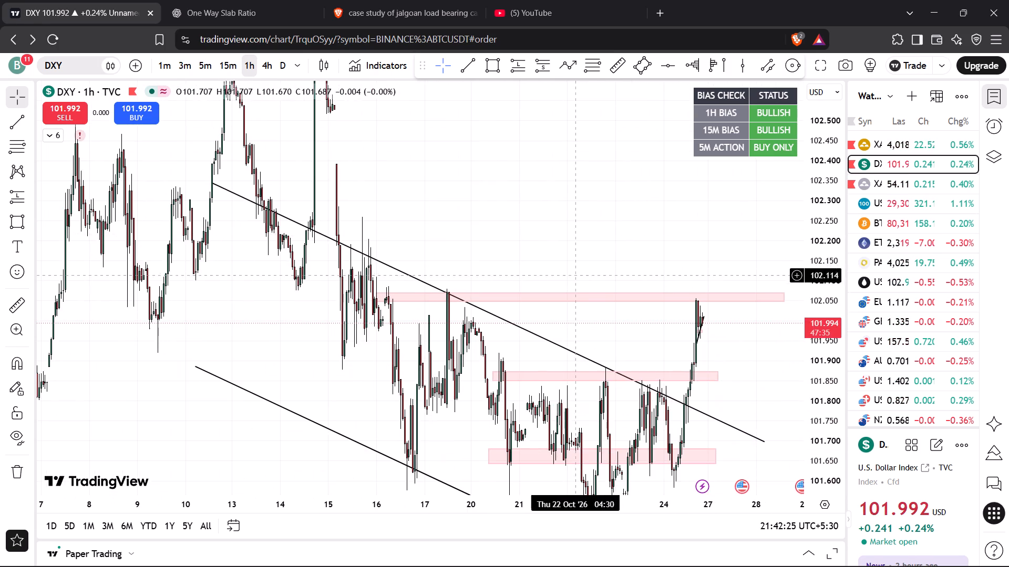
left_click_drag(572, 239, 572, 163)
scroll(636, 306, "up", 5)
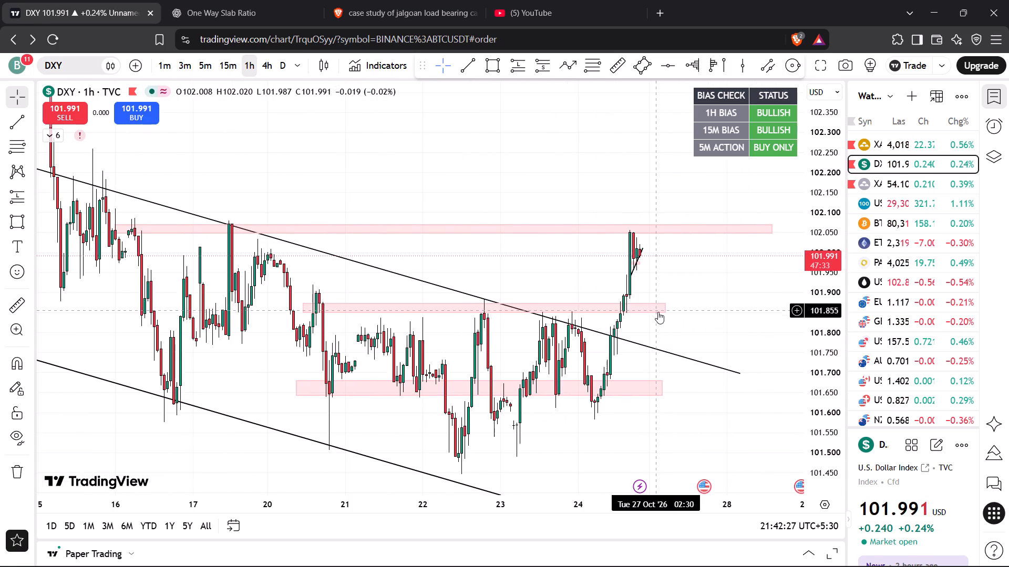
left_click(658, 312)
left_click(771, 94)
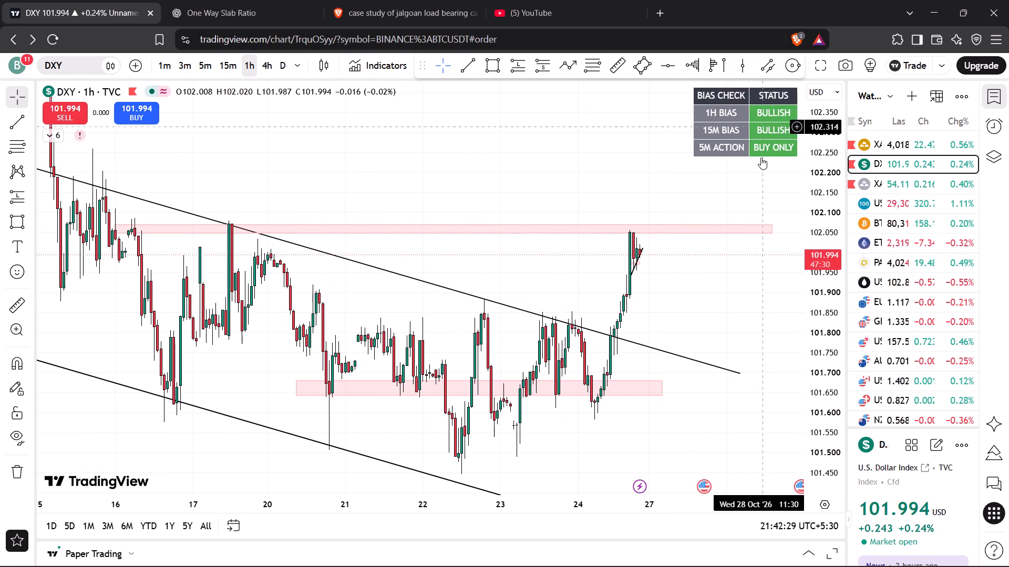
left_click_drag(598, 194, 640, 161)
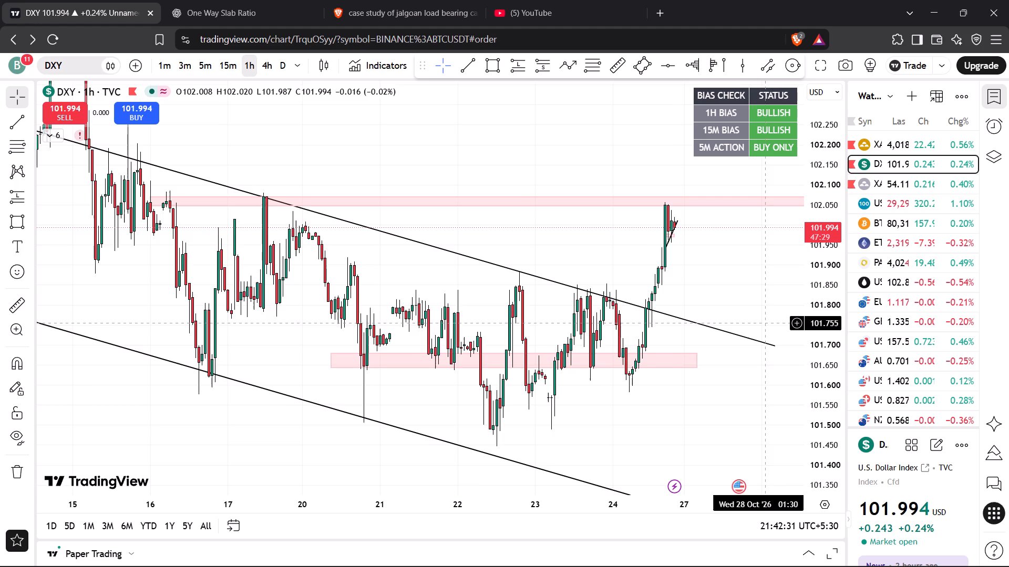
Widen the DXY support zone at about 101.64 to 101.68 so that it spans from 16 Oct to about 28 Oct.
scroll(758, 311, "up", 5)
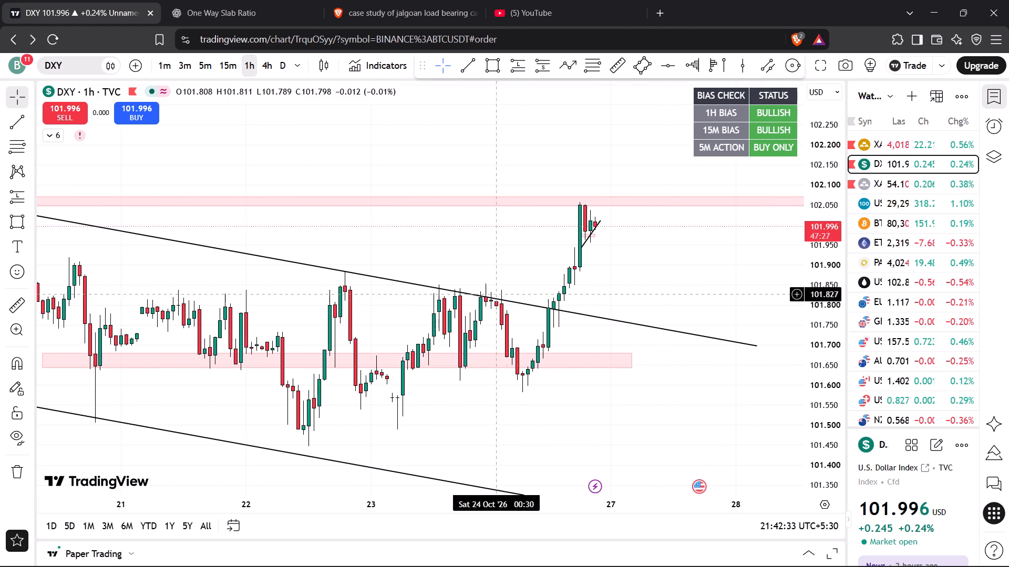
left_click_drag(486, 278, 566, 230)
scroll(566, 230, "down", 2)
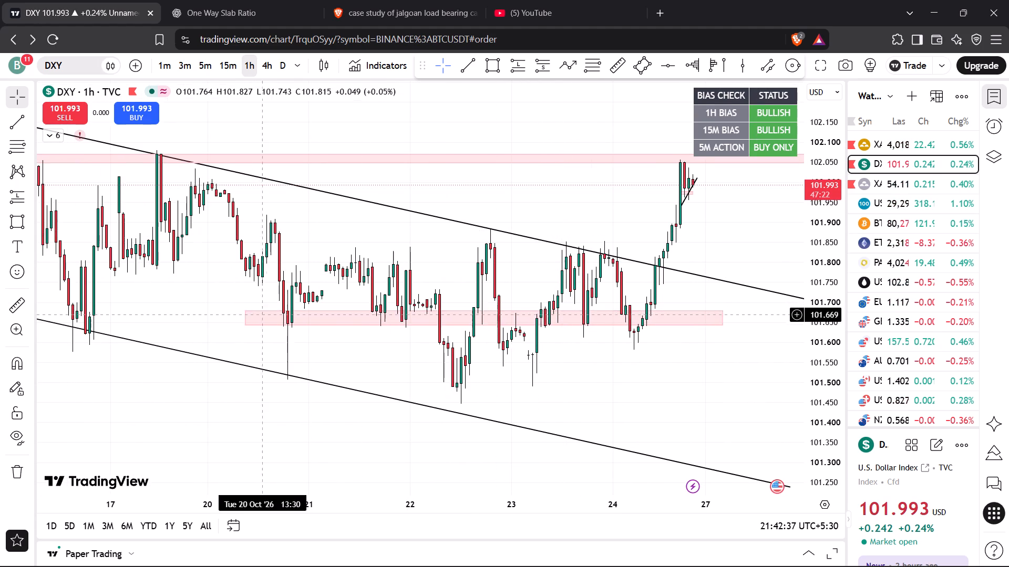
left_click_drag(248, 317, 87, 314)
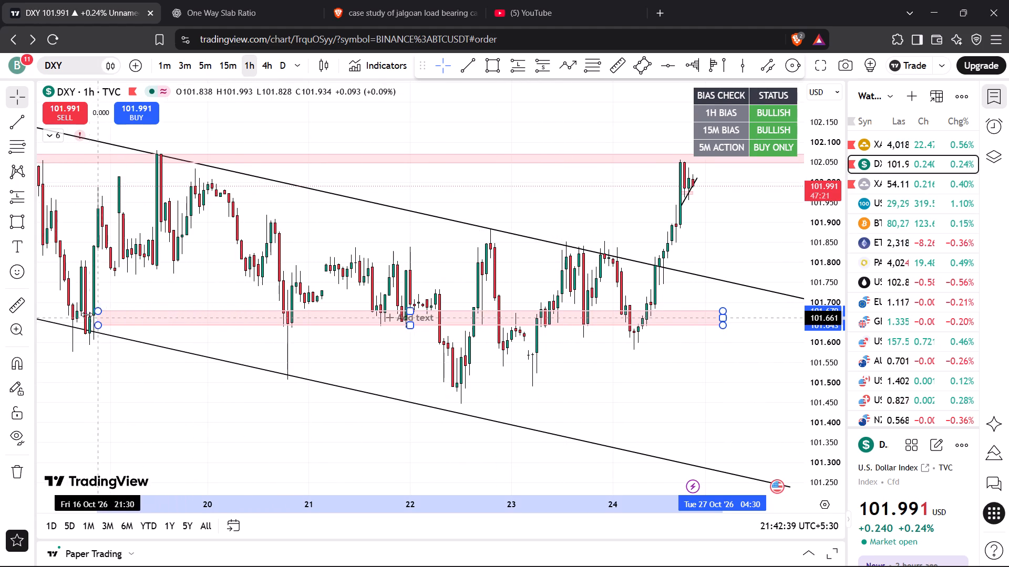
left_click_drag(87, 314, 64, 310)
left_click(148, 297)
left_click_drag(177, 292, 167, 276)
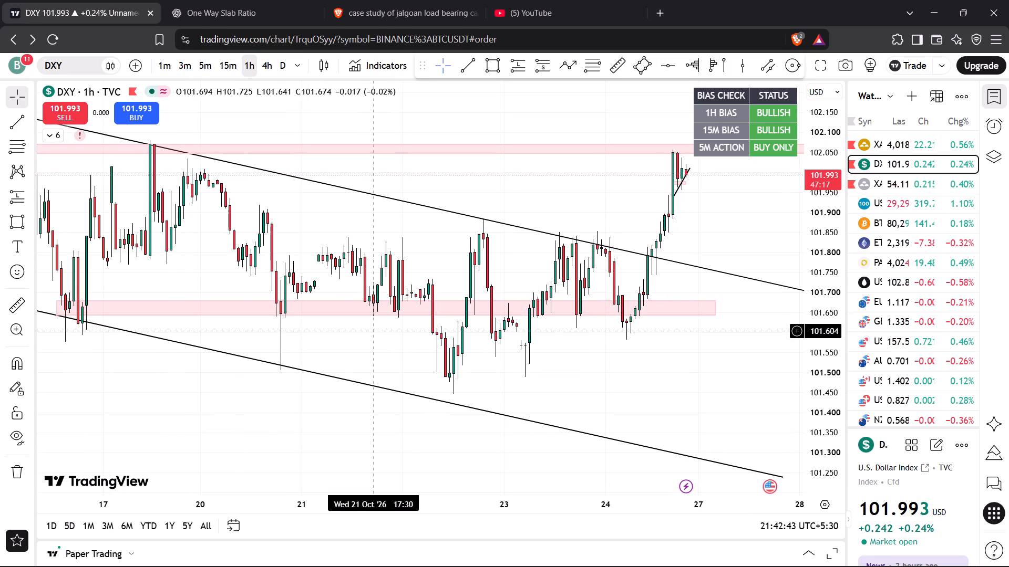
left_click_drag(373, 331, 297, 340)
left_click_drag(647, 317, 685, 317)
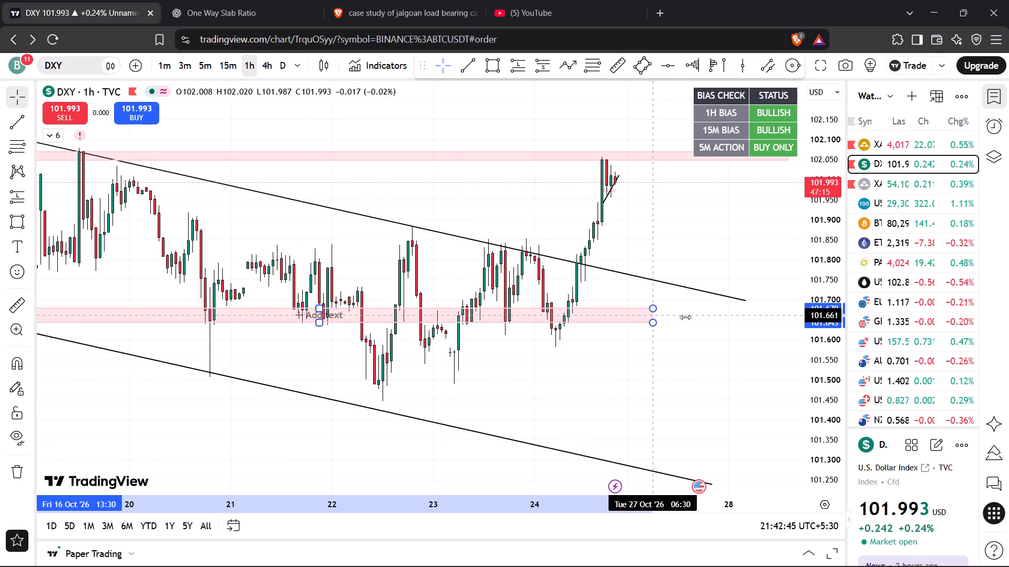
left_click_drag(685, 317, 741, 309)
left_click(734, 281)
Examine DXY price action around the descending channel and both horizontal zones on the 1-hour timeframe.
left_click_drag(707, 254, 726, 292)
scroll(694, 289, "down", 3)
left_click_drag(590, 208, 605, 258)
scroll(604, 260, "down", 4)
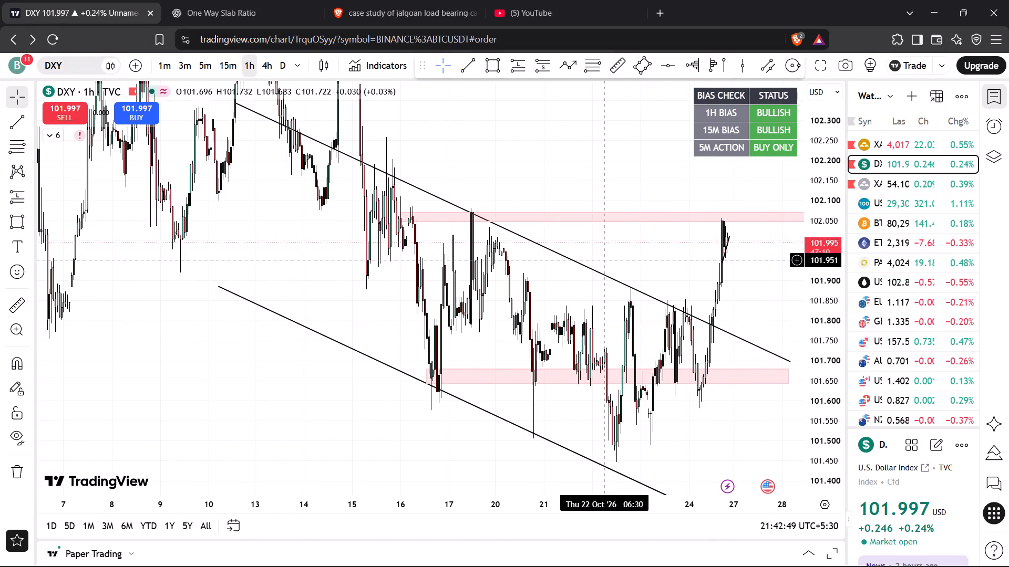
left_click_drag(553, 181, 511, 218)
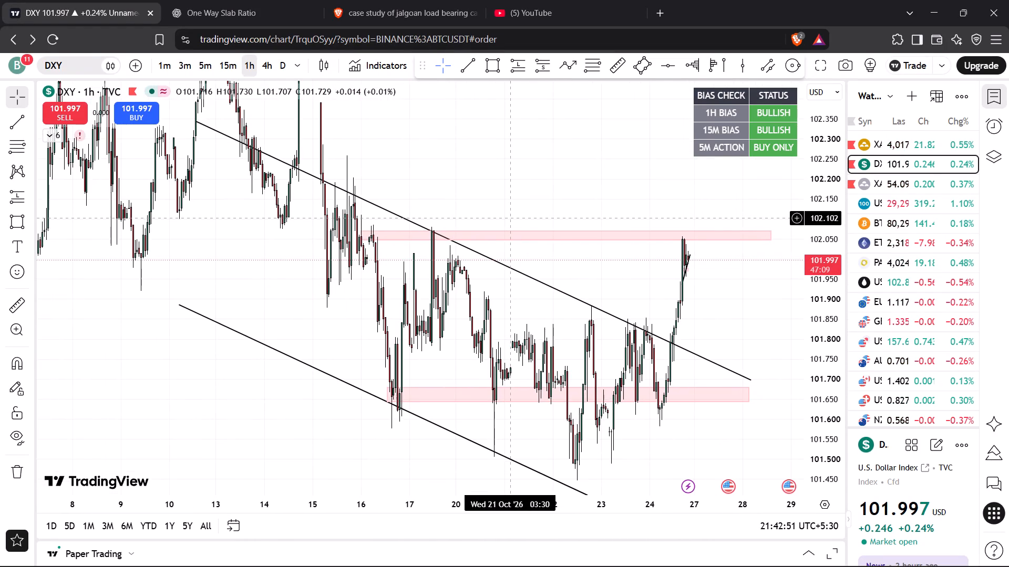
scroll(511, 218, "up", 5)
left_click_drag(506, 269, 521, 258)
scroll(526, 258, "up", 2)
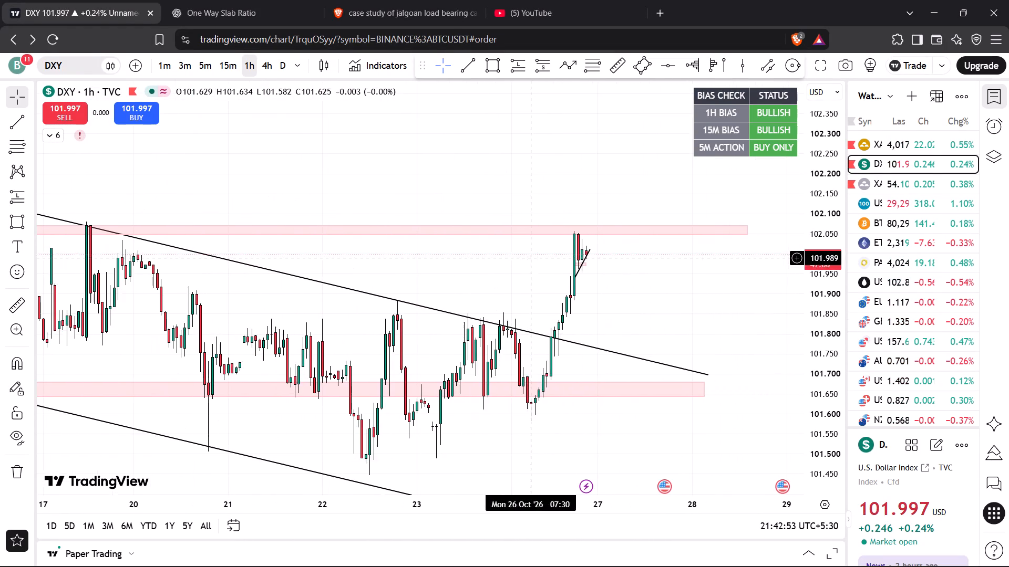
left_click_drag(689, 332, 771, 315)
left_click_drag(819, 358, 818, 299)
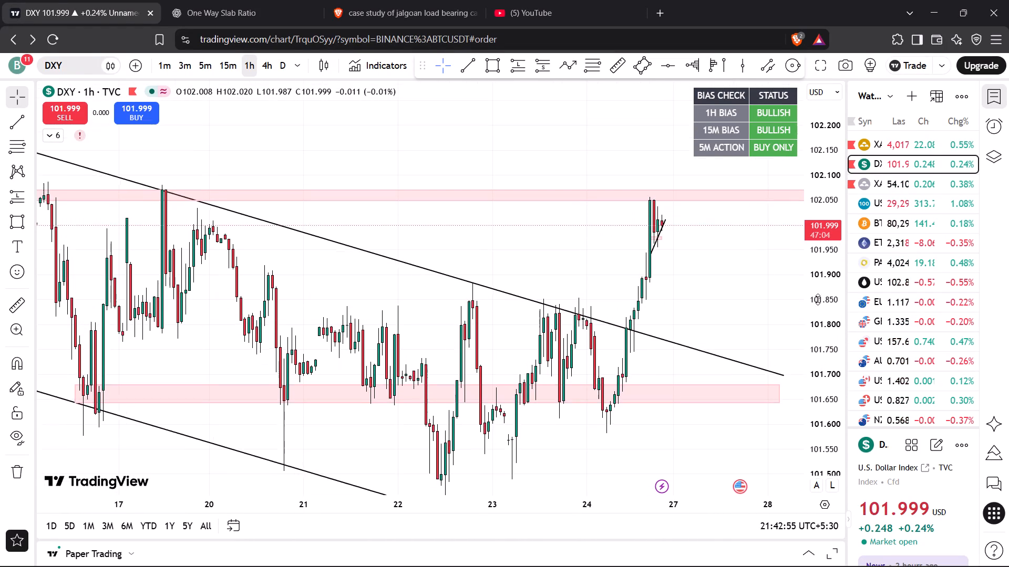
left_click_drag(818, 299, 815, 251)
left_click_drag(516, 235, 614, 275)
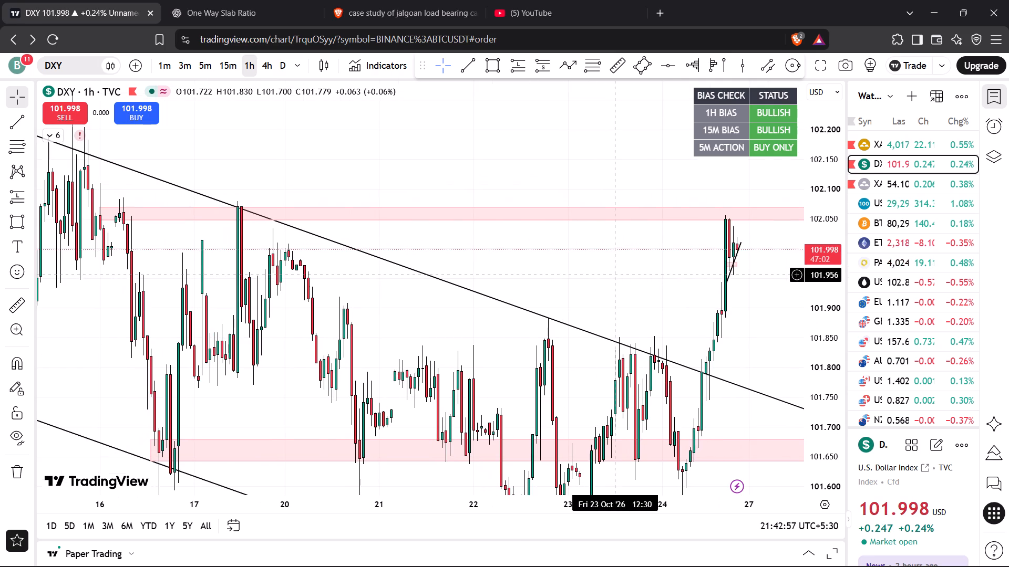
left_click_drag(613, 276, 549, 297)
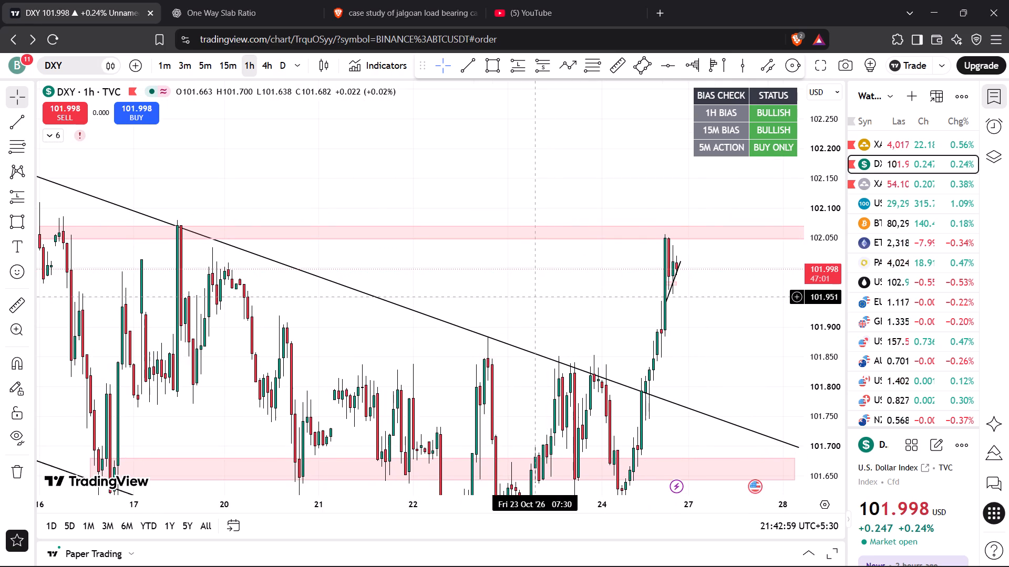
Compare DXY price action at the resistance zone and channel line on the 15-minute and 1-hour timeframes.
left_click(230, 68)
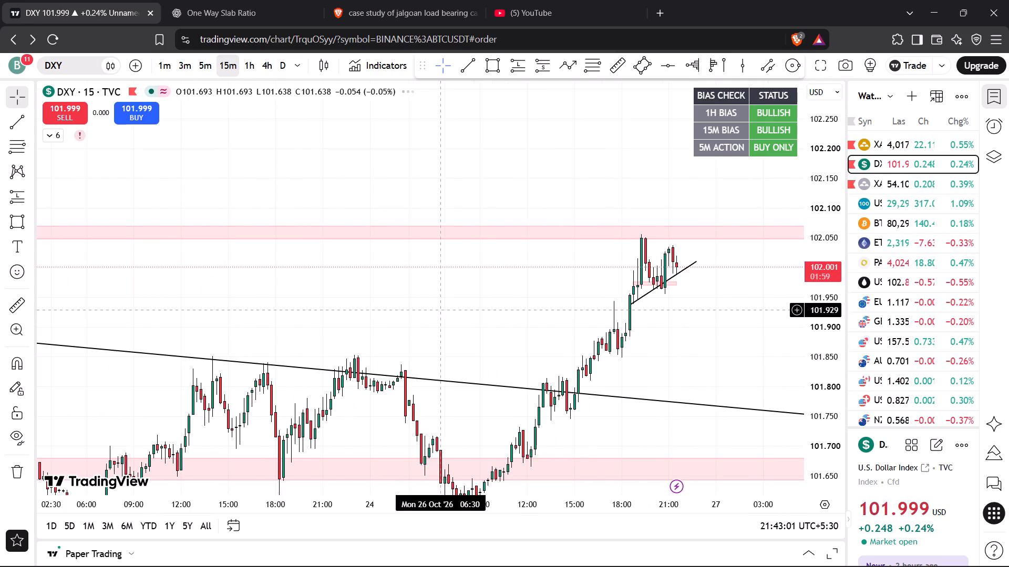
scroll(447, 323, "down", 8)
left_click(249, 69)
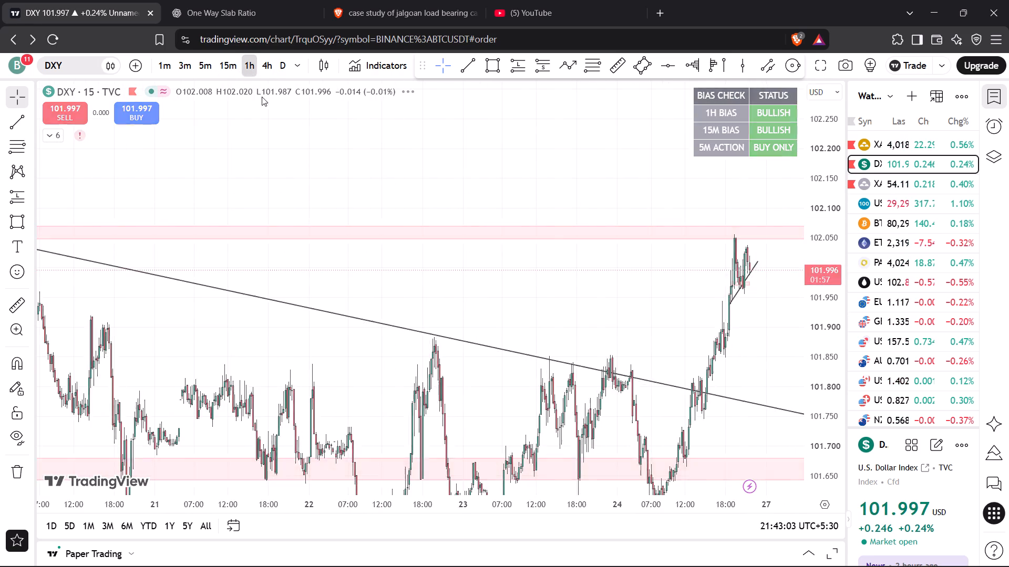
scroll(671, 277, "up", 5)
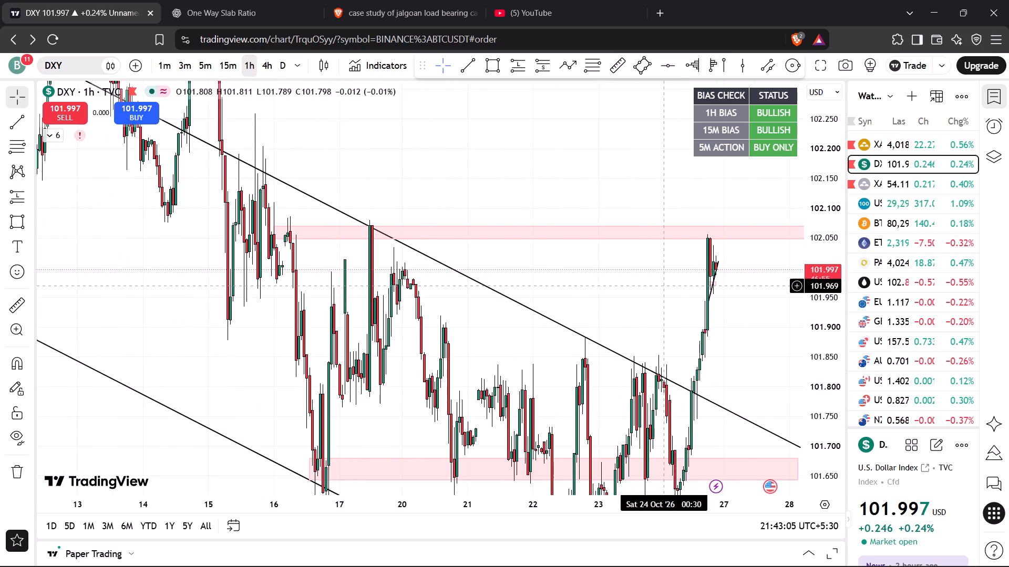
left_click_drag(661, 290, 613, 214)
scroll(574, 228, "up", 2)
left_click_drag(561, 203, 555, 191)
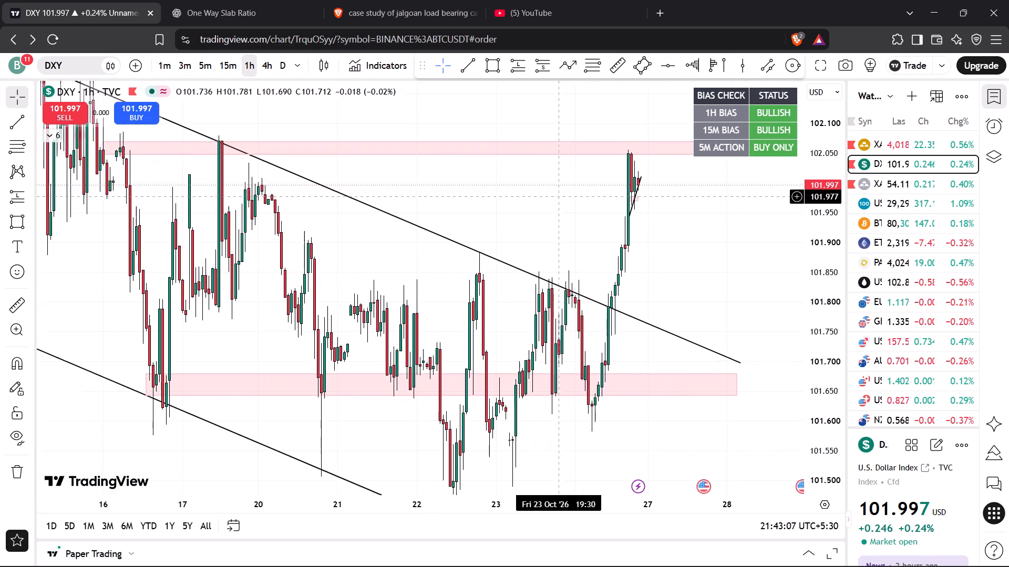
left_click_drag(555, 191, 602, 272)
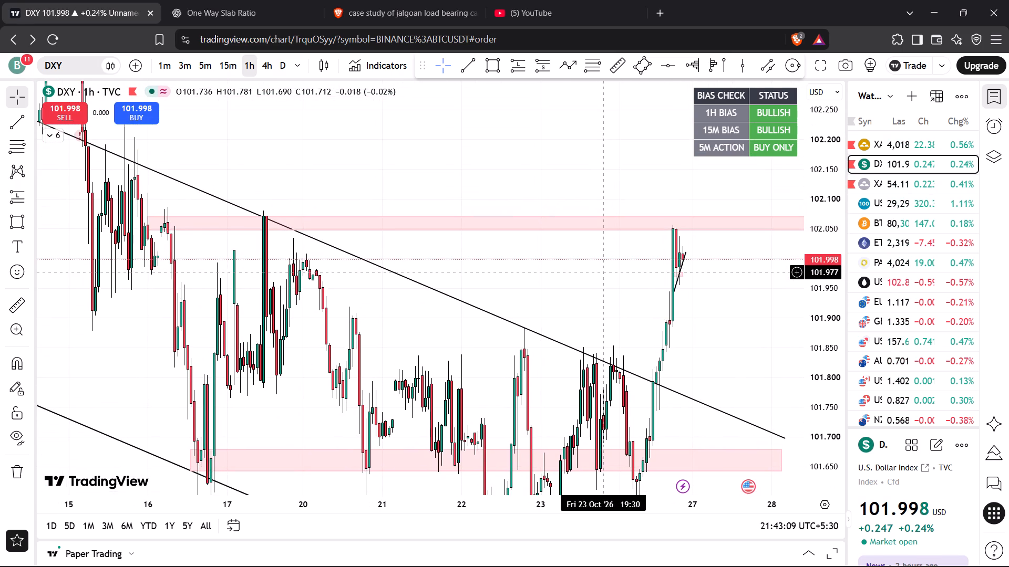
scroll(670, 270, "up", 7)
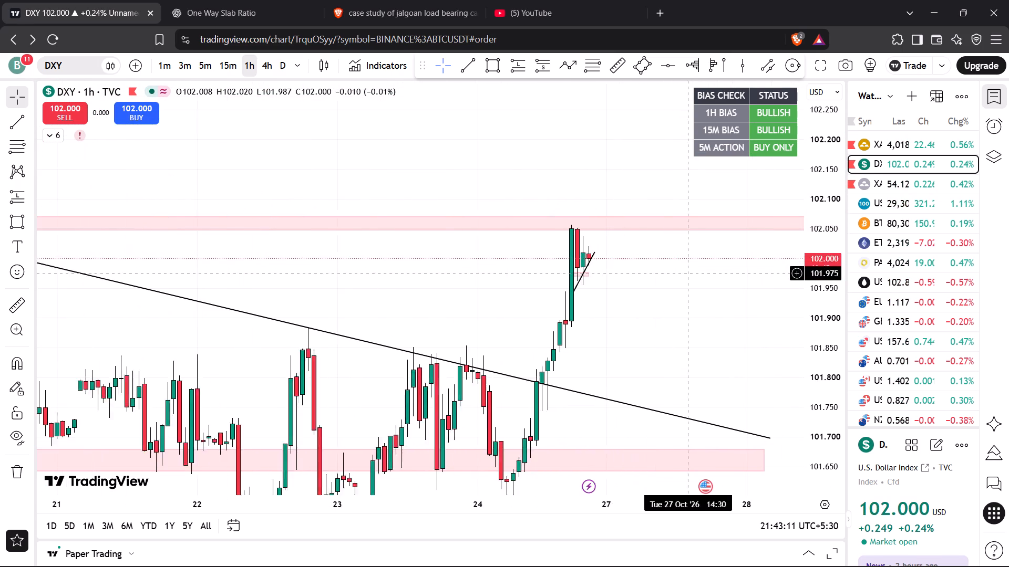
Examine DXY on the 5-minute timeframe around the short rising trend line and the resistance zone above it.
left_click(190, 68)
left_click(197, 66)
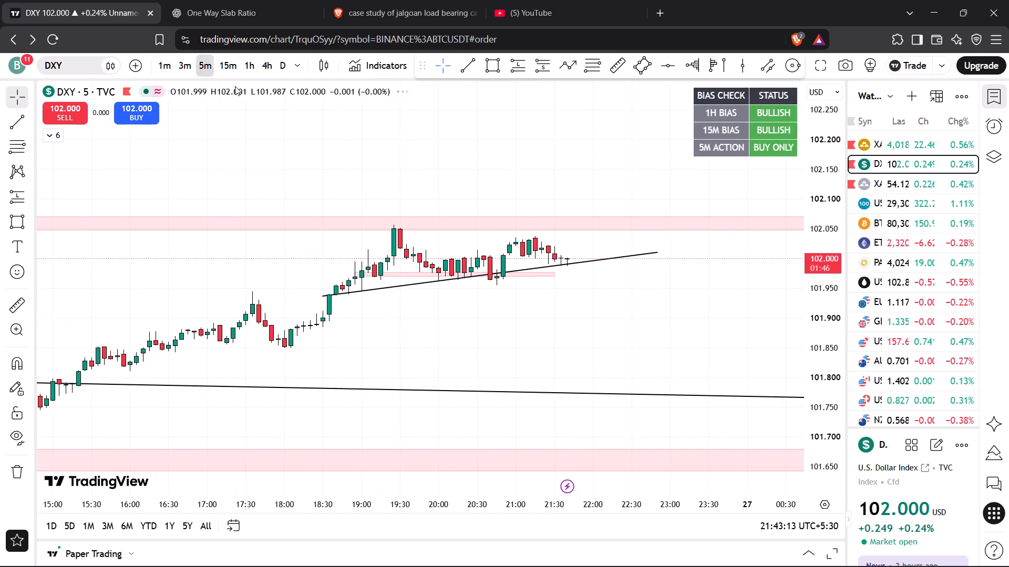
left_click_drag(823, 385, 816, 149)
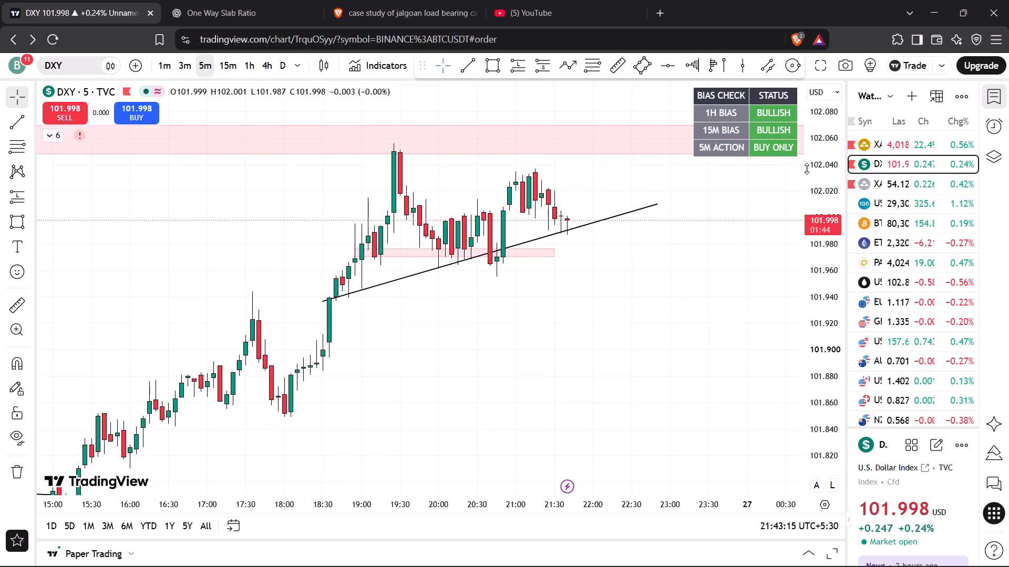
left_click_drag(661, 318, 662, 352)
left_click_drag(820, 415, 820, 412)
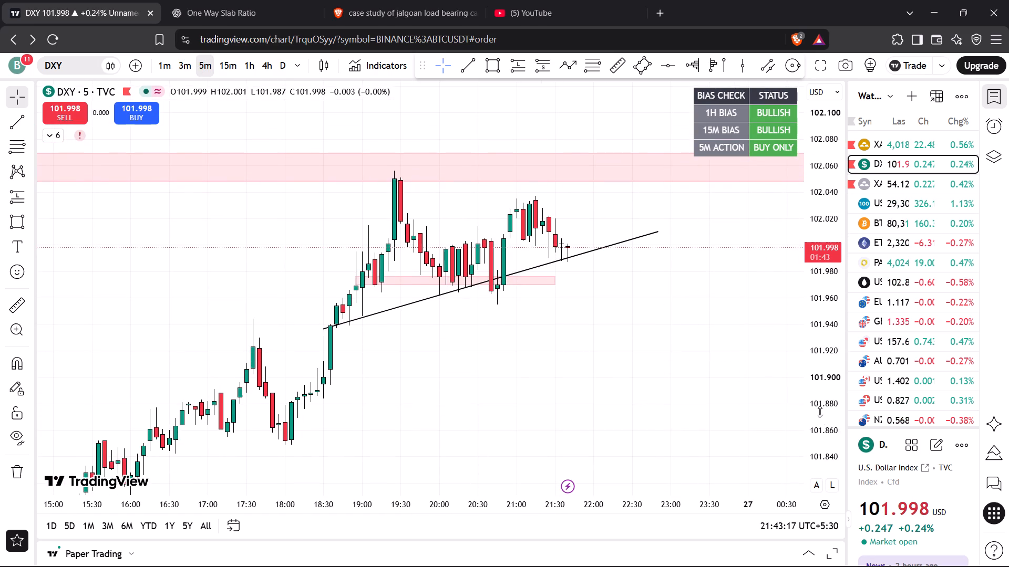
left_click_drag(820, 412, 833, 318)
scroll(725, 319, "up", 3)
left_click_drag(653, 310, 735, 363)
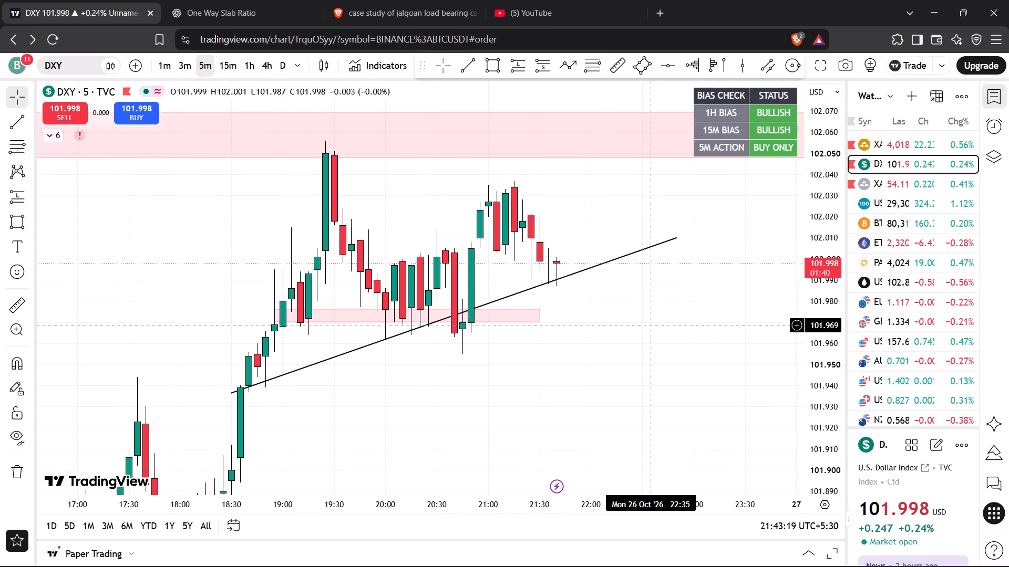
left_click_drag(643, 322, 655, 338)
left_click_drag(651, 352, 669, 347)
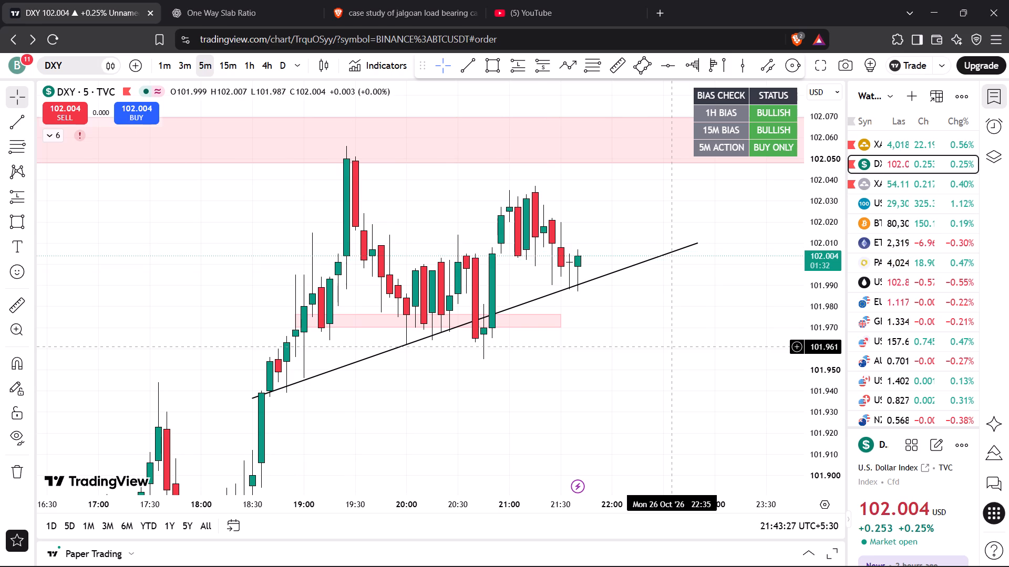
On the XAUUSD 5-minute chart, draw a Fibonacci retracement from the swing low at about 4,007.16 up to the high at about 4,026.69.
left_click(897, 143)
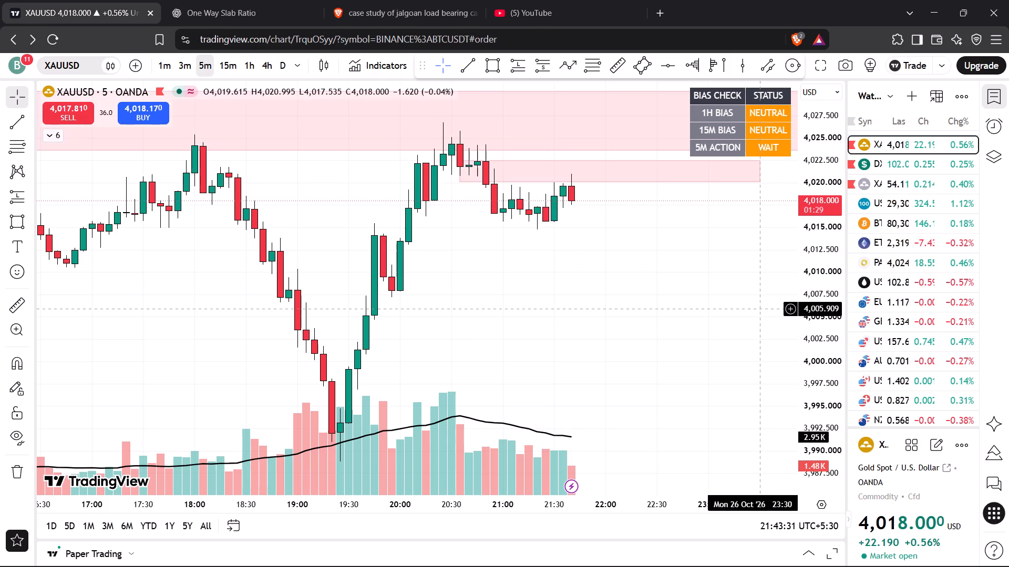
scroll(746, 301, "down", 2)
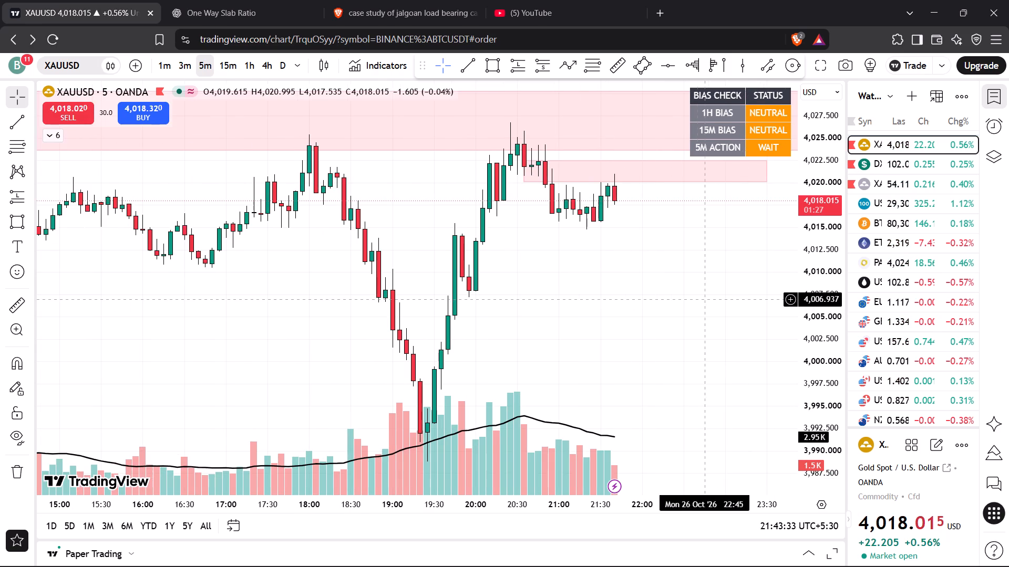
left_click_drag(699, 299, 697, 349)
left_click_drag(697, 349, 699, 307)
scroll(688, 302, "down", 3)
left_click_drag(682, 311, 615, 292)
left_click(588, 69)
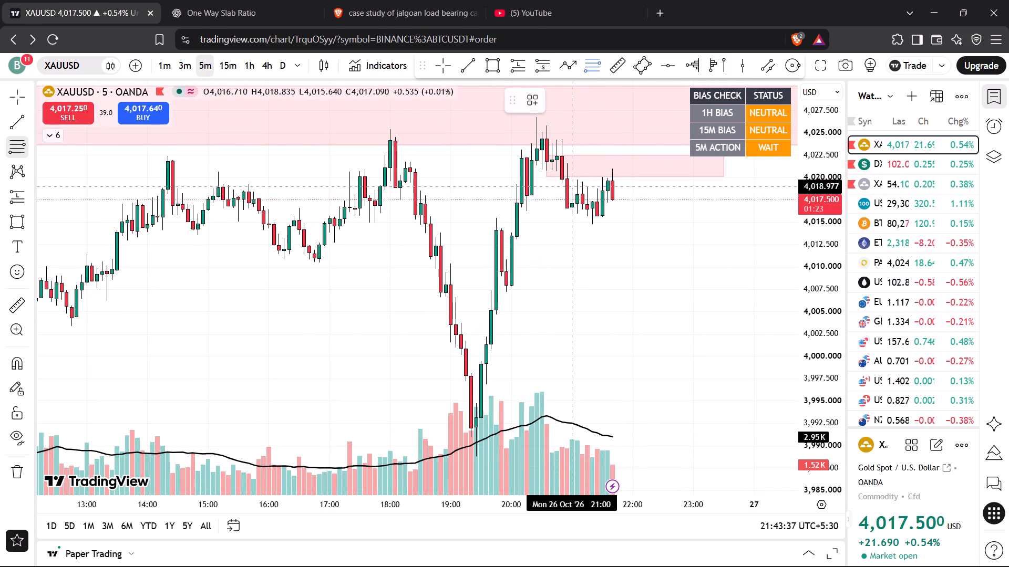
left_click(509, 292)
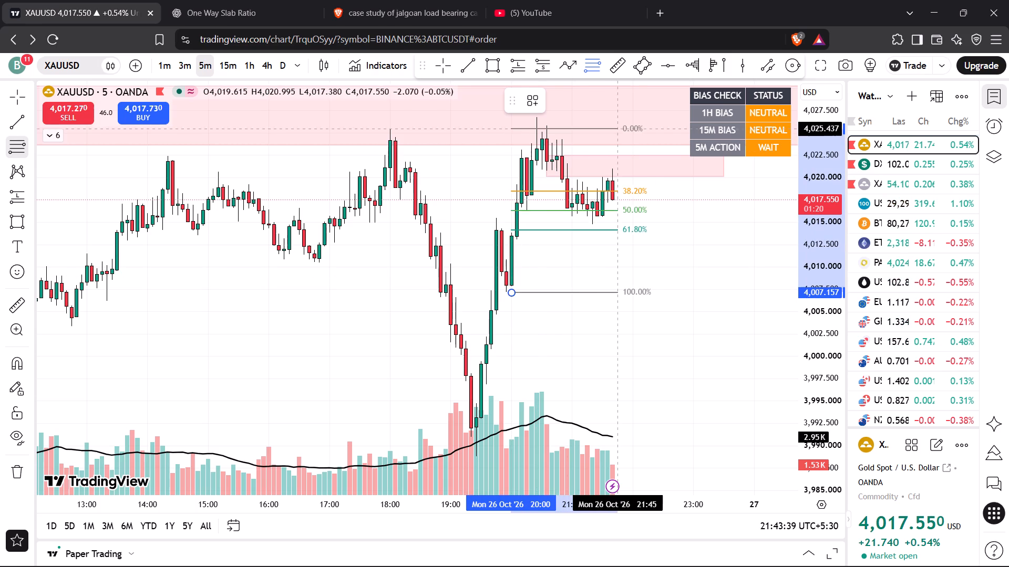
left_click(626, 118)
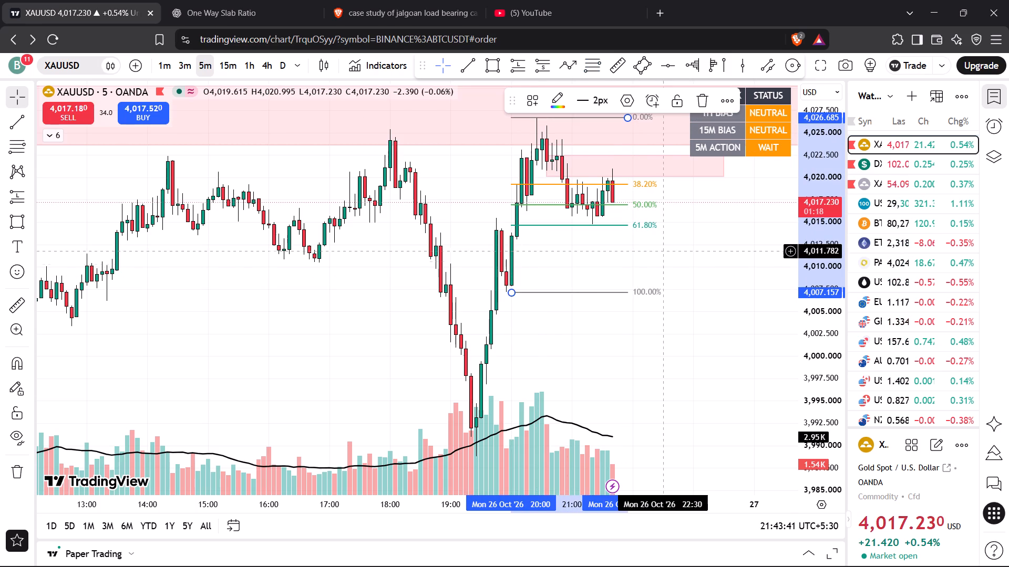
left_click(682, 259)
Show the hidden 9 & 15 EMA Scalping - Momentum TP indicator on the gold chart.
left_click_drag(685, 257, 604, 269)
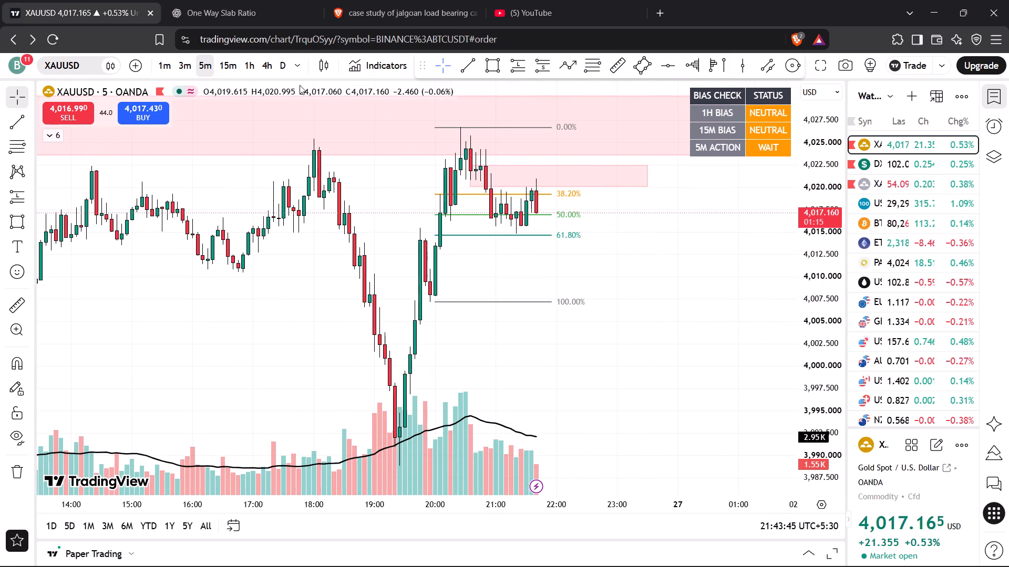
left_click(52, 135)
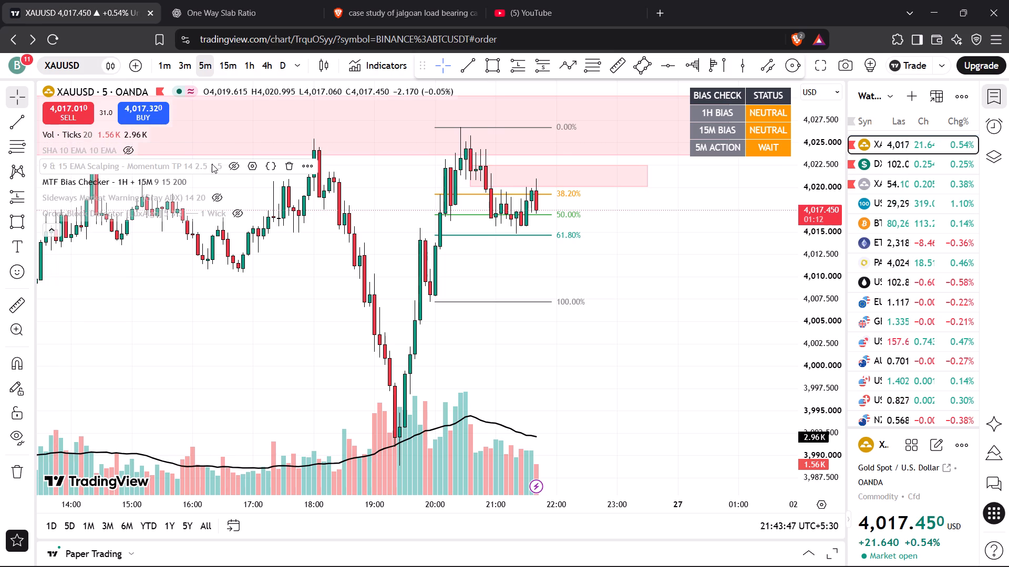
left_click(235, 165)
left_click(57, 229)
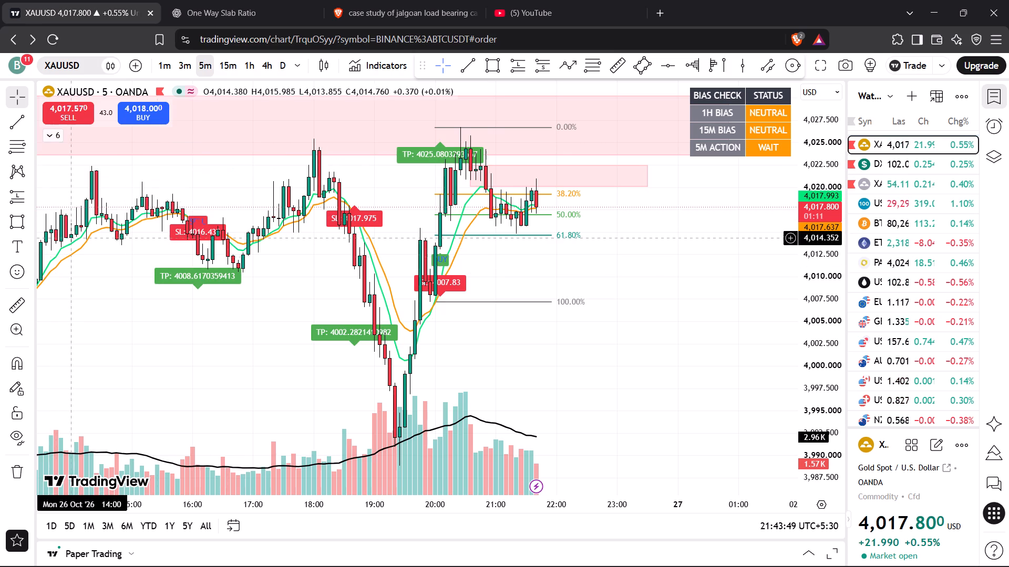
left_click(616, 246)
left_click_drag(648, 244, 640, 277)
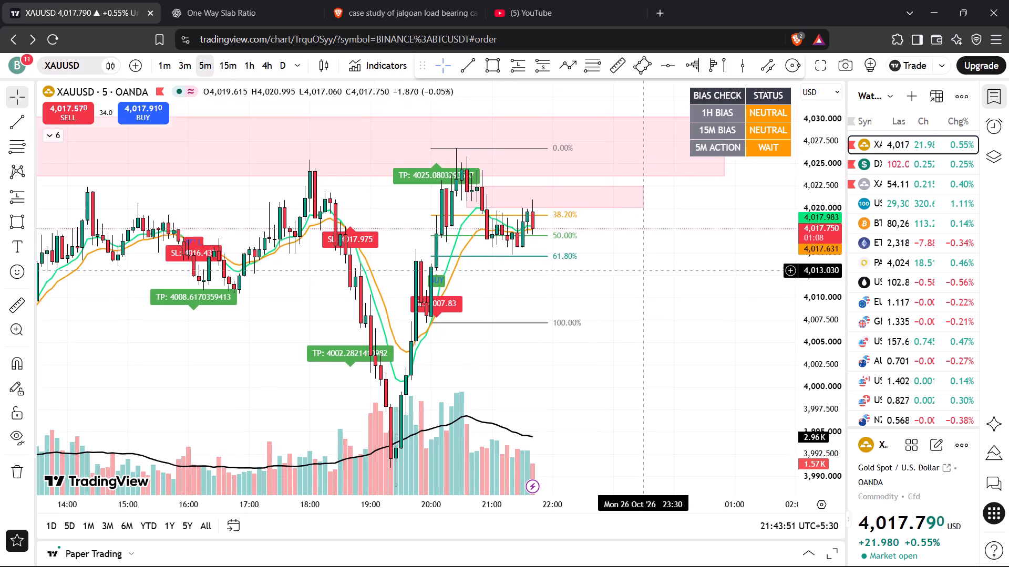
left_click_drag(640, 277, 640, 279)
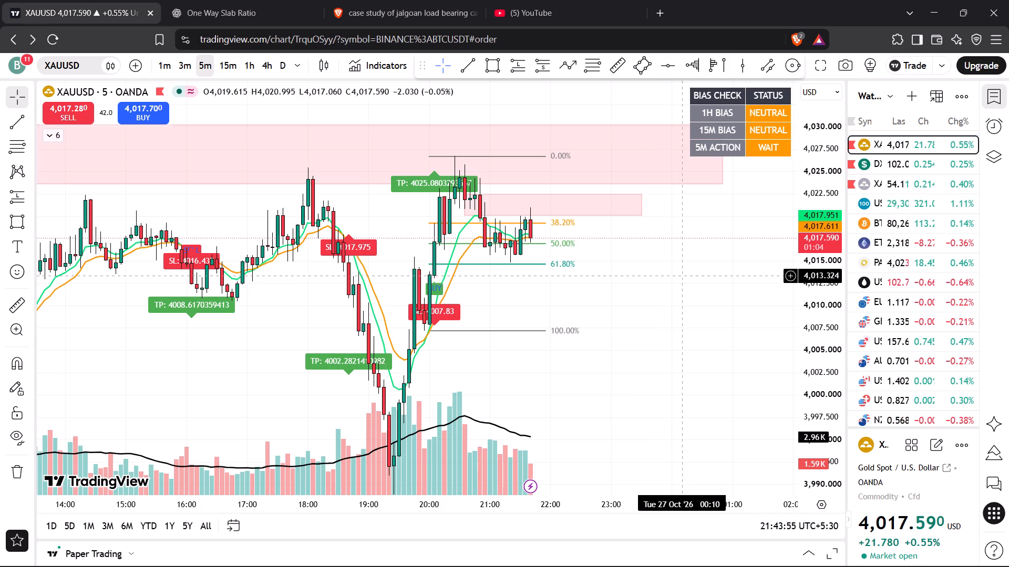
Examine DXY on the 5-minute timeframe against the EMA lines, the rising trend line and the zones.
left_click(890, 163)
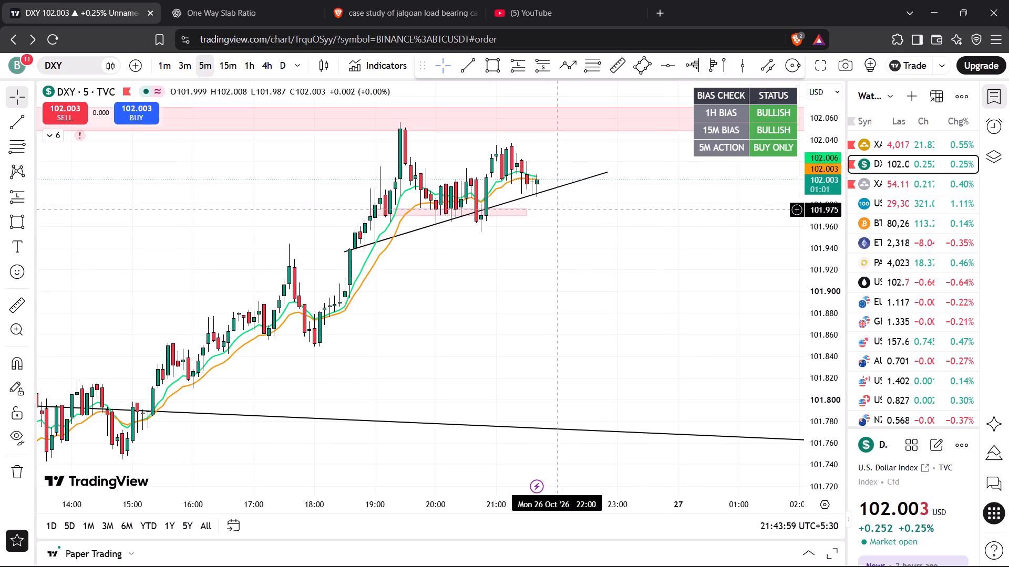
left_click_drag(826, 280, 832, 172)
left_click_drag(677, 227, 676, 311)
left_click_drag(810, 360, 824, 246)
left_click_drag(711, 266, 709, 281)
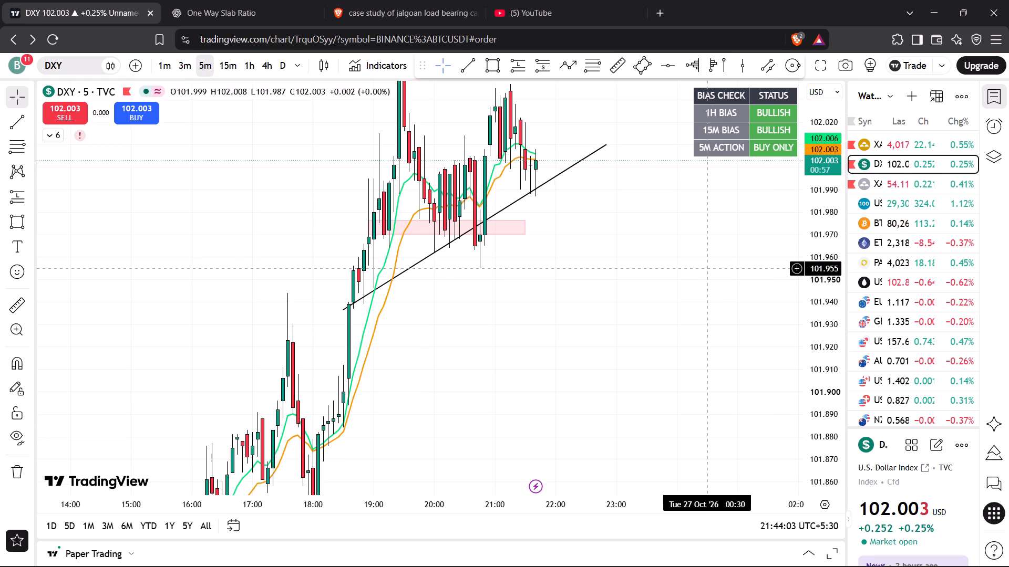
left_click_drag(709, 281, 694, 365)
scroll(692, 366, "up", 2)
left_click_drag(599, 350, 670, 344)
scroll(673, 343, "up", 2)
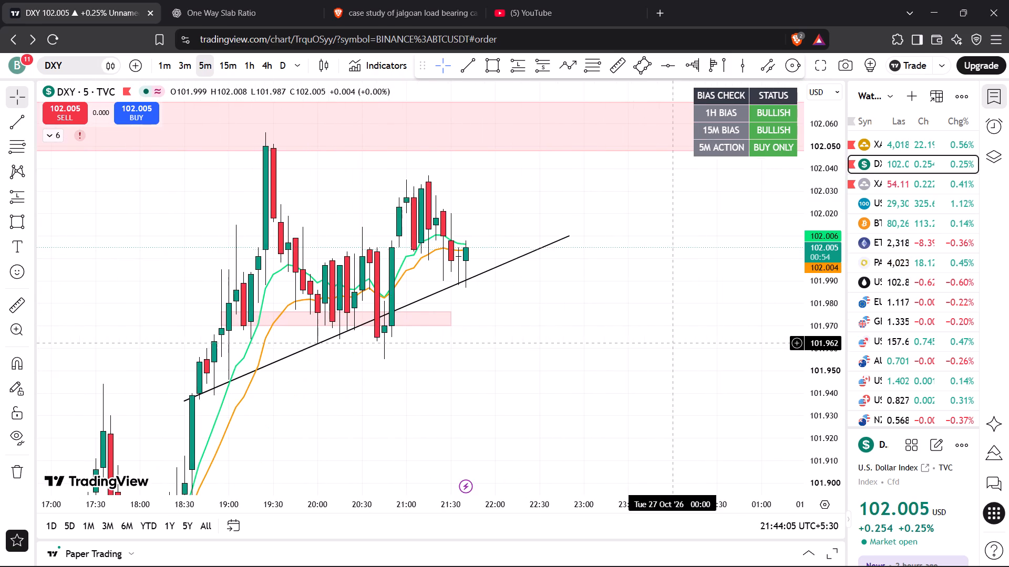
Examine the 5-minute charts of XAUUSD, XAGUSD, EURUSD, USDJPY, GBPUSD and USDCAD against their EMA lines and bias signals.
left_click_drag(599, 349, 671, 346)
left_click(904, 143)
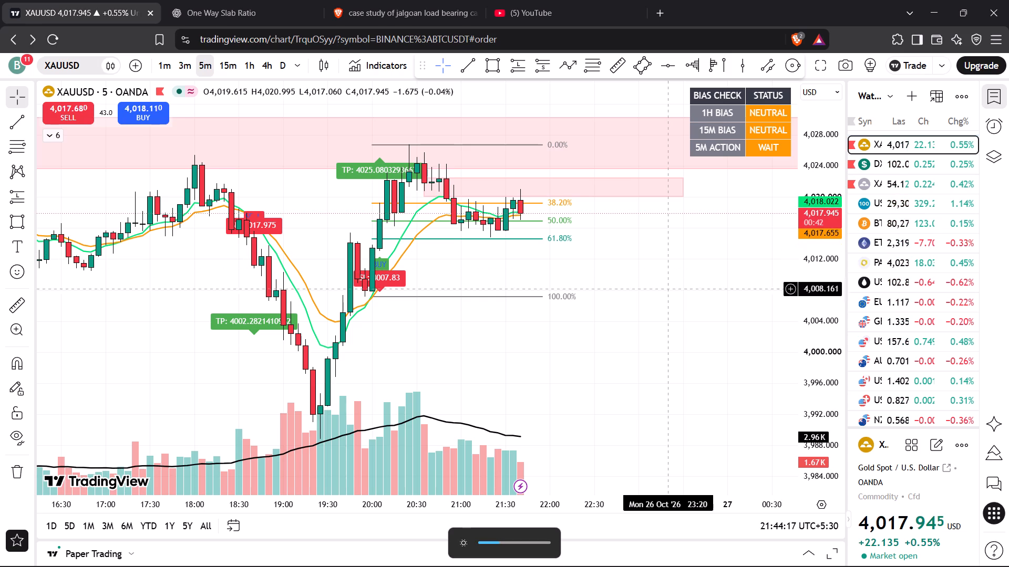
left_click_drag(665, 311, 672, 293)
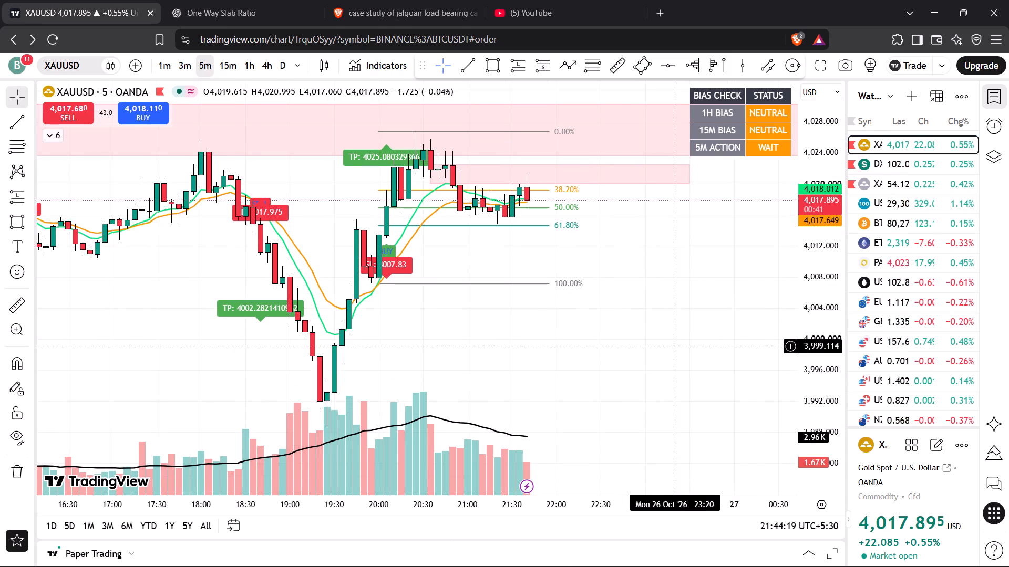
scroll(674, 346, "down", 1)
left_click(876, 183)
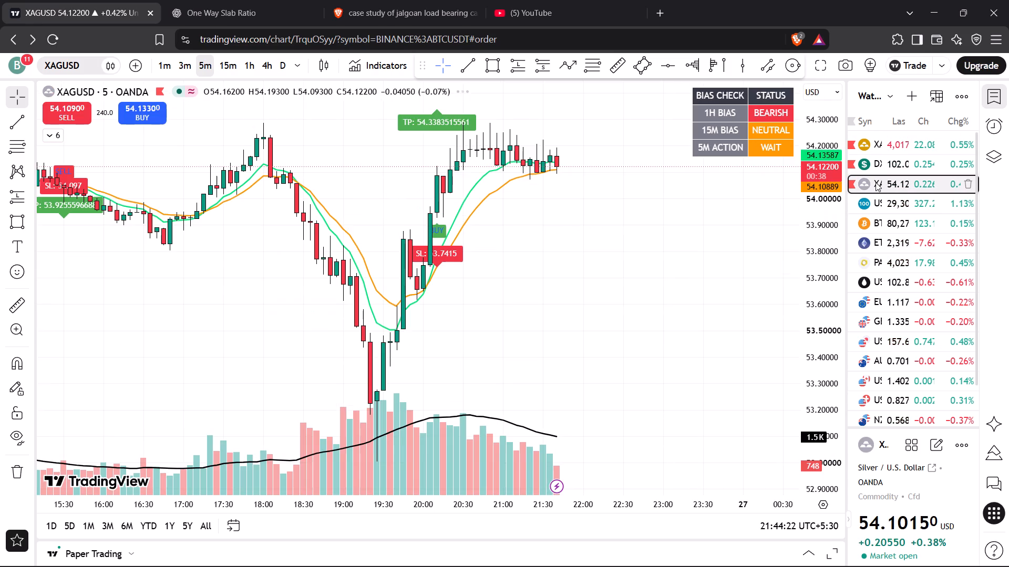
left_click_drag(661, 202, 651, 251)
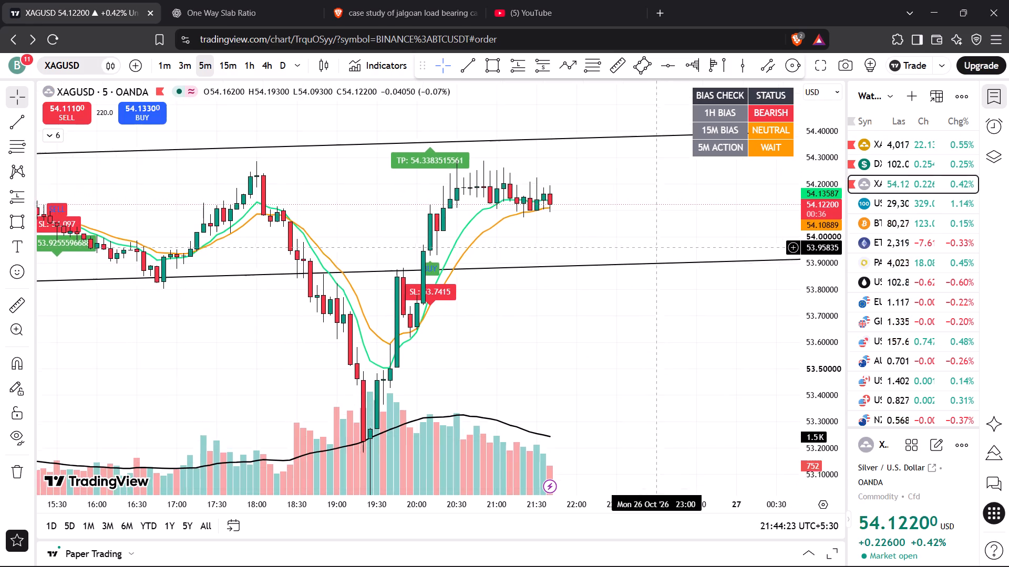
left_click_drag(651, 251, 648, 255)
scroll(648, 255, "down", 4)
left_click(892, 307)
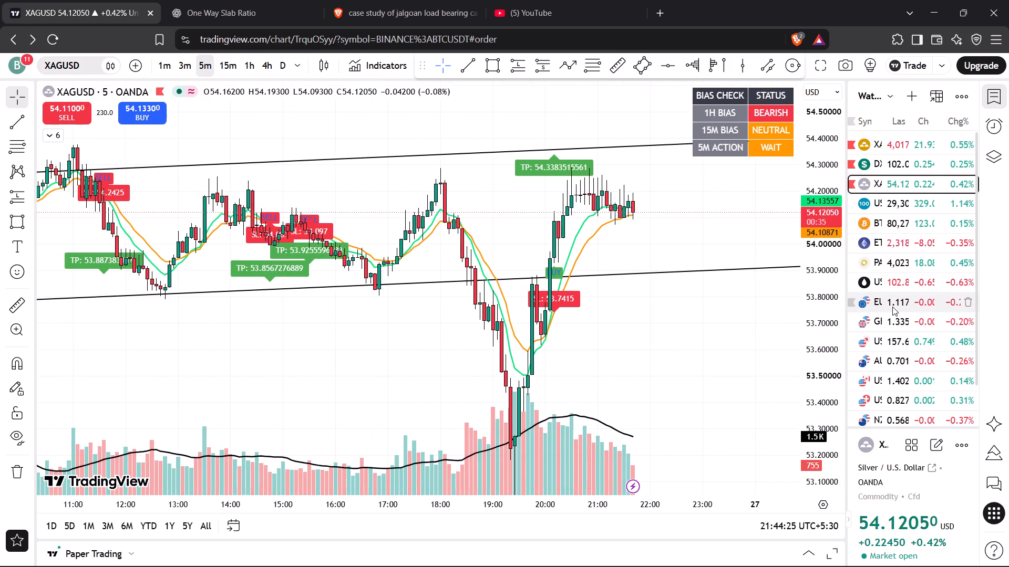
left_click_drag(697, 297, 653, 227)
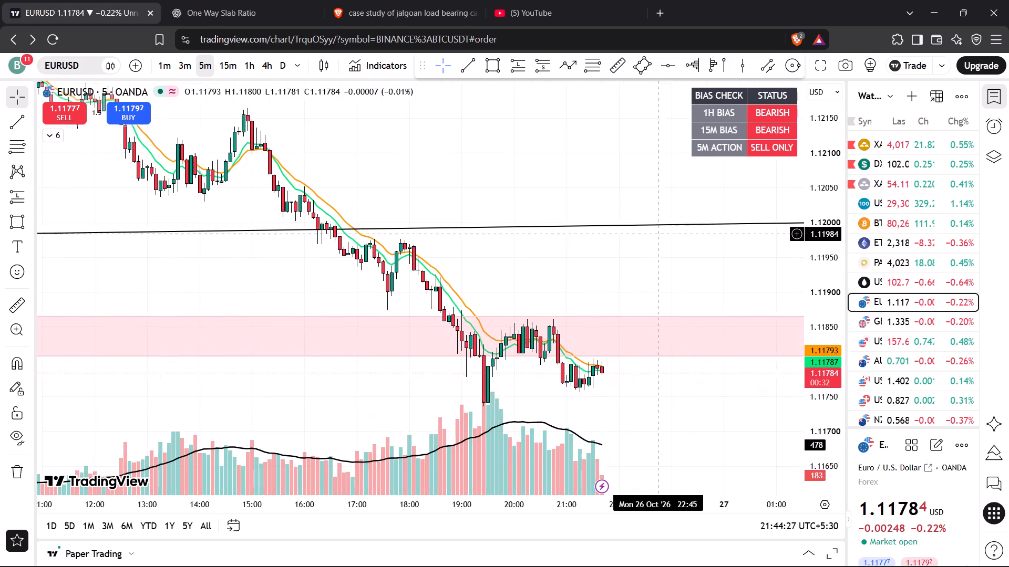
left_click_drag(653, 227, 633, 195)
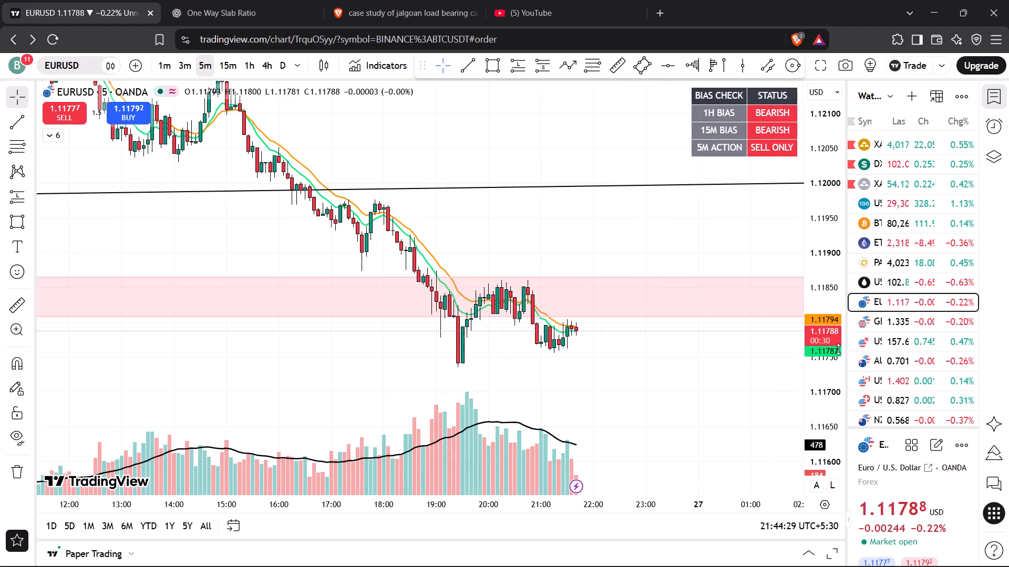
left_click(882, 342)
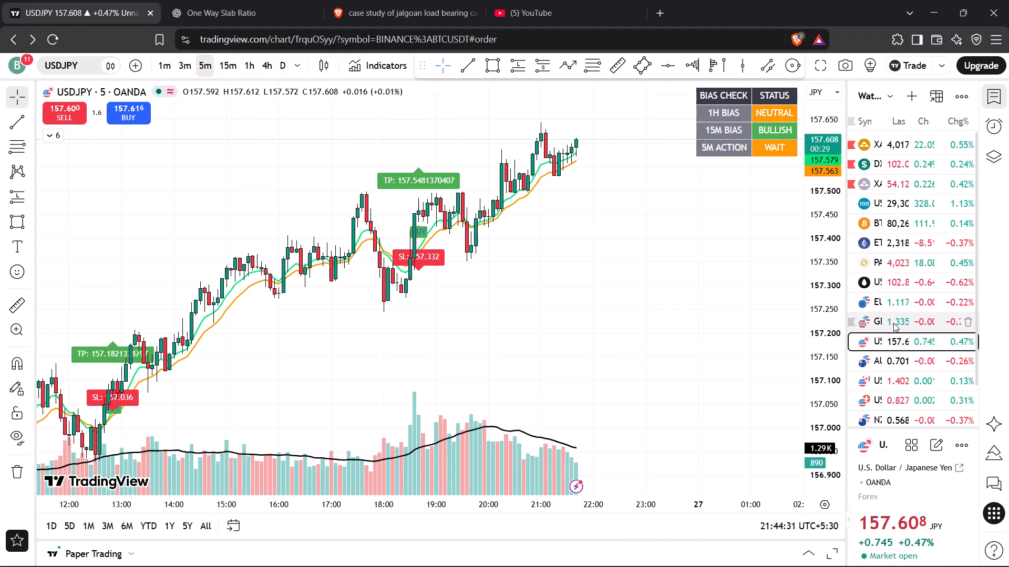
left_click(893, 323)
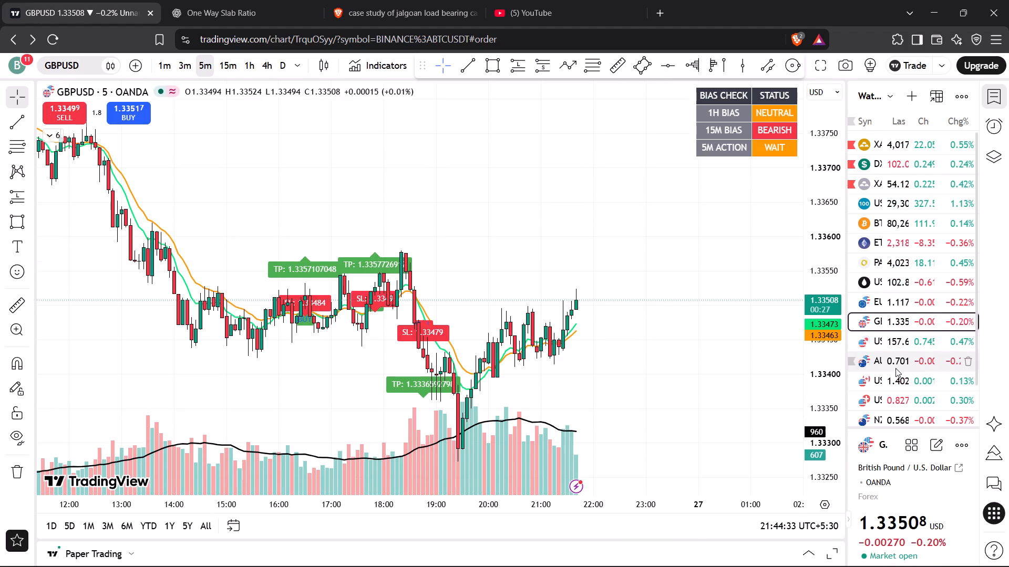
left_click(893, 385)
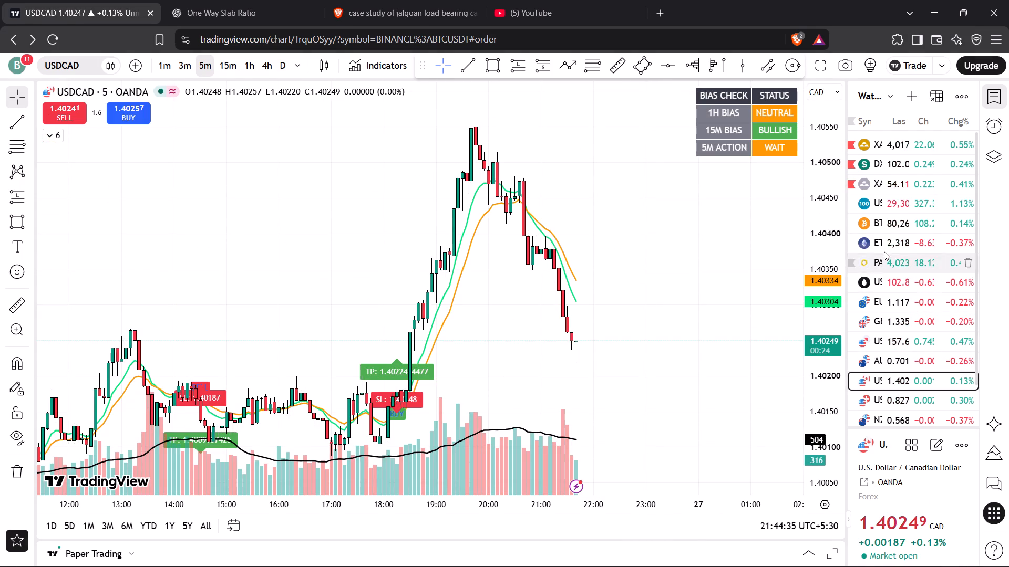
Place a paper-trading market order on BTCUSDT to sell 0.1 units.
left_click(888, 227)
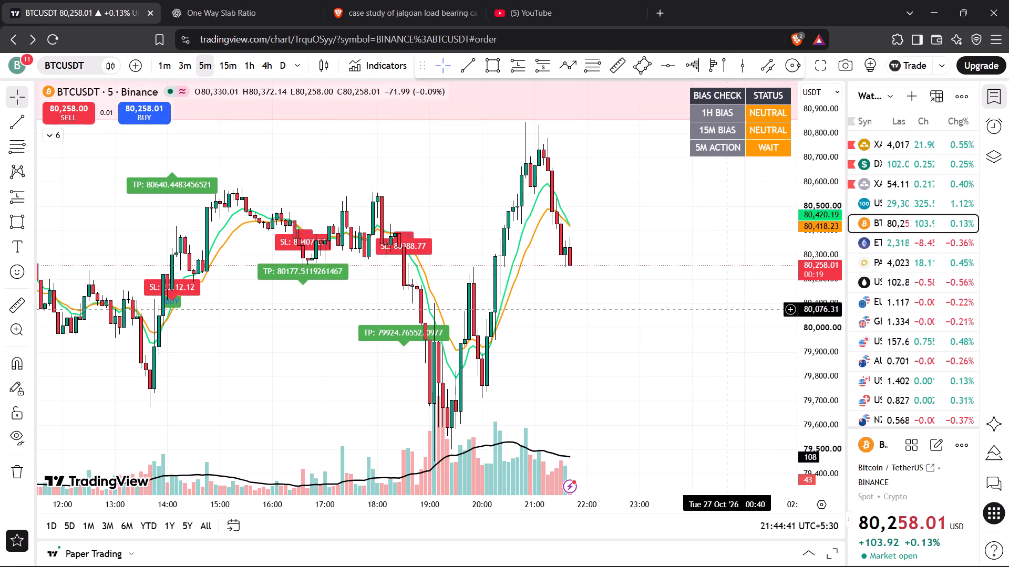
left_click_drag(687, 331, 696, 238)
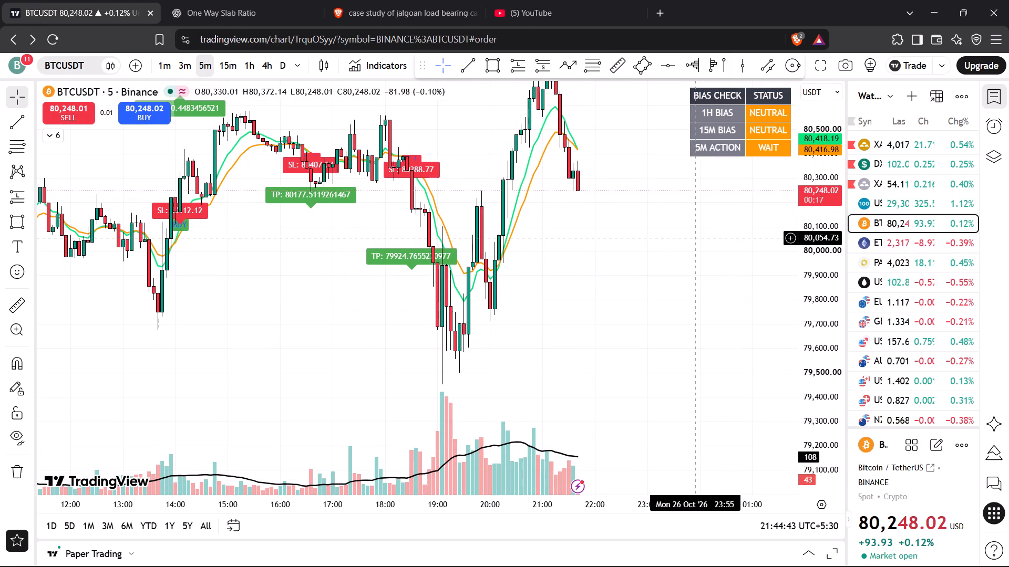
left_click_drag(696, 238, 679, 291)
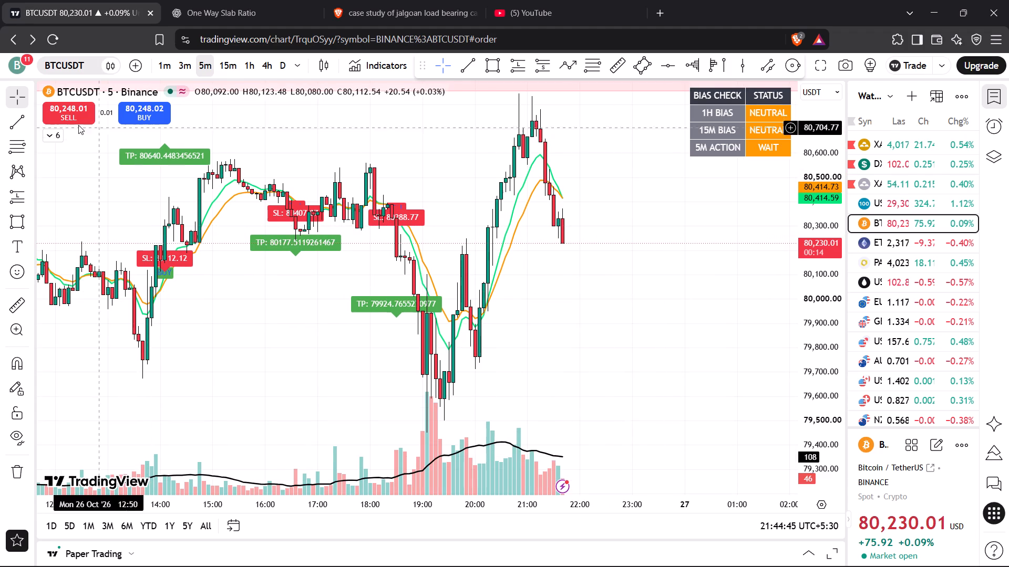
left_click(71, 117)
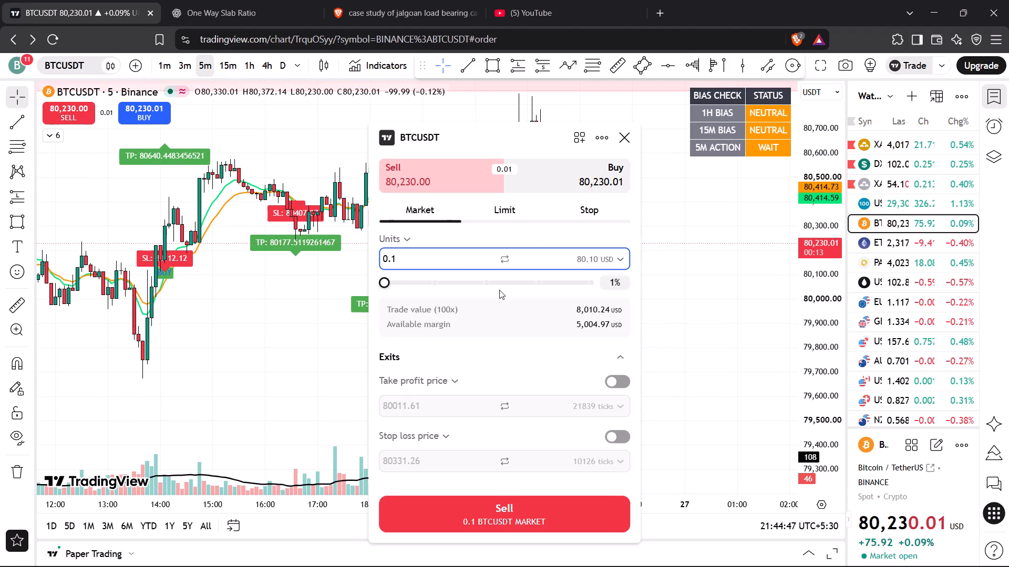
left_click(519, 516)
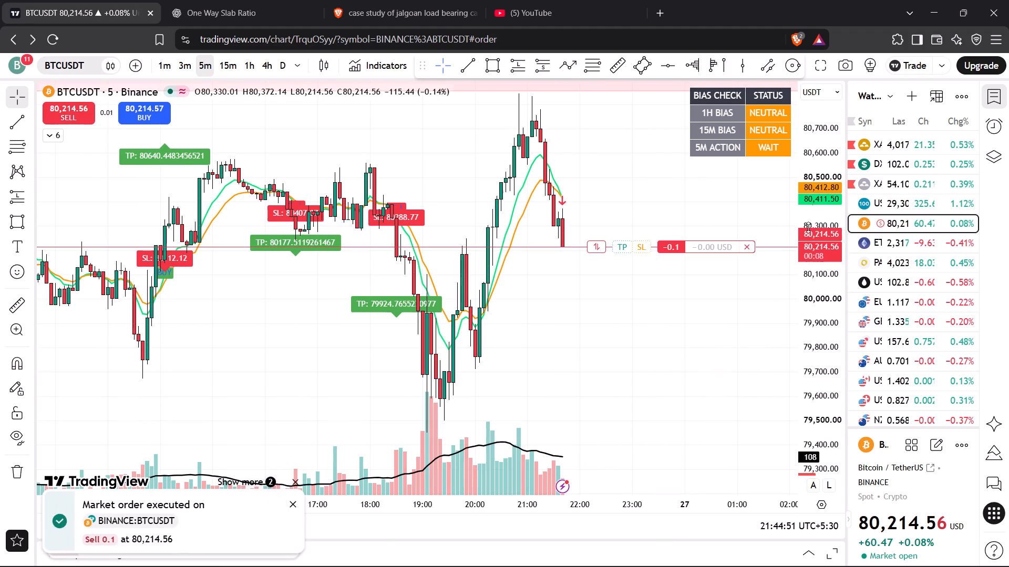
Attach a stop loss at 80,359.52 and a take profit at 79,749.95 to the open BTCUSDT short position.
left_click_drag(642, 244, 652, 214)
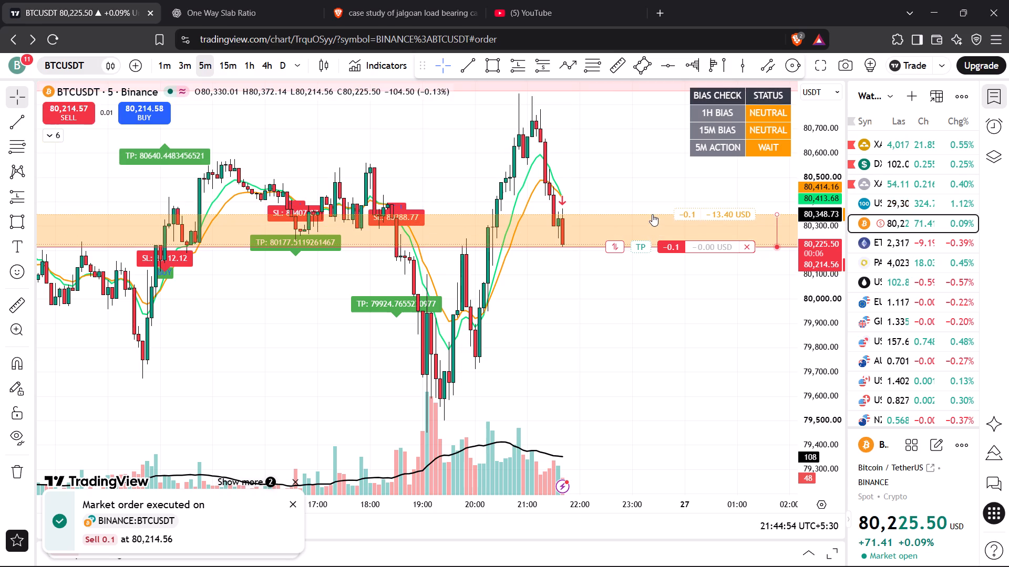
left_click_drag(652, 214, 655, 212)
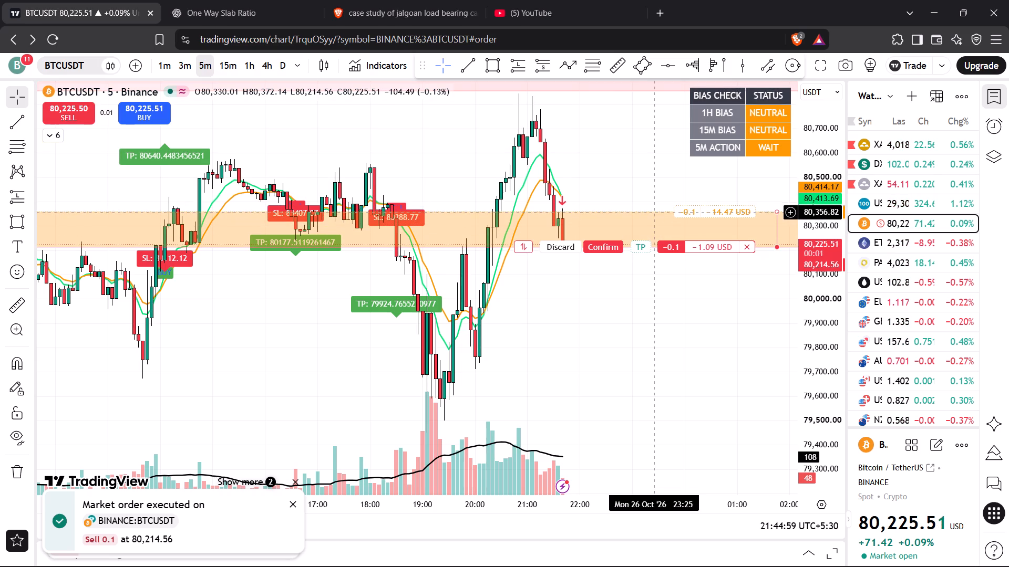
left_click_drag(637, 246, 648, 334)
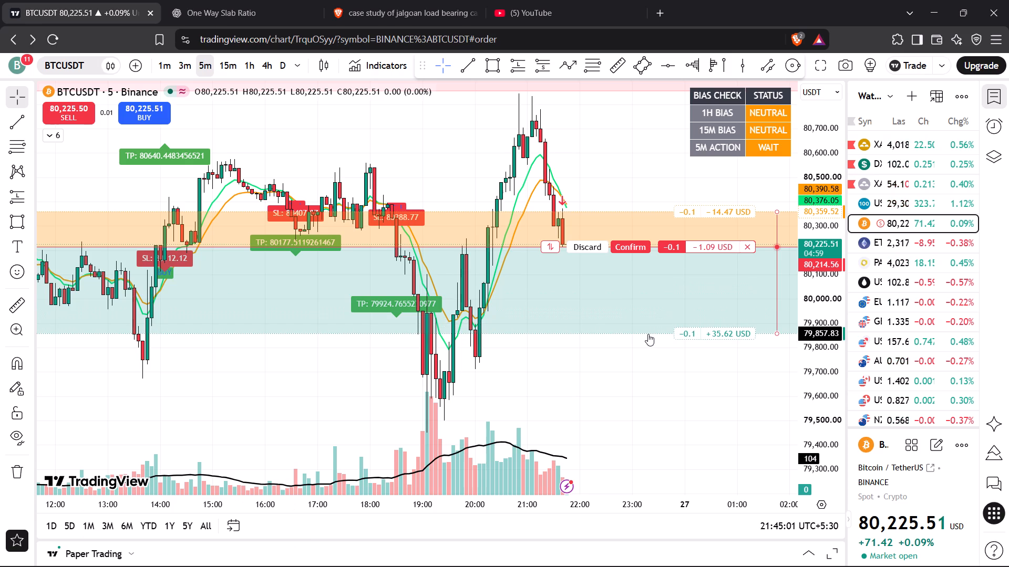
left_click_drag(648, 334, 654, 308)
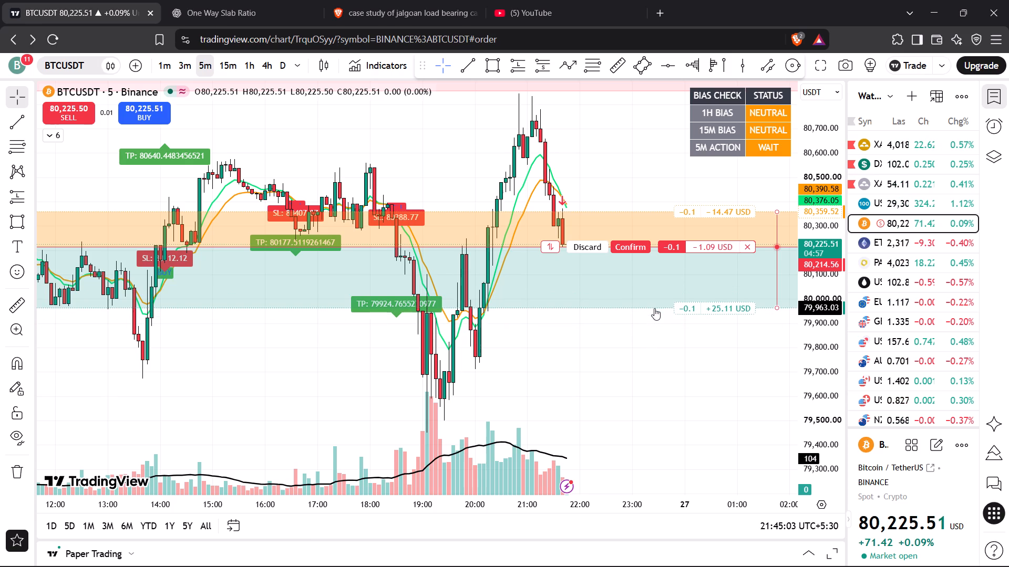
left_click_drag(654, 308, 652, 312)
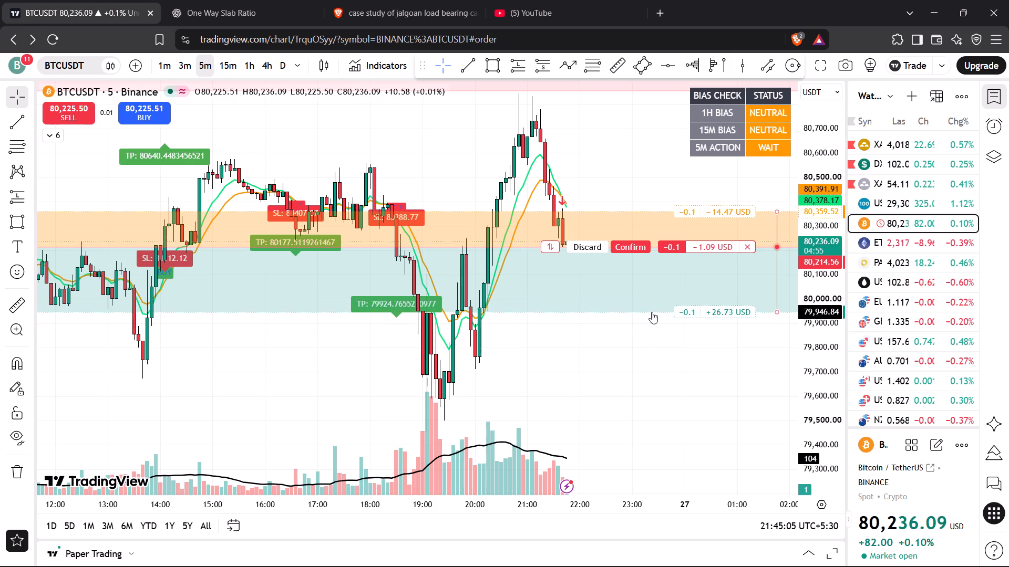
left_click_drag(652, 312, 644, 359)
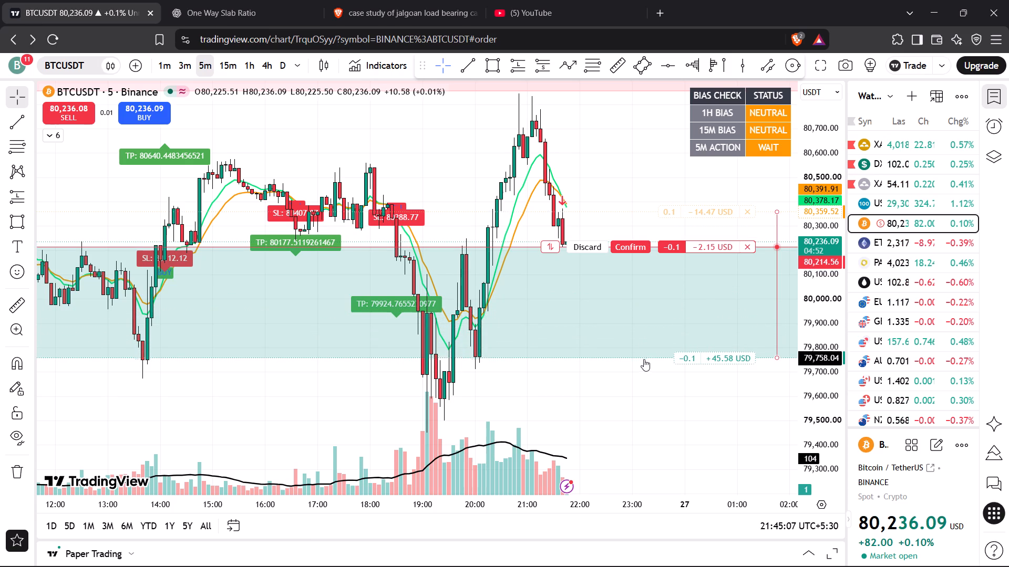
left_click_drag(644, 359, 644, 360)
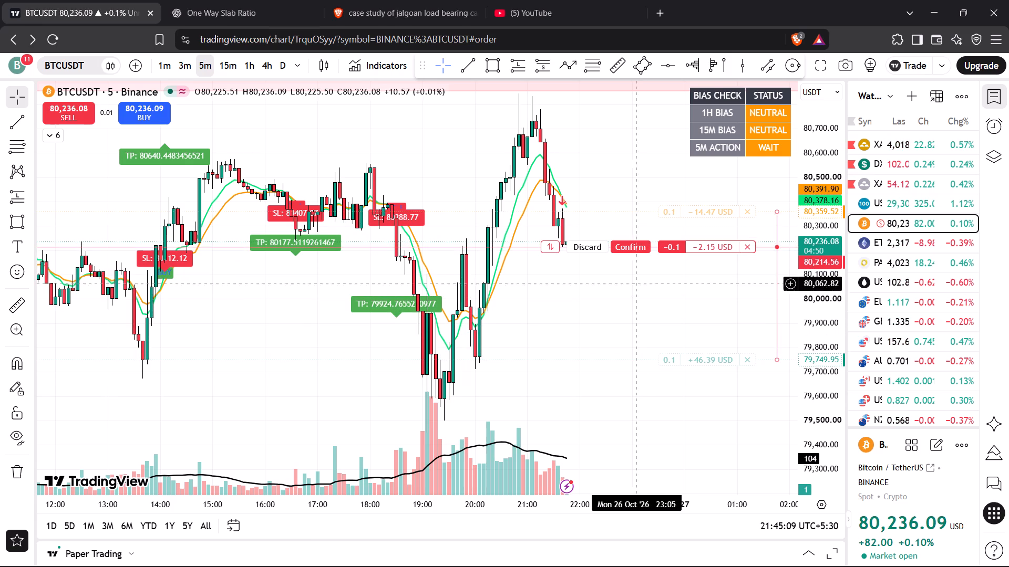
left_click(633, 249)
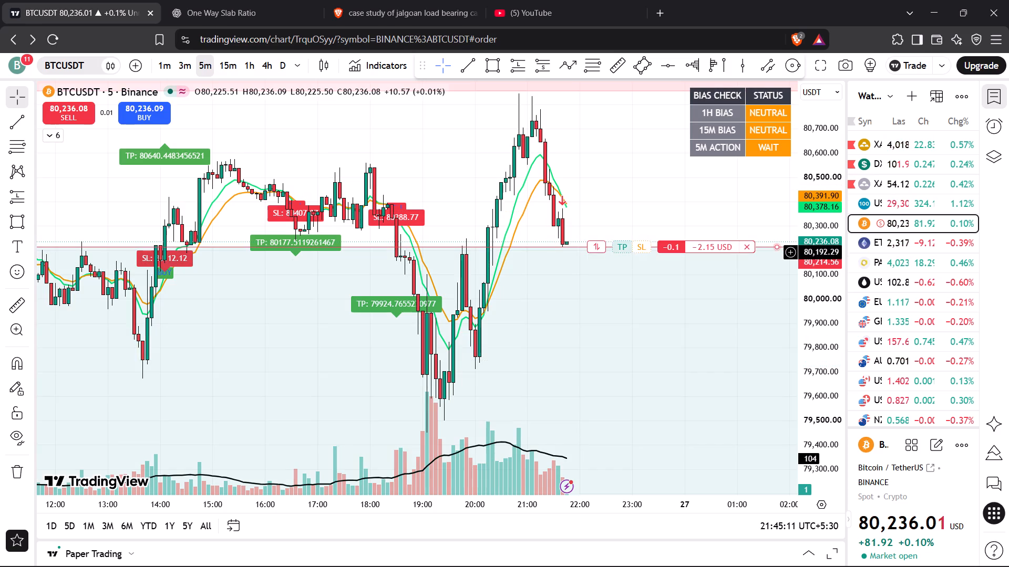
left_click(602, 171)
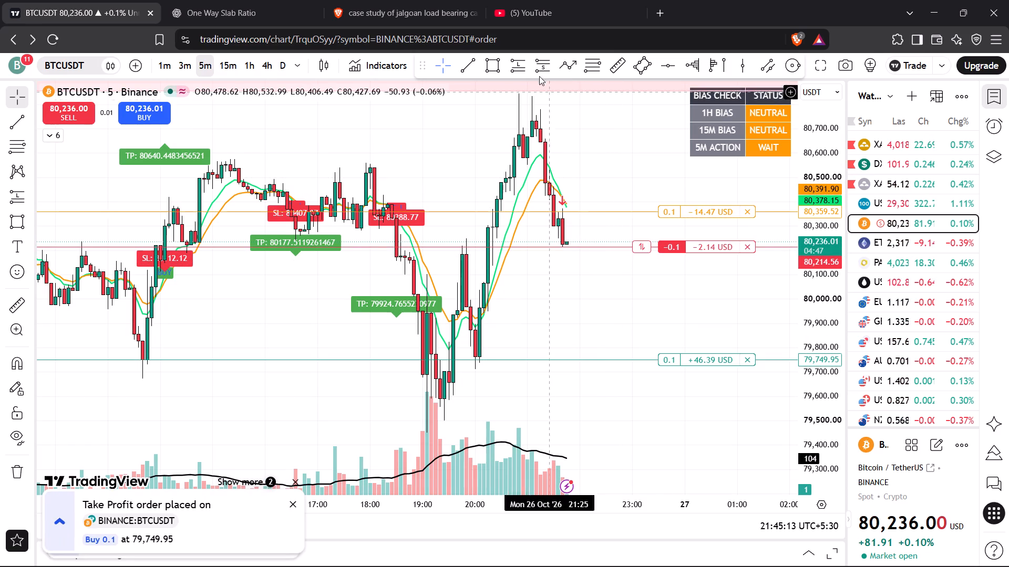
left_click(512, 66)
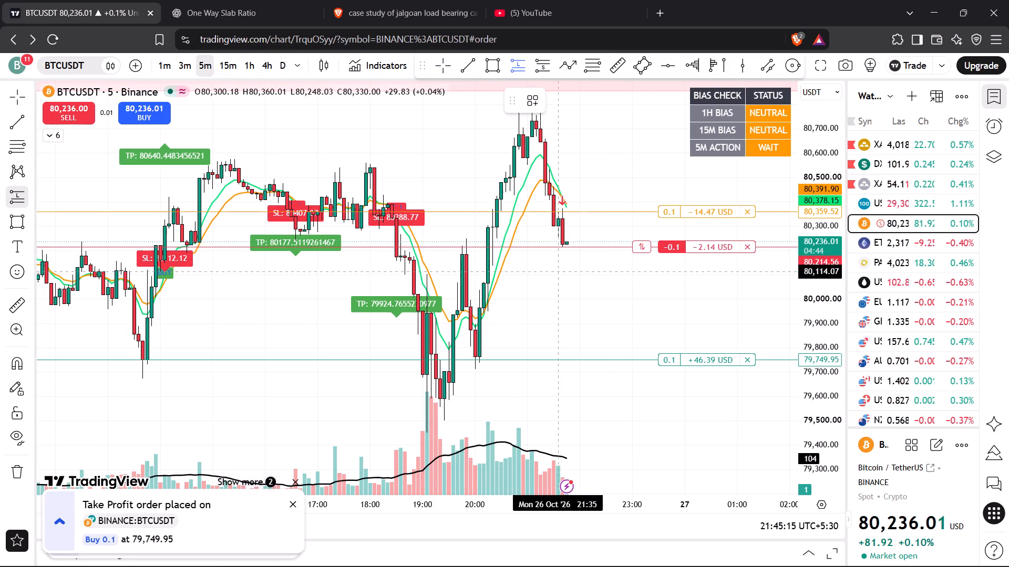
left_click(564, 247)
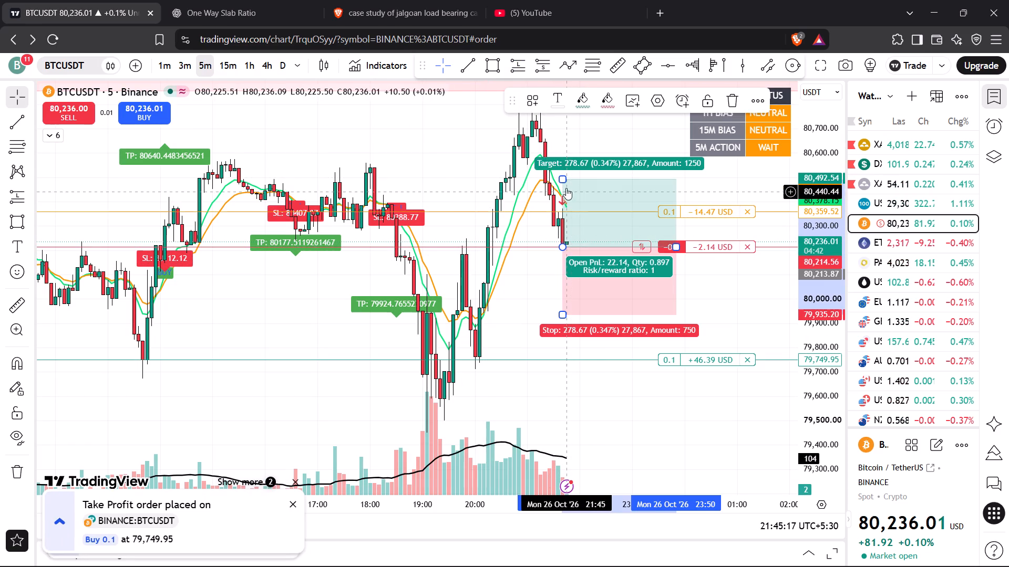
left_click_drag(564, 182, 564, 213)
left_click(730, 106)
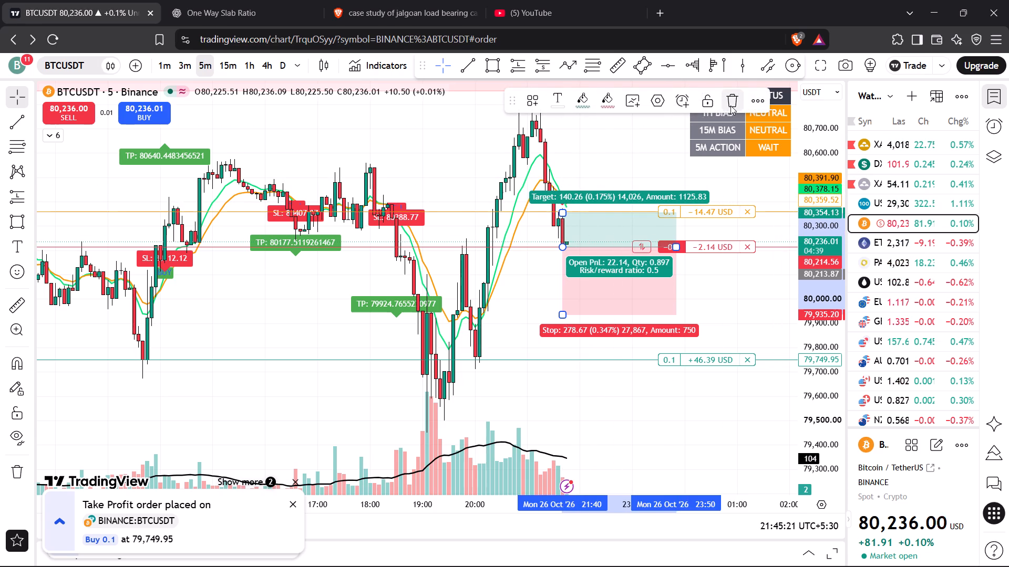
Draw a Short Position on the BTCUSDT chart with entry at about 80,213.87, stop at 80,359.52 and target at about 79,752.64.
left_click(535, 64)
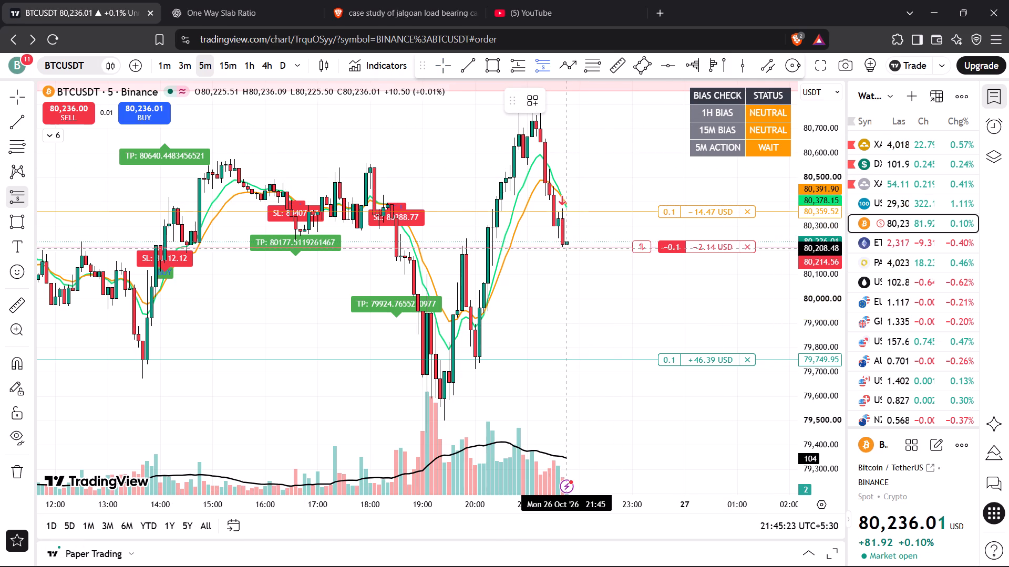
left_click(565, 247)
left_click_drag(569, 180, 566, 205)
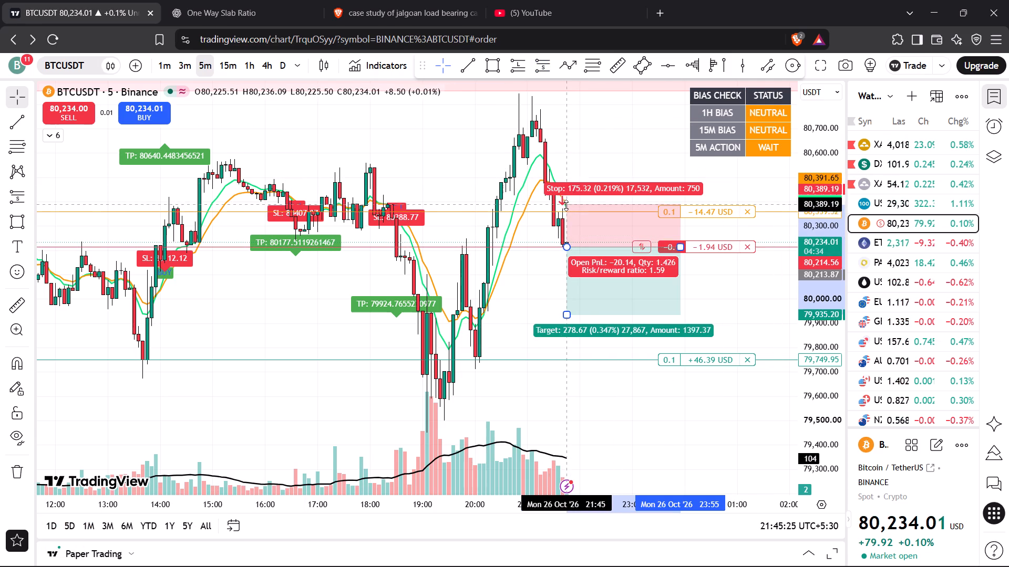
left_click_drag(566, 205, 558, 212)
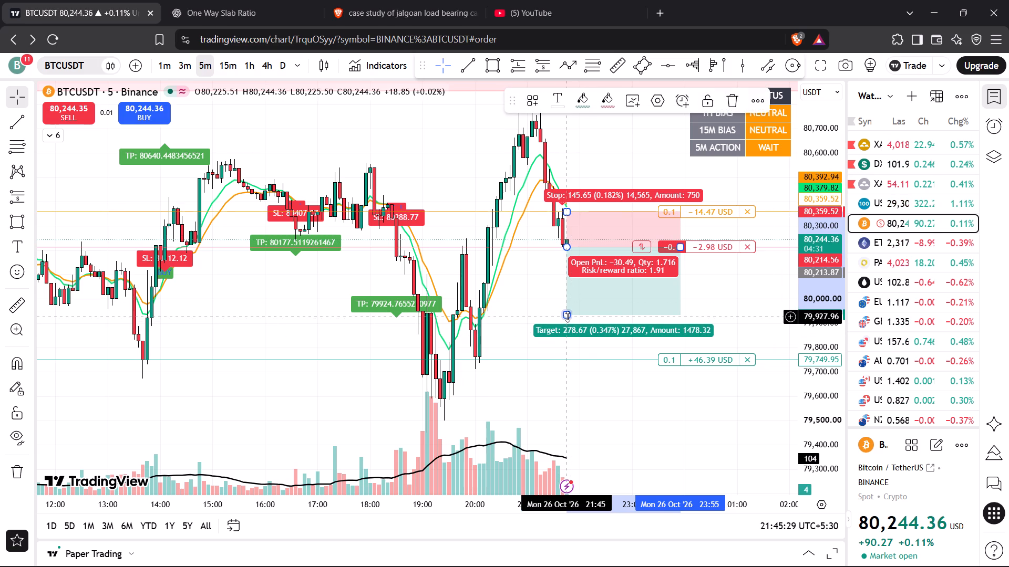
left_click_drag(568, 317, 558, 354)
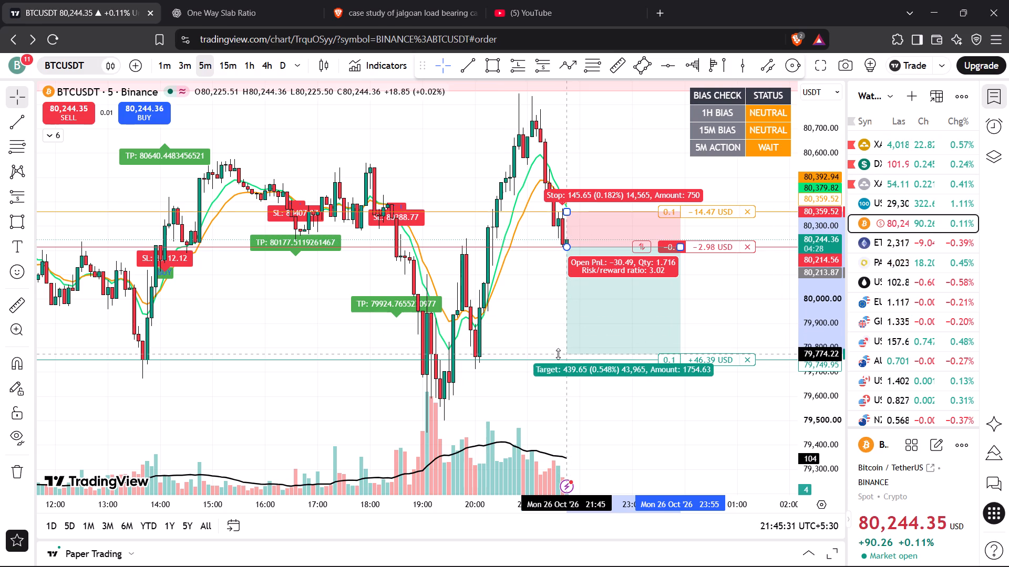
left_click_drag(558, 354, 555, 359)
left_click(536, 293)
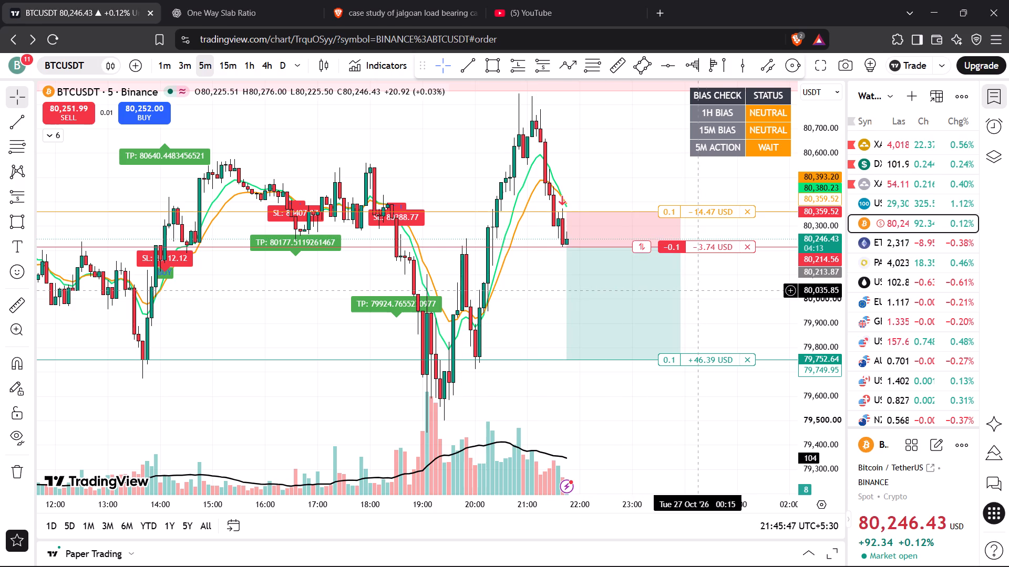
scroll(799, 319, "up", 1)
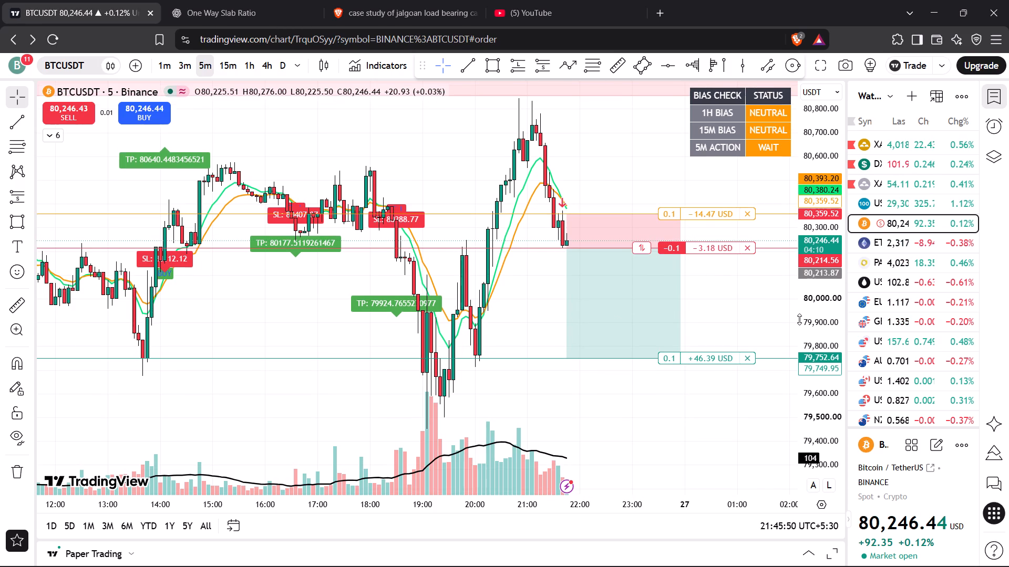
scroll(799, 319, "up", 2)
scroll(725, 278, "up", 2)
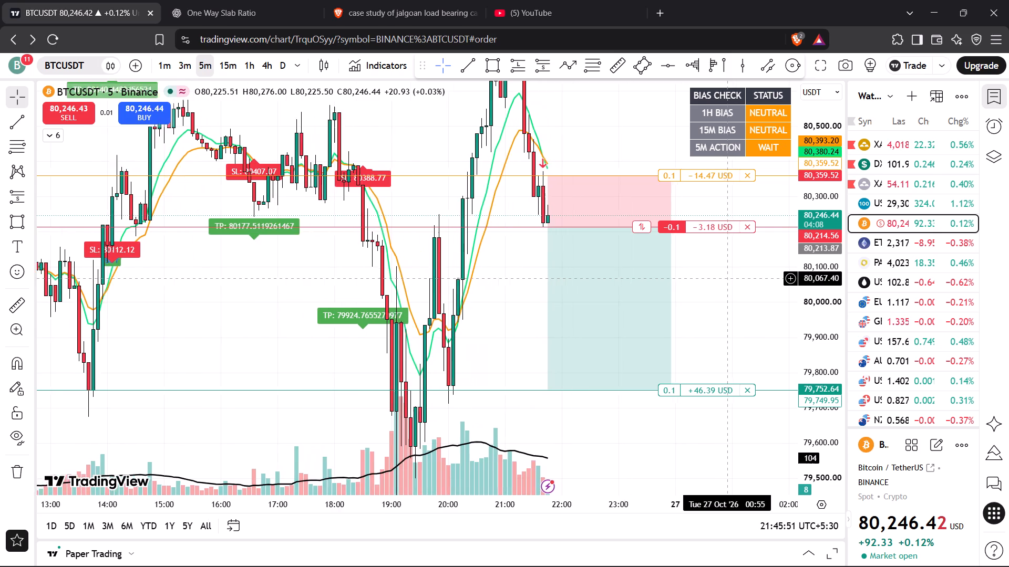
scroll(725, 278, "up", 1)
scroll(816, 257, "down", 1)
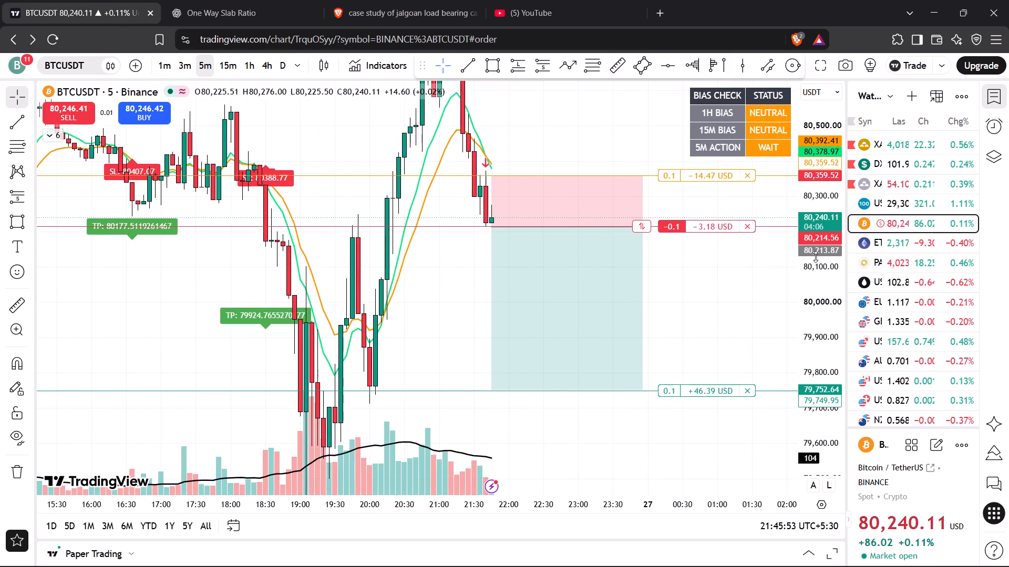
Shorten the Short Position drawing on the BTCUSDT chart so that it ends at 23:20 on 26 Oct.
scroll(816, 257, "down", 1)
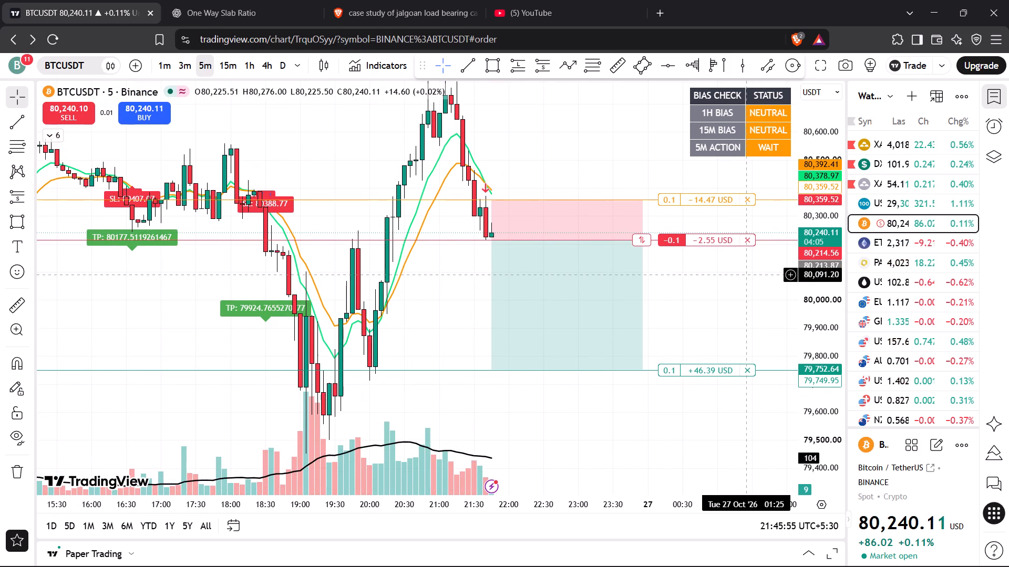
scroll(749, 275, "up", 1)
left_click_drag(716, 313, 729, 349)
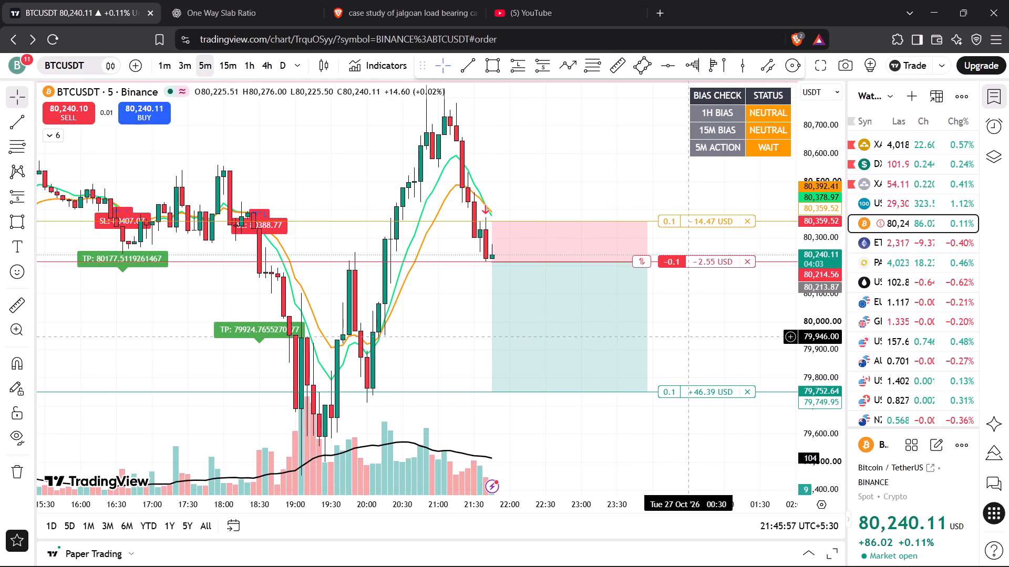
left_click_drag(675, 335, 630, 332)
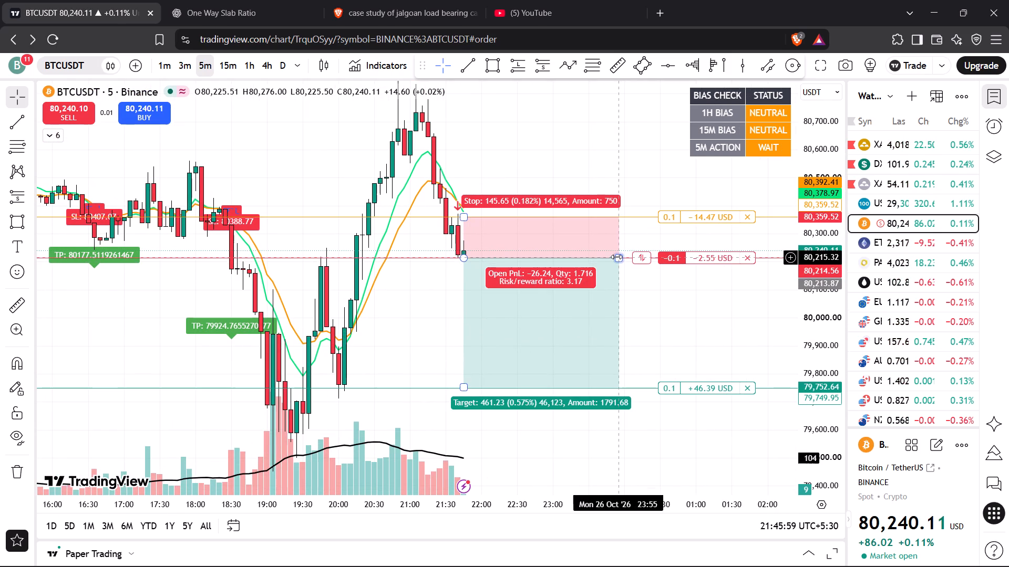
left_click_drag(616, 257, 579, 261)
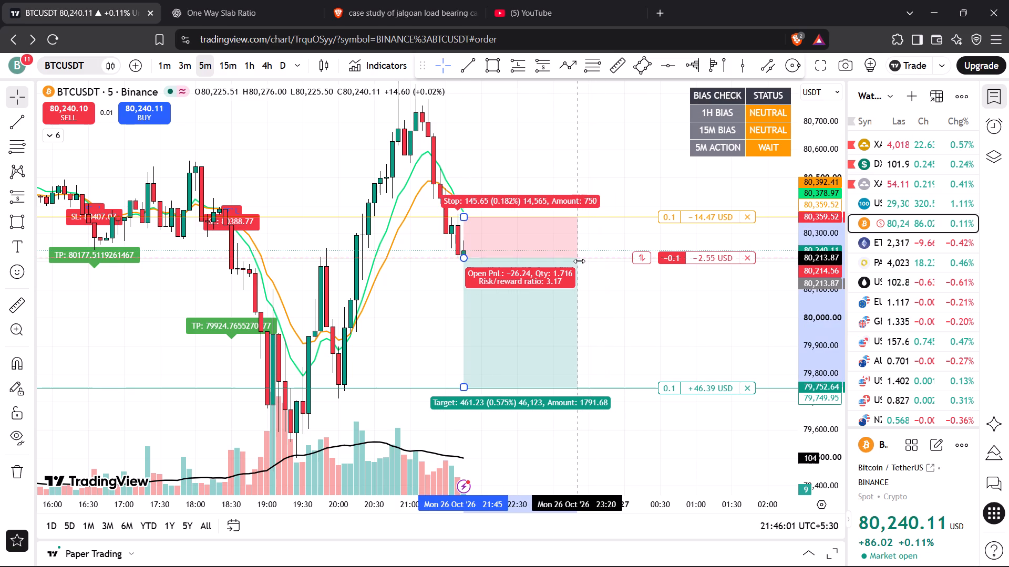
left_click_drag(579, 261, 576, 260)
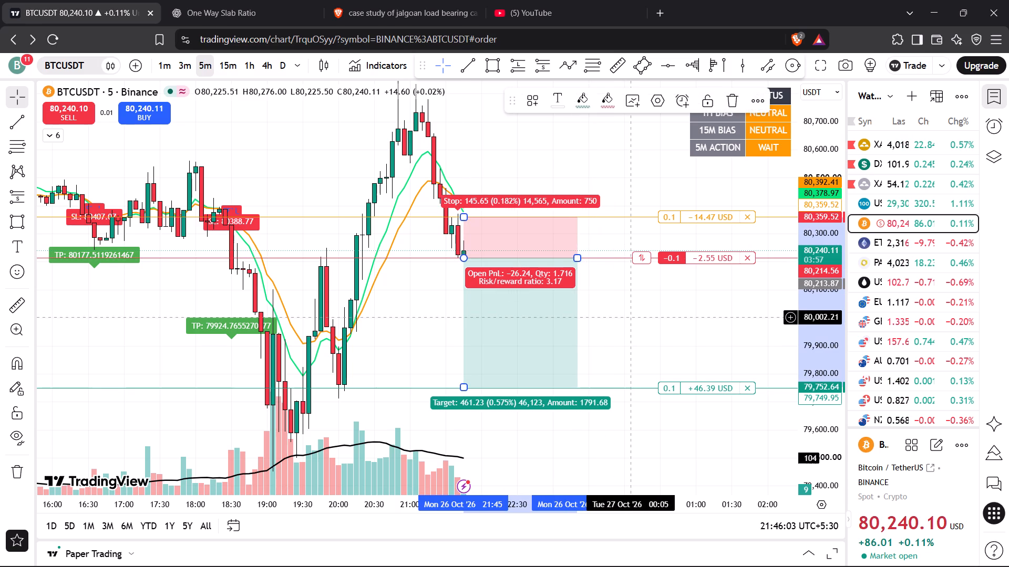
left_click(629, 317)
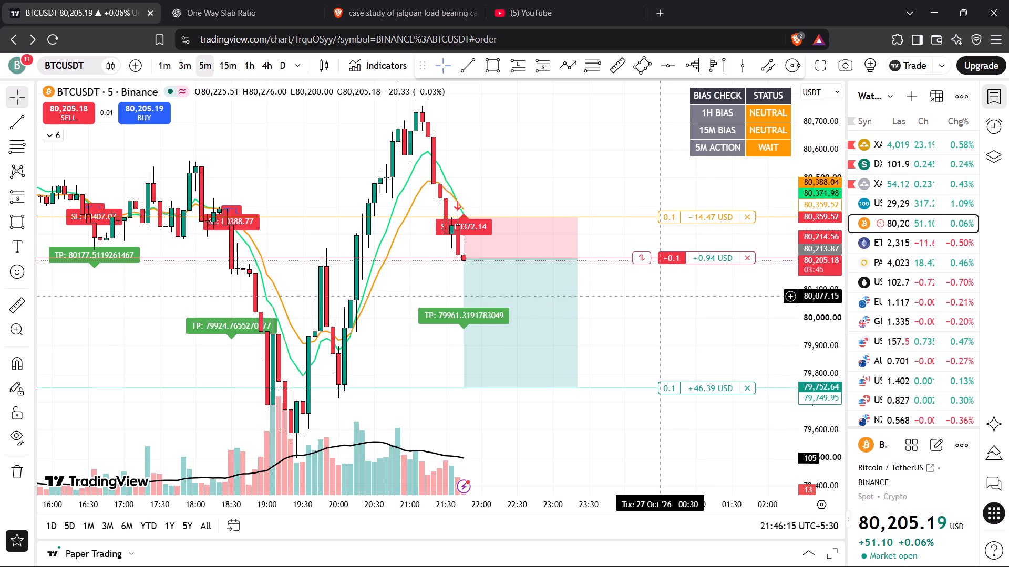
Raise the stop loss of the open BTCUSDT short position to 80,372.43 and submit the modification.
left_click_drag(817, 352, 800, 243)
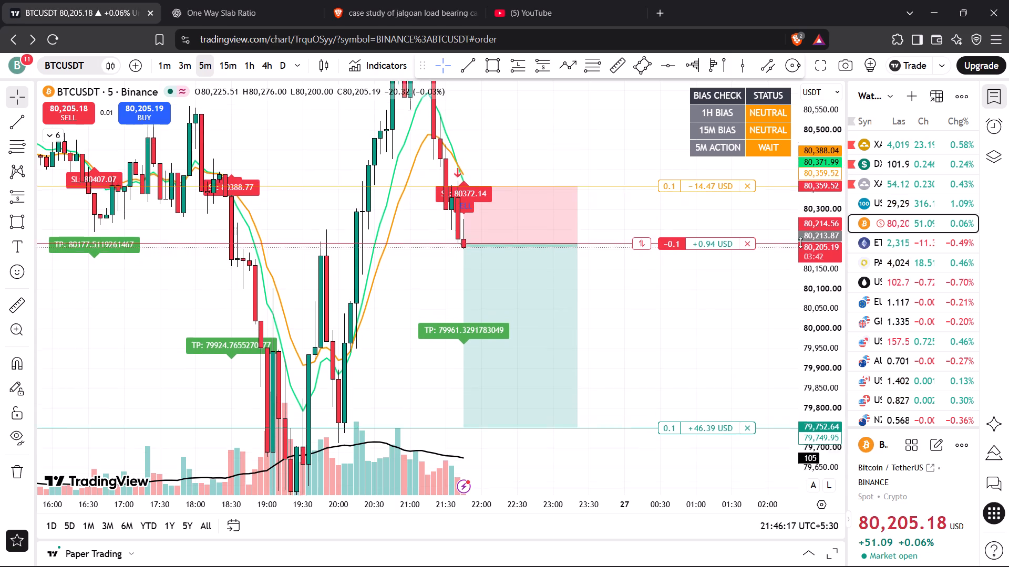
left_click_drag(800, 243, 797, 229)
scroll(686, 316, "up", 2)
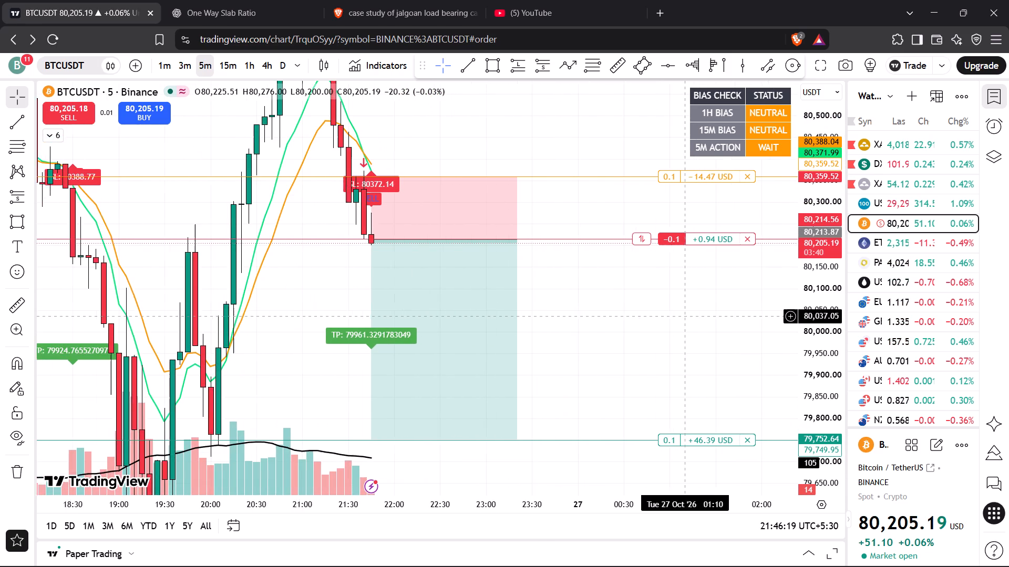
left_click_drag(704, 177, 703, 173)
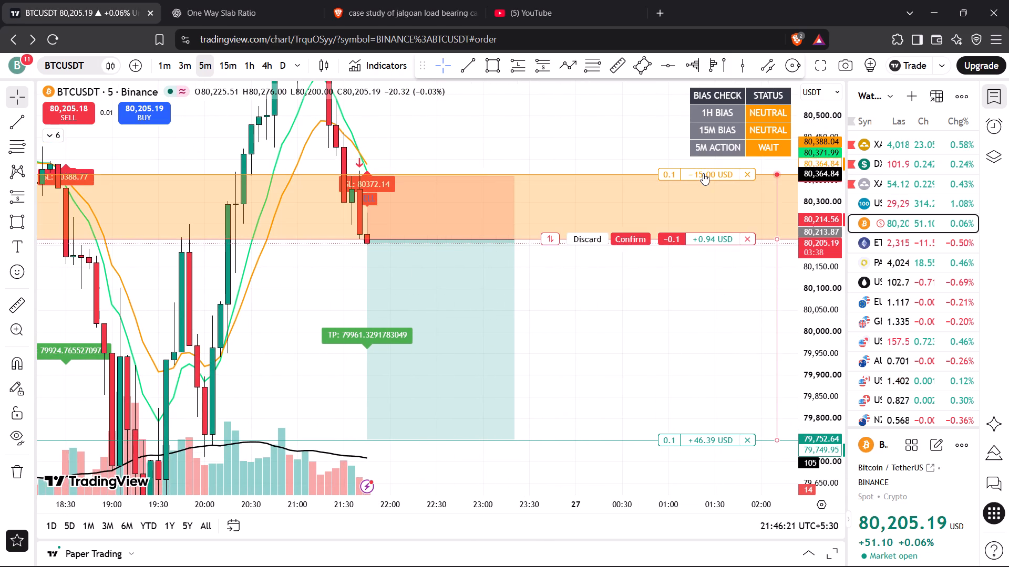
left_click_drag(703, 173, 703, 173)
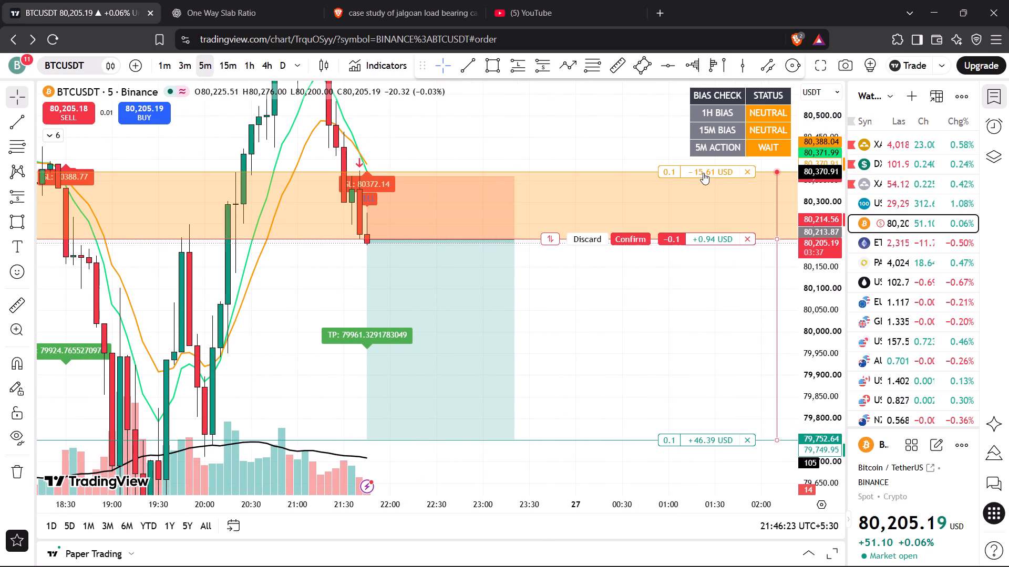
left_click_drag(703, 173, 704, 171)
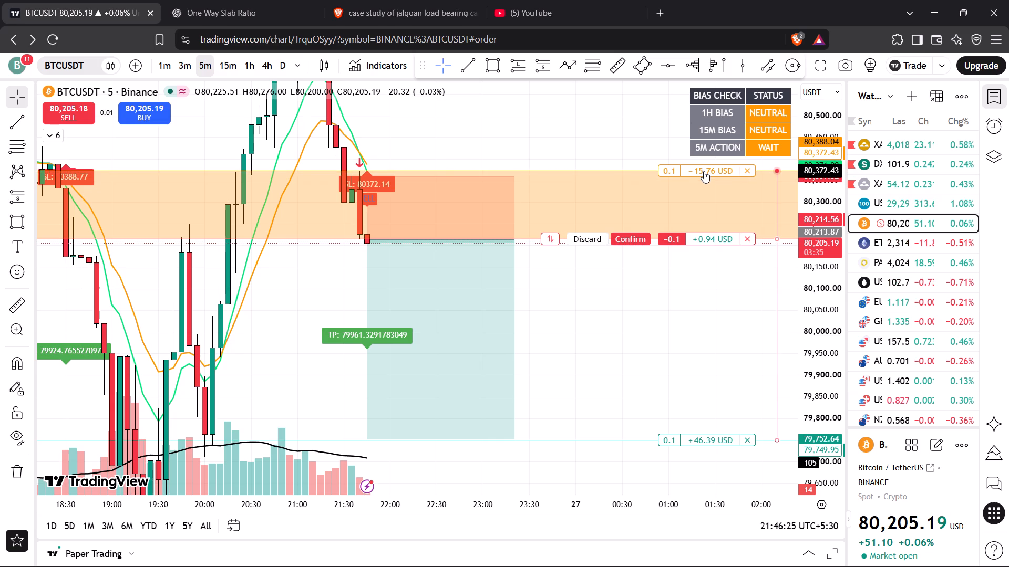
left_click(635, 236)
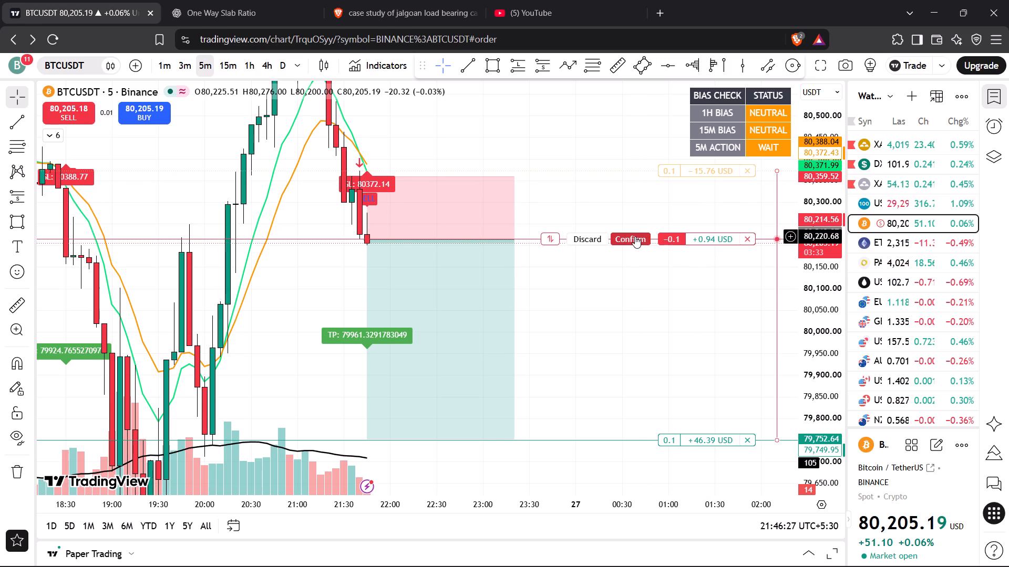
left_click(570, 318)
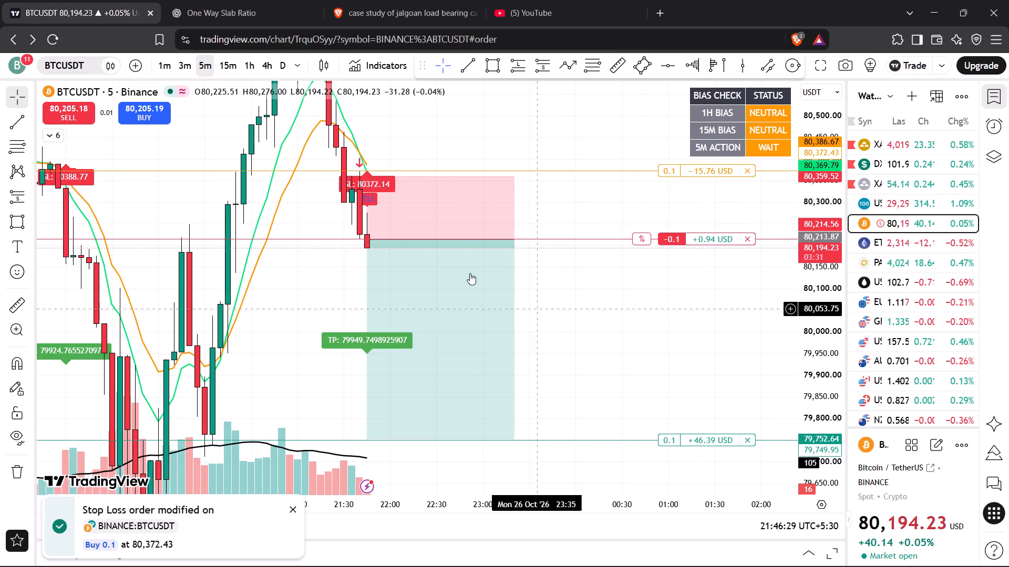
Raise the stop level of the Short Position drawing to 80,372.43, in line with the stop loss order.
left_click_drag(366, 179, 368, 173)
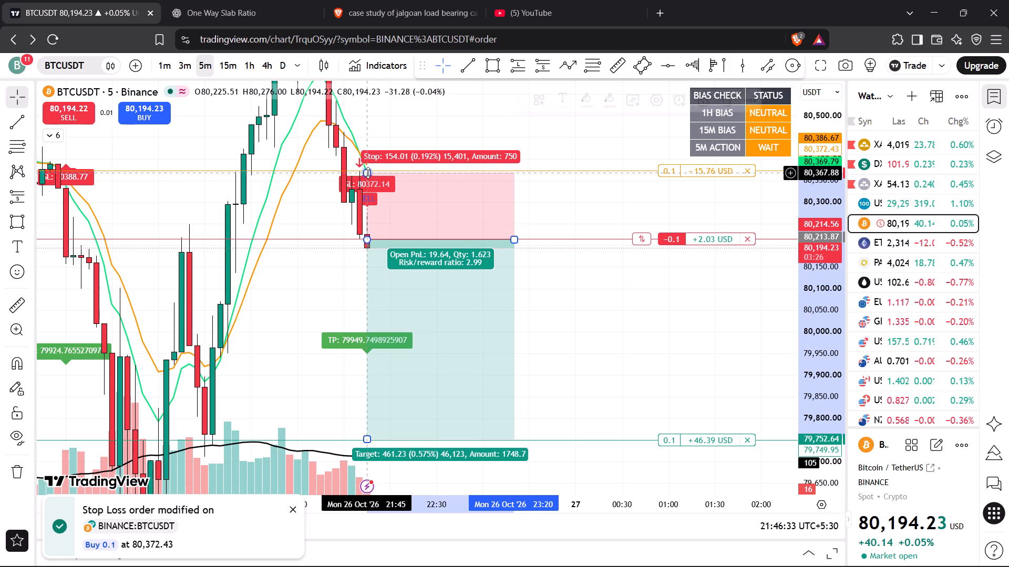
left_click(582, 197)
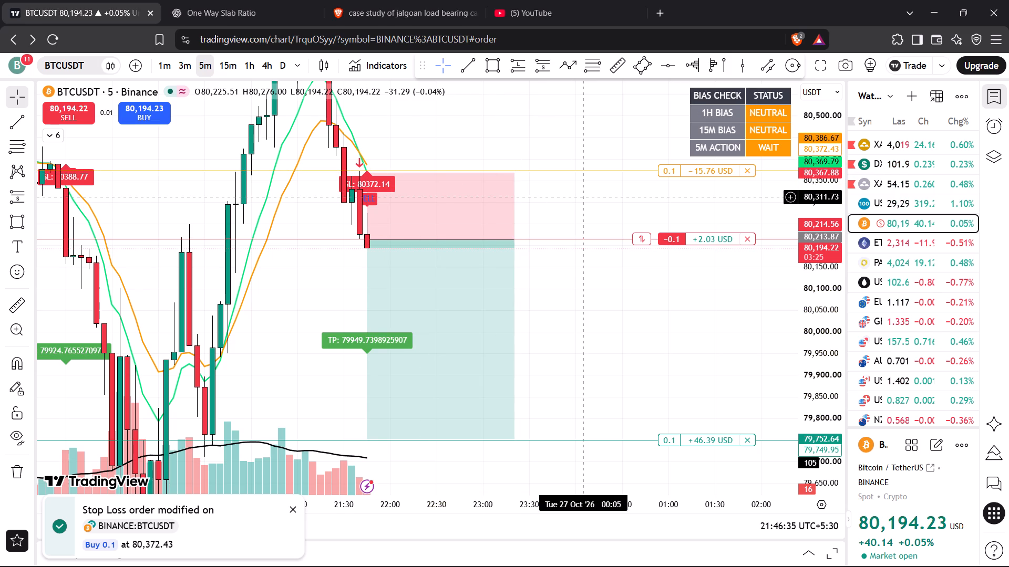
left_click(365, 175)
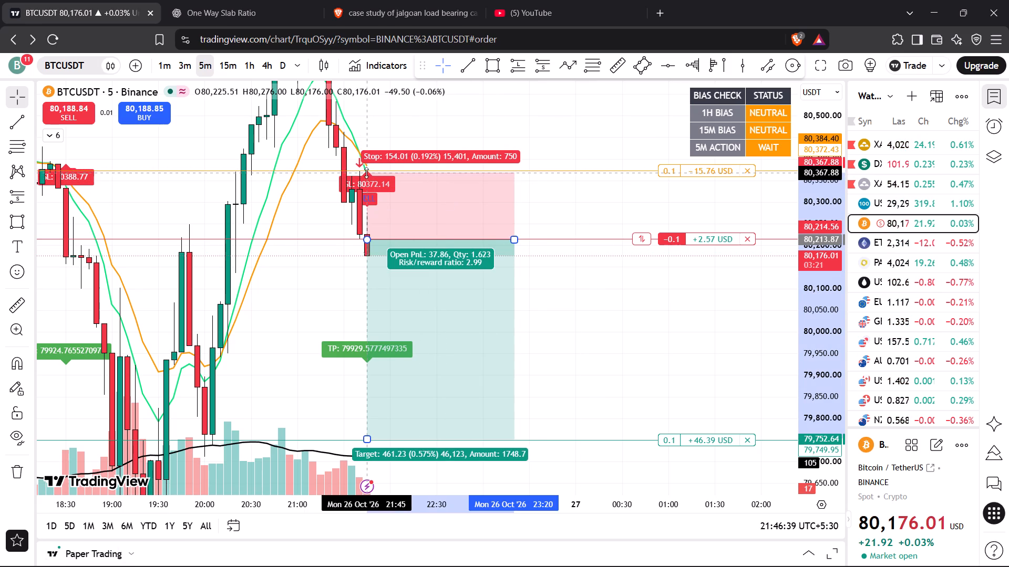
left_click(574, 213)
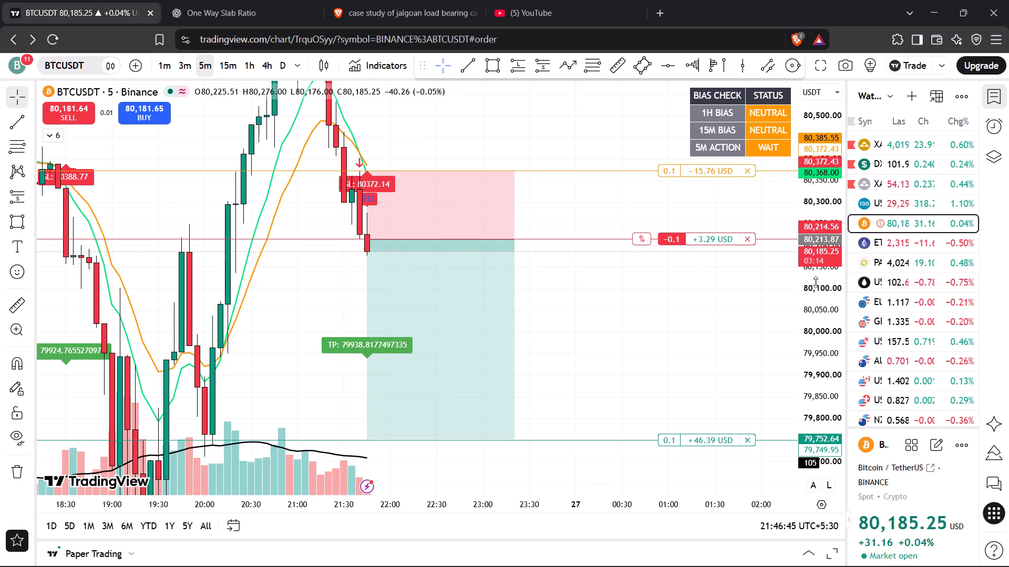
Examine the 5-minute BTCUSDT price action against the short position's entry, stop loss and take profit levels.
left_click_drag(816, 282, 810, 354)
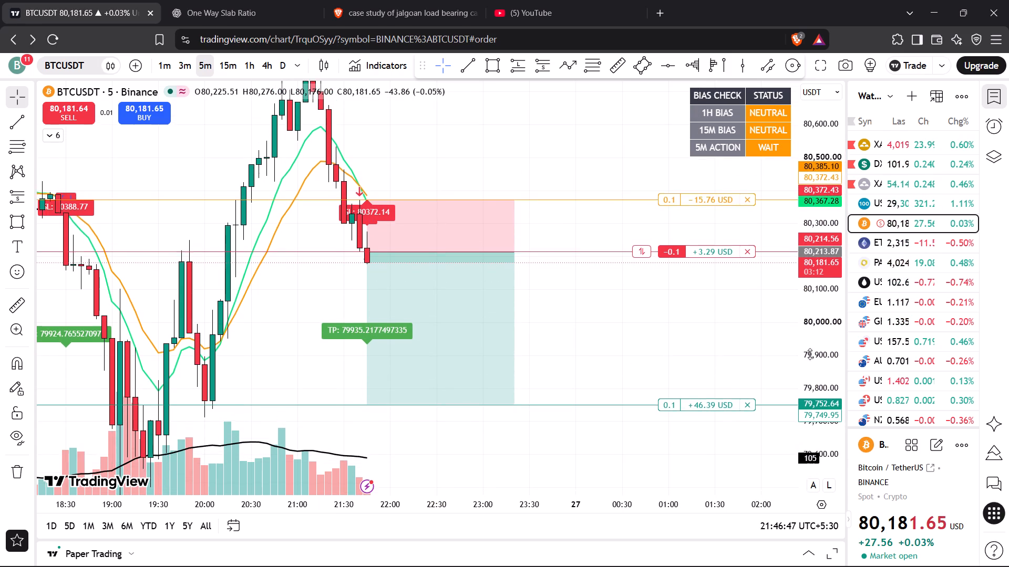
left_click_drag(810, 354, 808, 361)
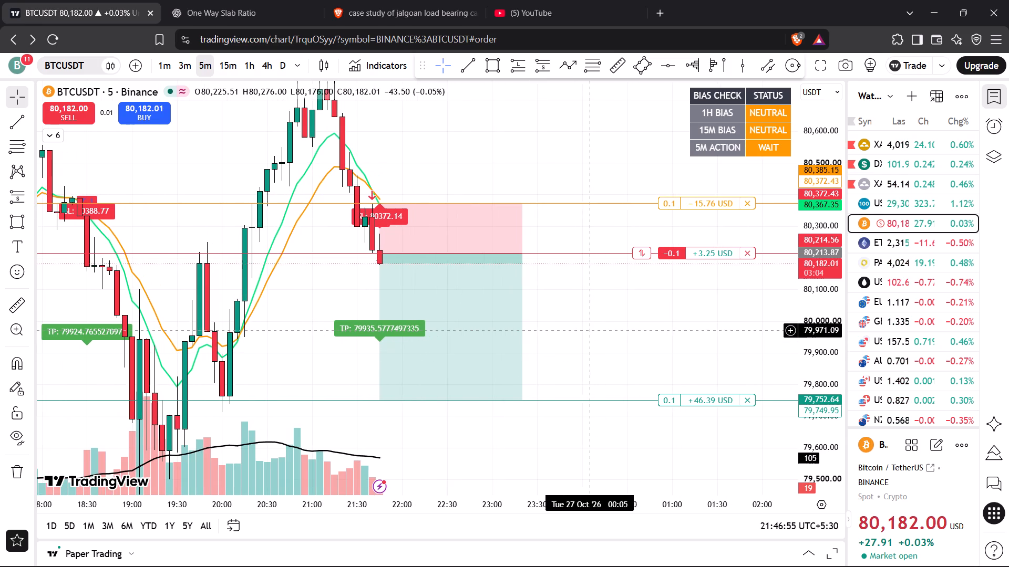
left_click_drag(584, 325, 603, 291)
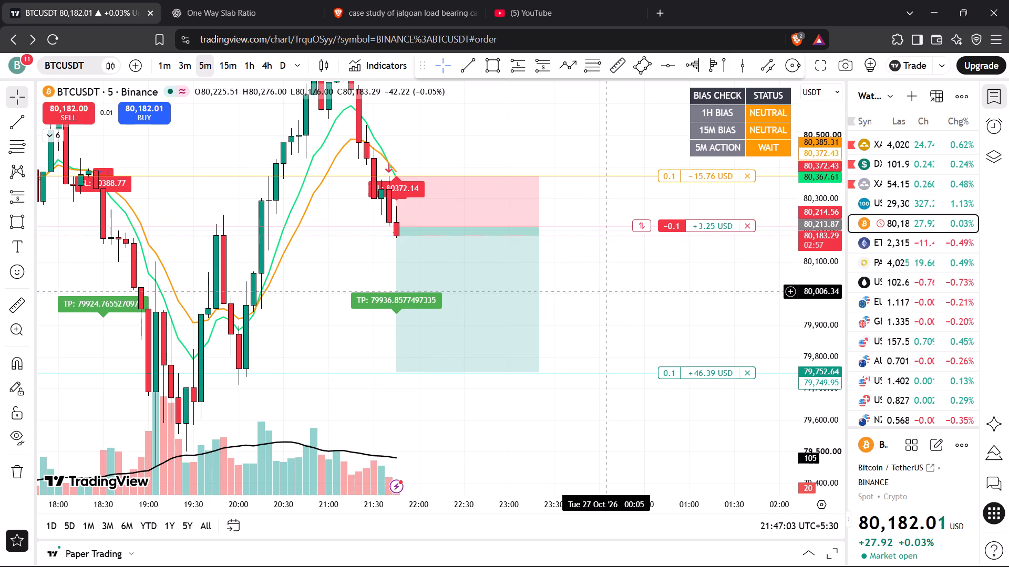
scroll(601, 306, "down", 1)
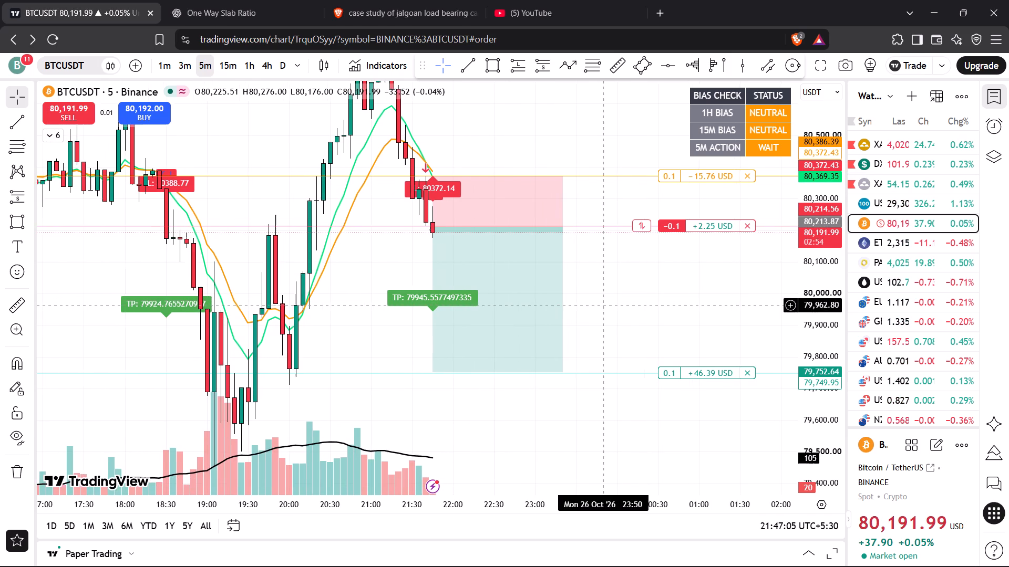
scroll(601, 306, "down", 1)
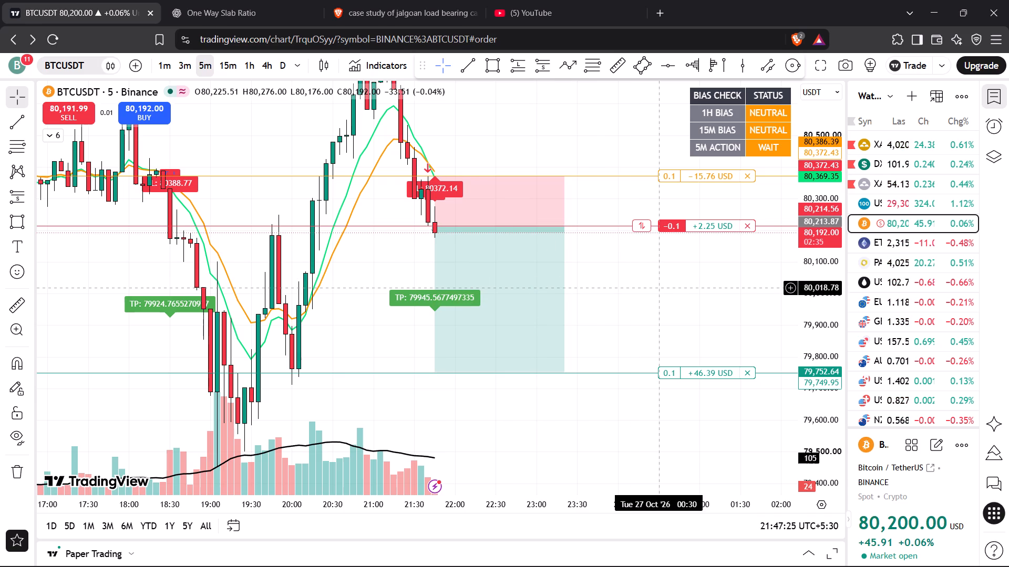
left_click_drag(556, 136, 614, 277)
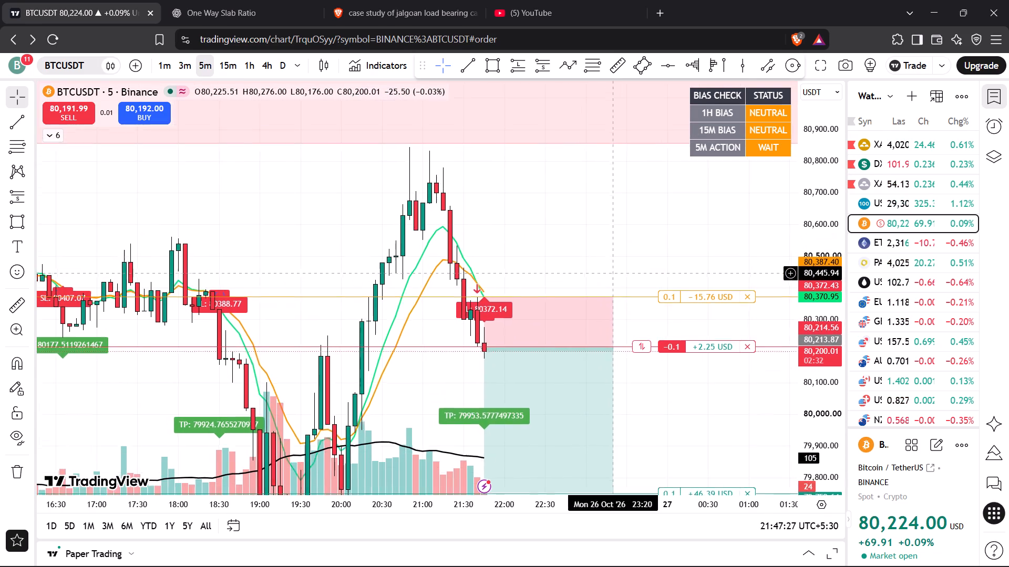
left_click_drag(614, 277, 567, 190)
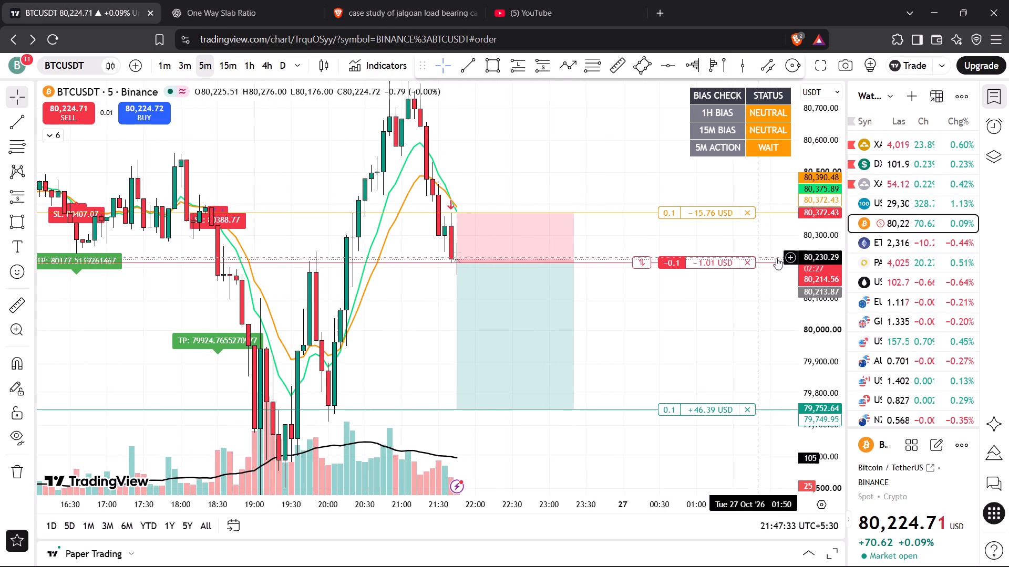
scroll(816, 243, "up", 3)
scroll(816, 243, "down", 3)
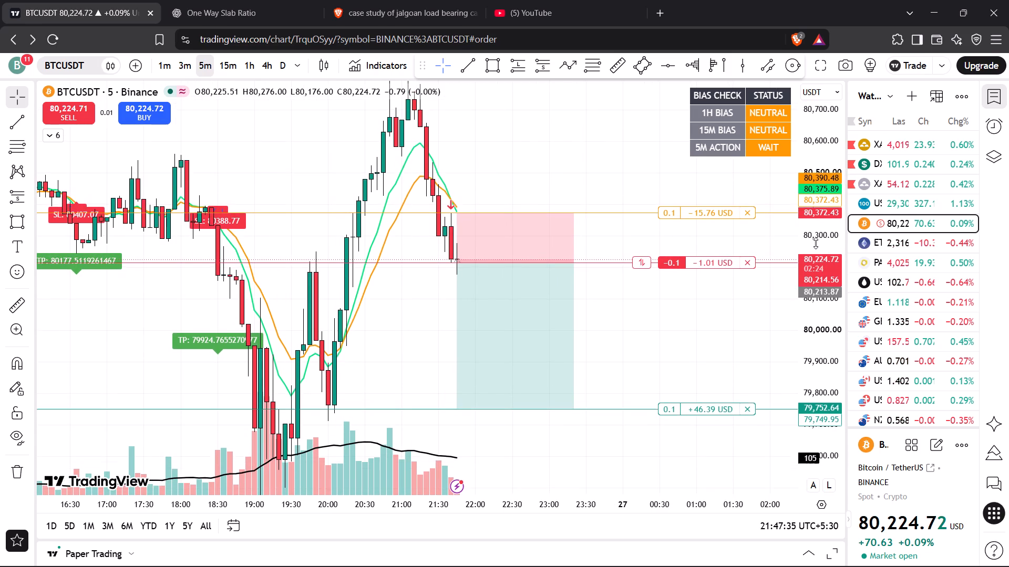
scroll(816, 243, "down", 1)
scroll(816, 243, "up", 1)
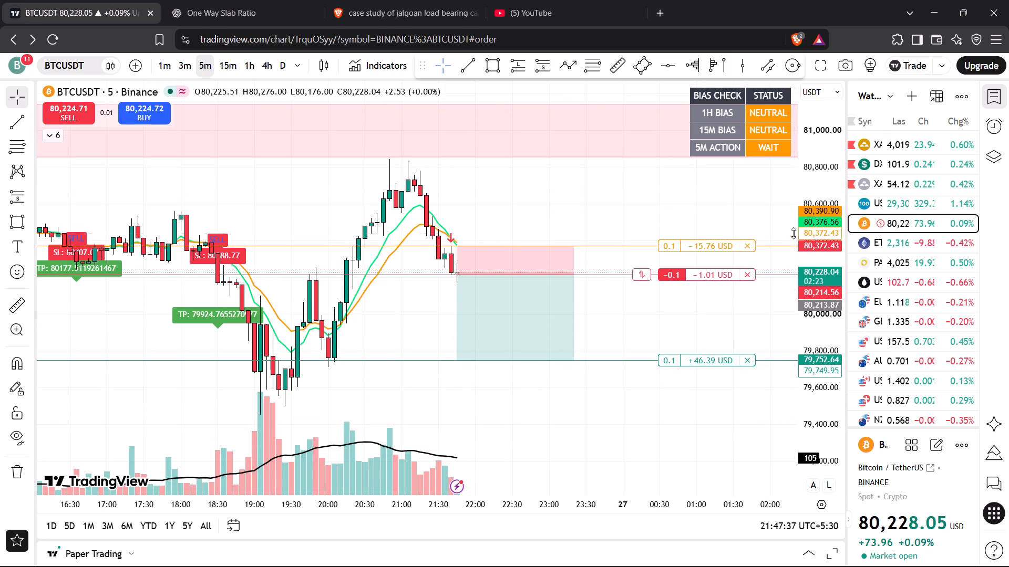
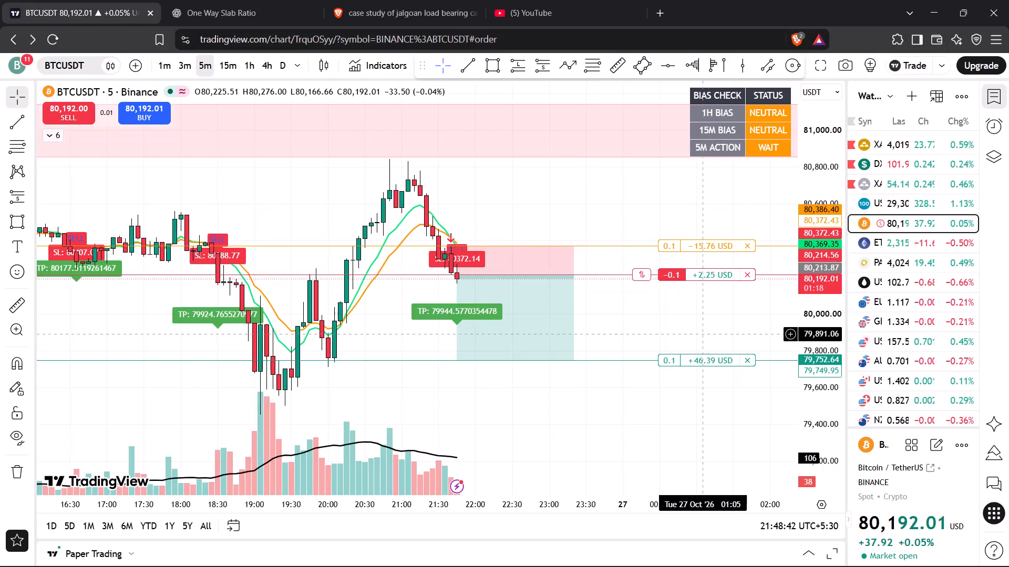
Examine the 5-minute BTCUSDT candles against the open short's entry, stop loss and take profit levels.
left_click_drag(822, 339, 823, 290)
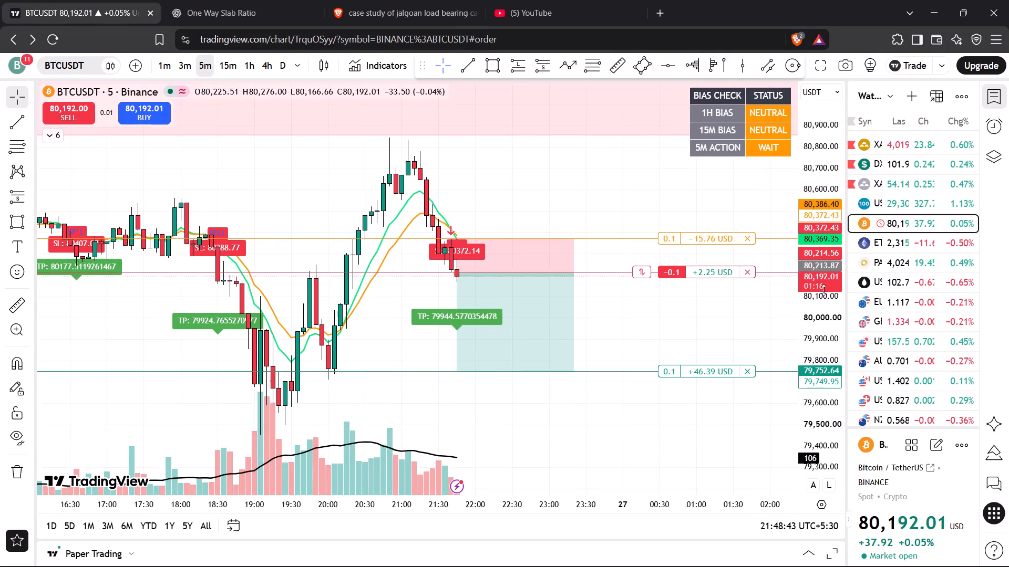
left_click_drag(823, 290, 827, 185)
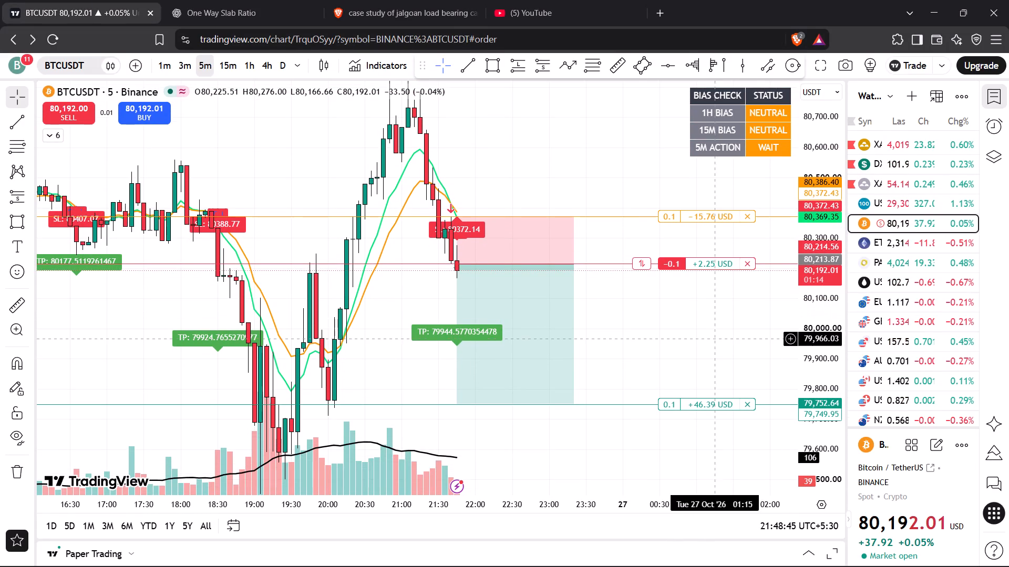
left_click_drag(680, 344, 679, 314)
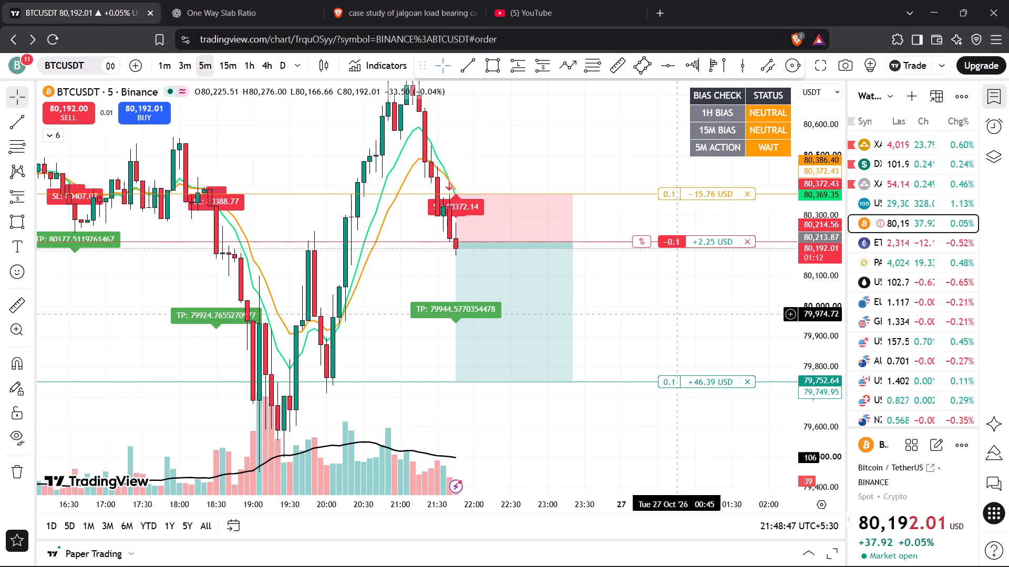
left_click_drag(816, 277, 819, 321)
left_click_drag(639, 314, 654, 297)
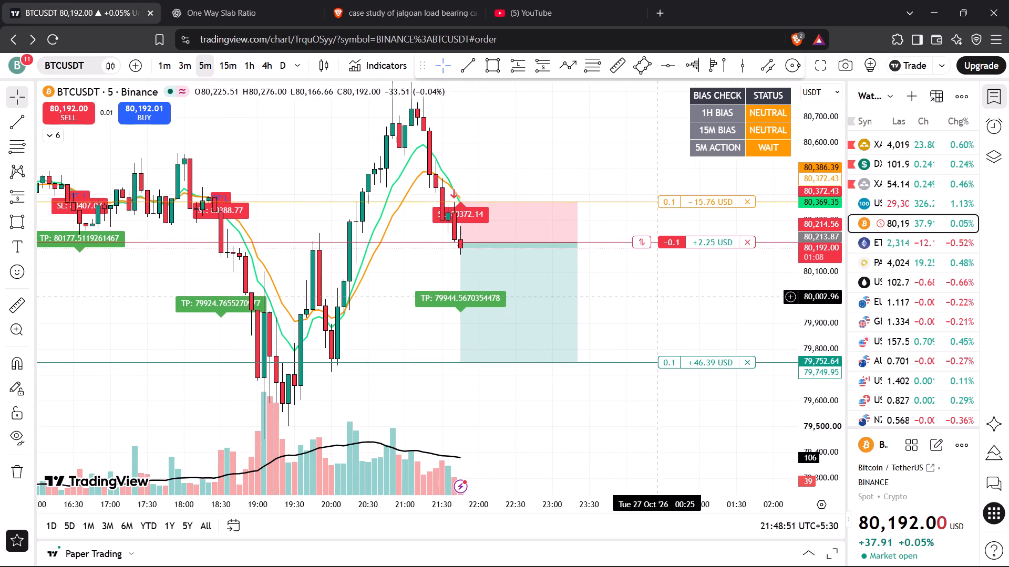
left_click_drag(654, 297, 651, 302)
scroll(651, 302, "down", 1)
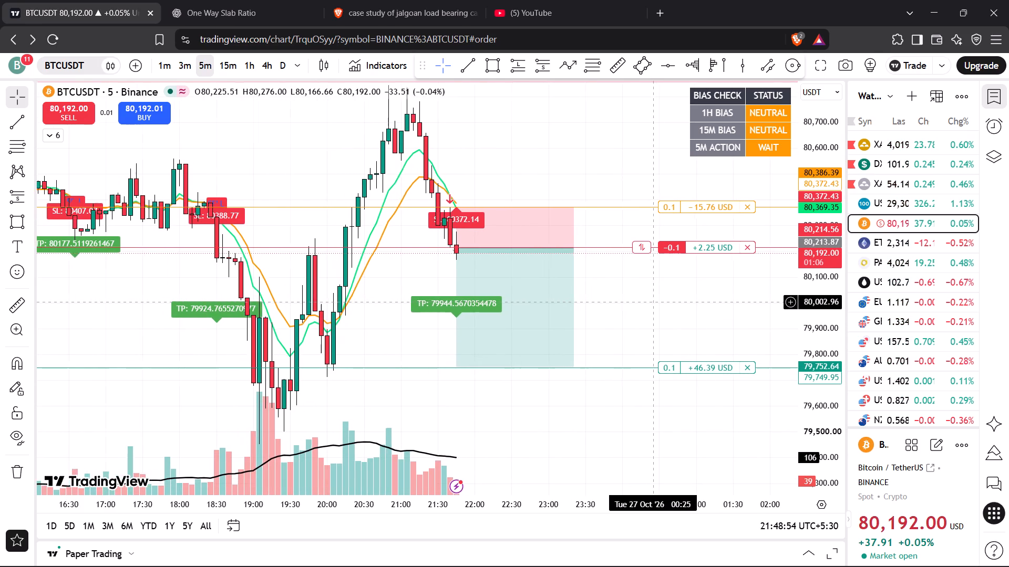
scroll(651, 302, "down", 1)
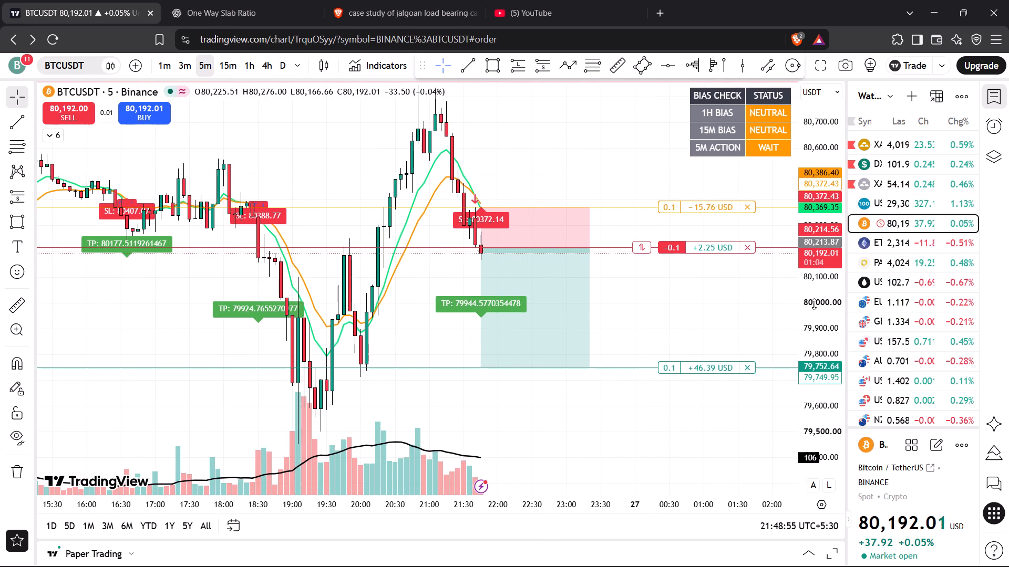
left_click_drag(814, 304, 819, 329)
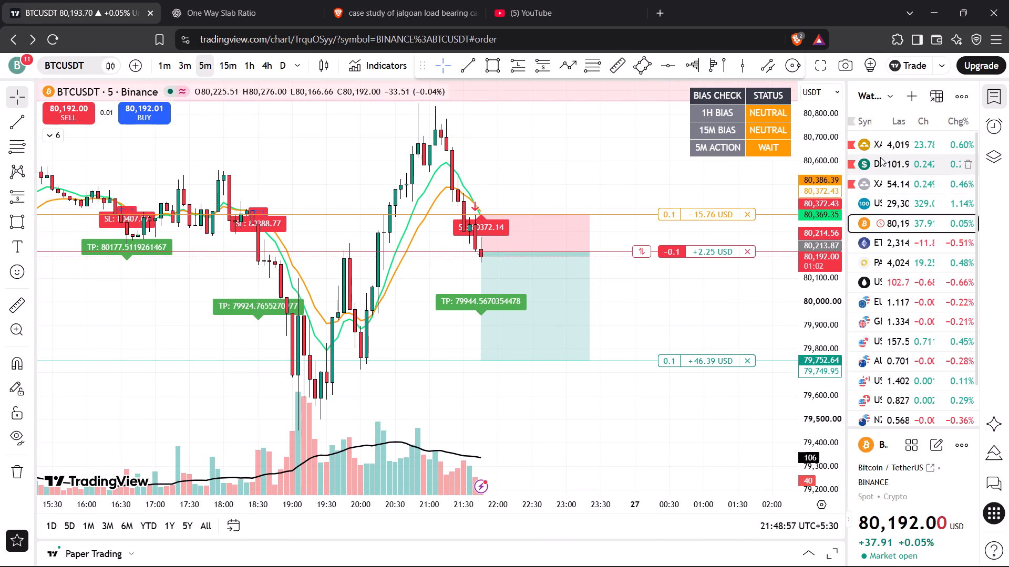
Compare the 5-minute XAUUSD chart with DXY's price action along its rising trend line and pink zones.
left_click(883, 148)
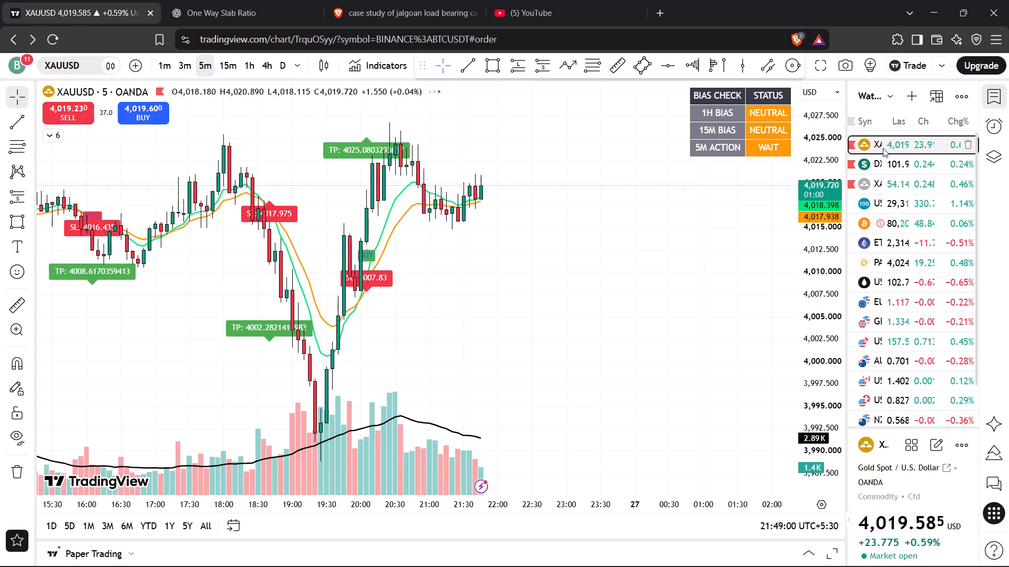
left_click_drag(640, 230, 667, 303)
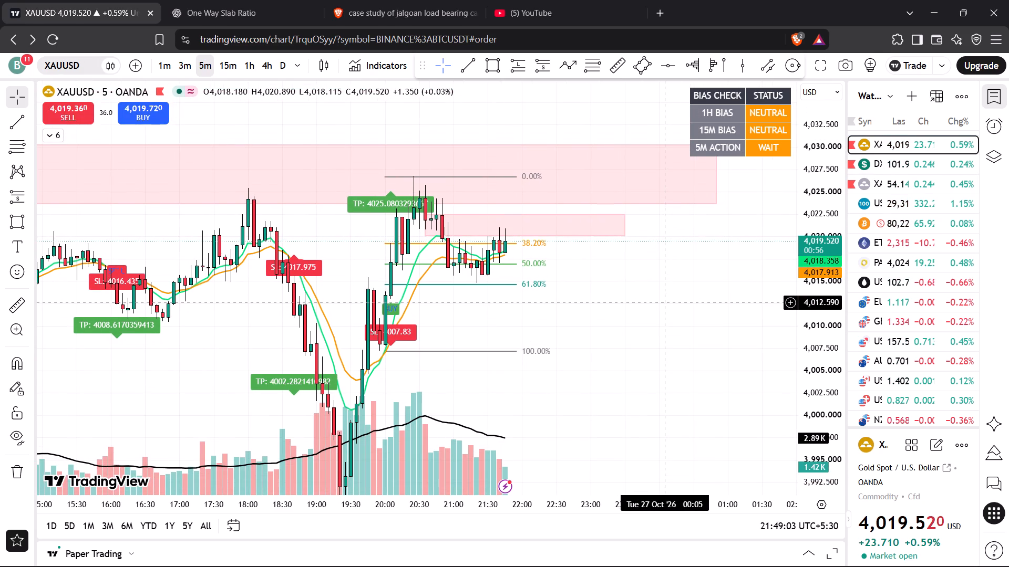
left_click(879, 161)
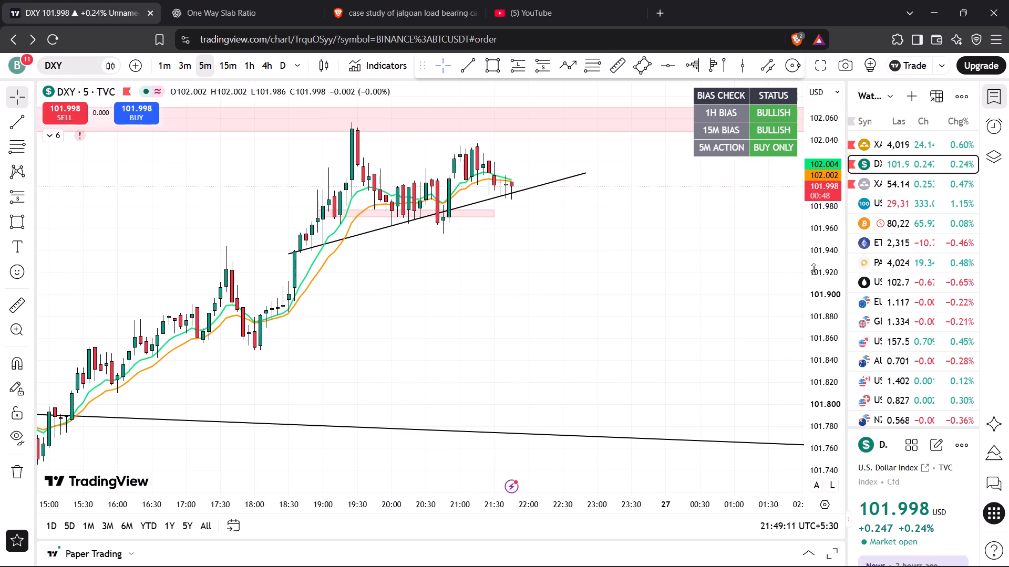
left_click_drag(829, 291, 808, 168)
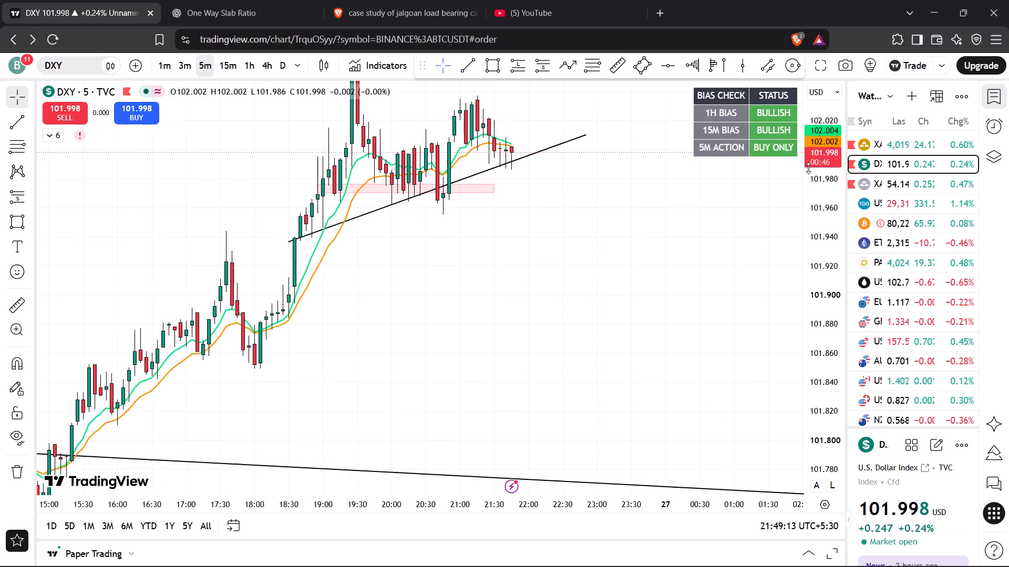
left_click_drag(808, 168, 808, 166)
left_click_drag(704, 186, 716, 268)
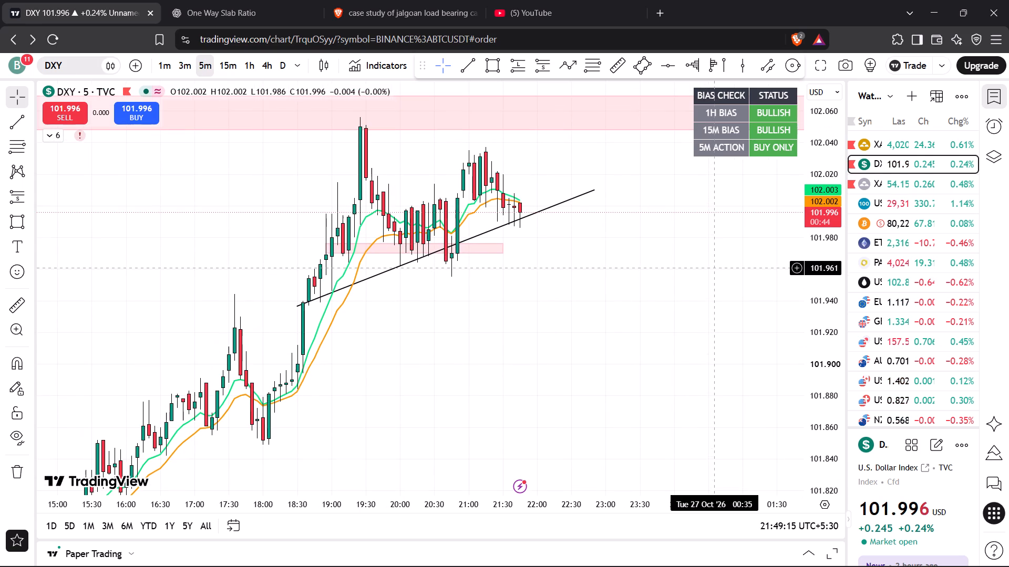
left_click_drag(825, 332, 805, 240)
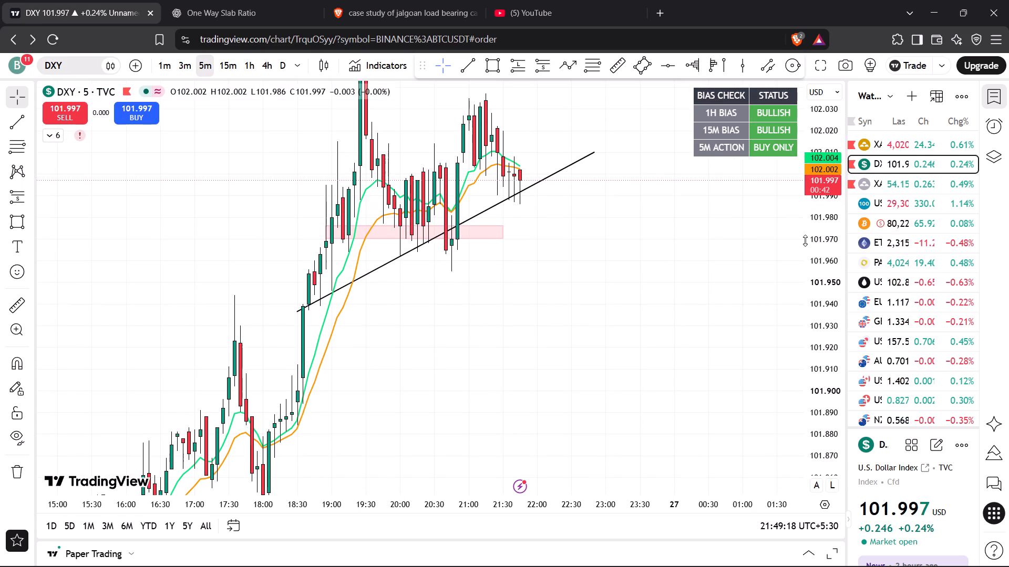
scroll(705, 250, "up", 3)
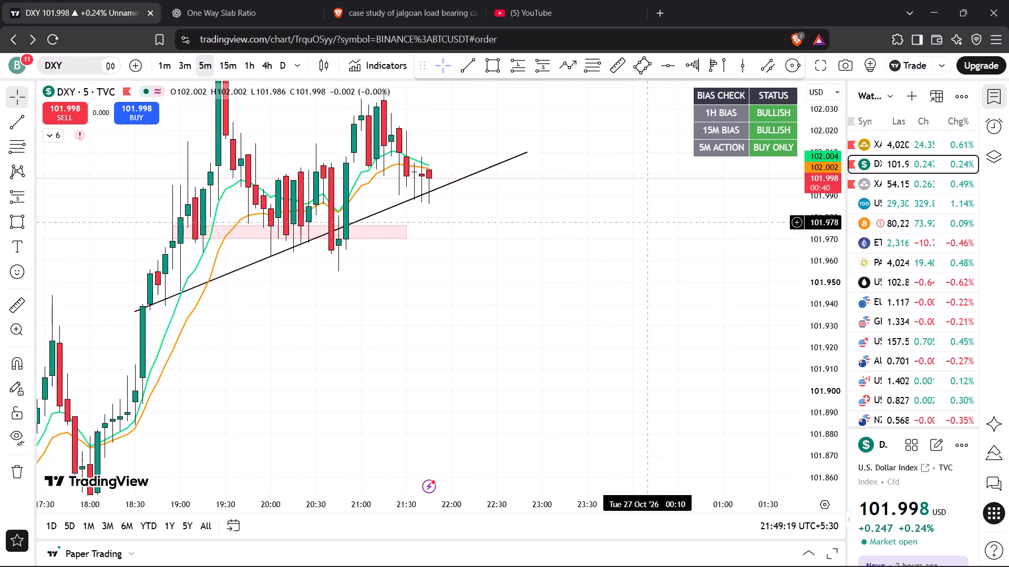
left_click_drag(647, 222, 686, 312)
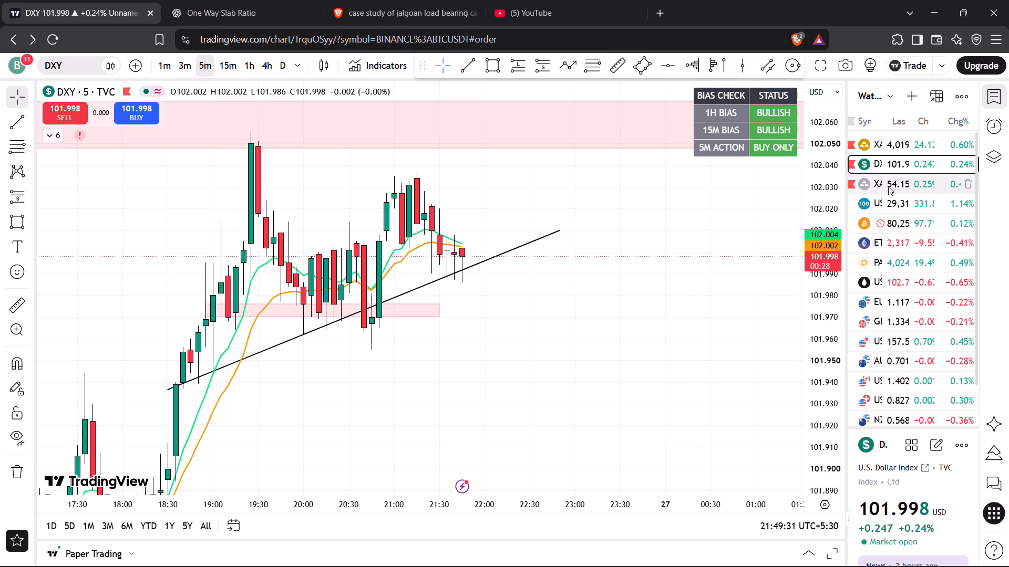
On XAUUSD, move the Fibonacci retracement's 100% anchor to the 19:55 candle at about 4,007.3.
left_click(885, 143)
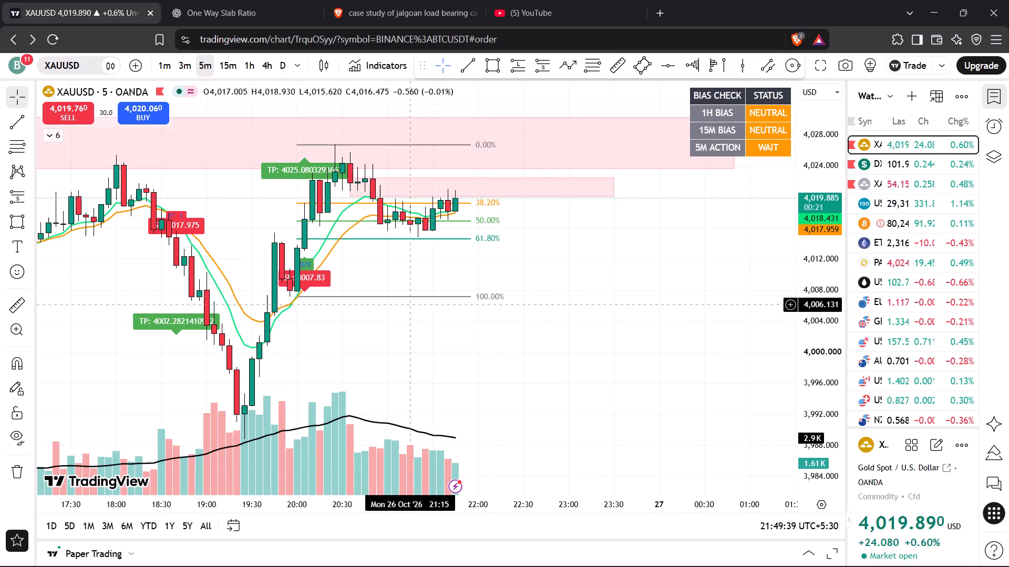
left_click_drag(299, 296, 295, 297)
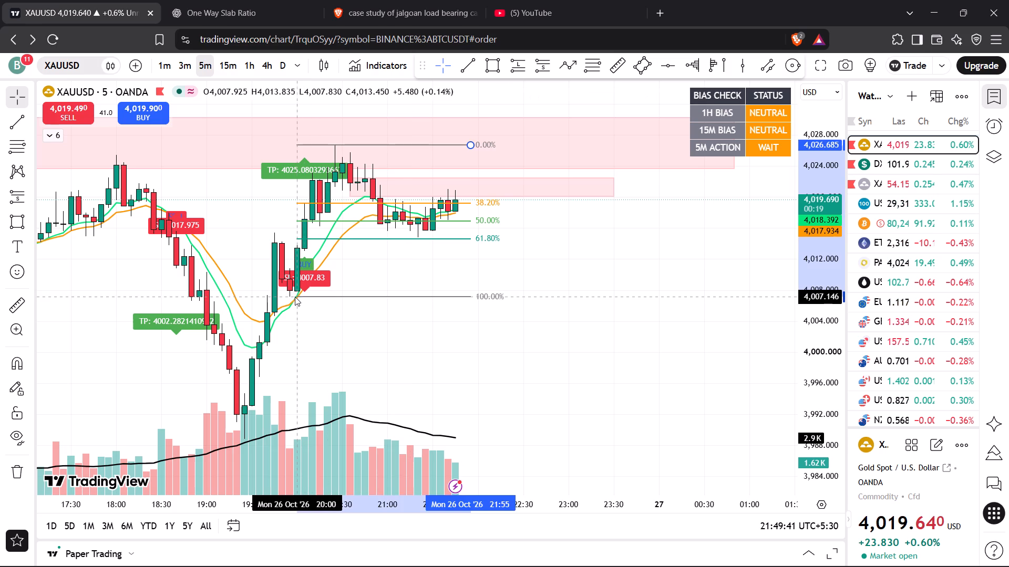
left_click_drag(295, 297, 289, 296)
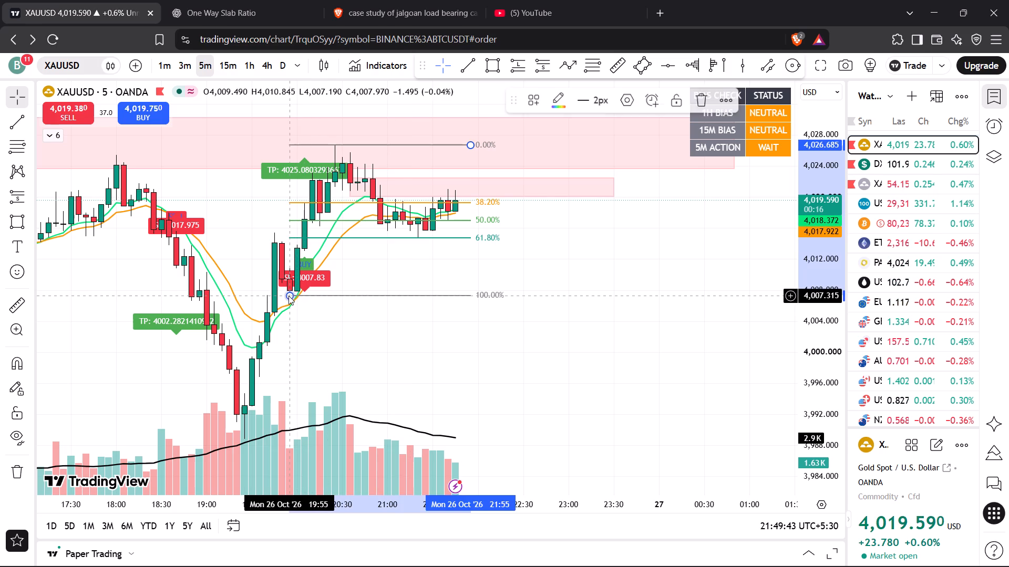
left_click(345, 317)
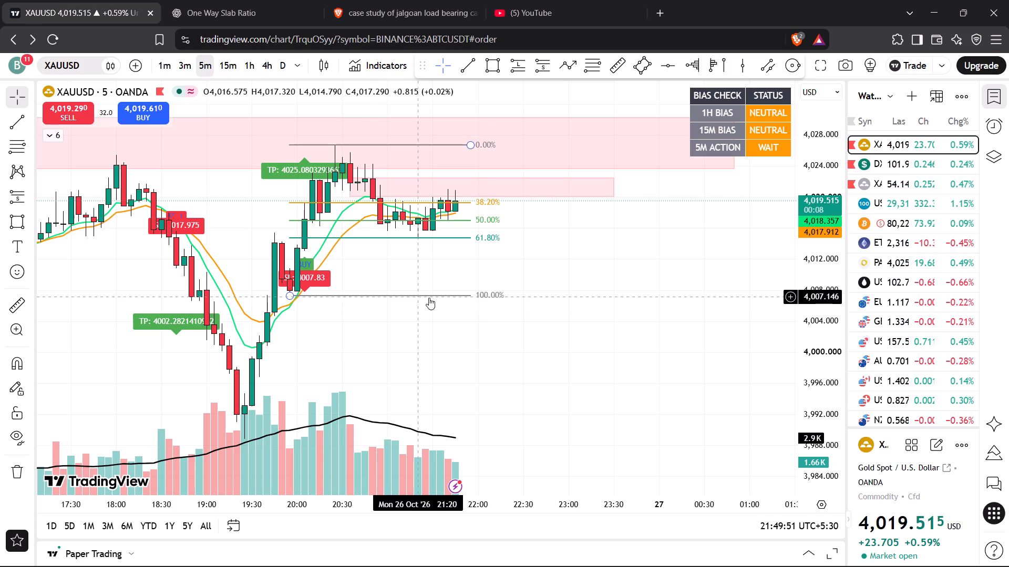
Delete the Fibonacci retracement from the XAUUSD chart.
left_click(487, 294)
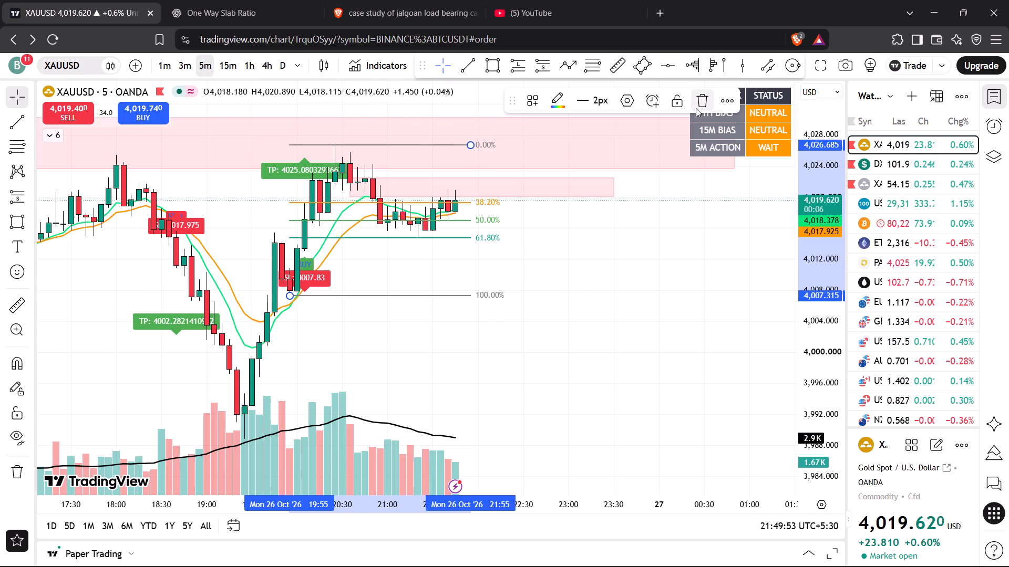
left_click(696, 108)
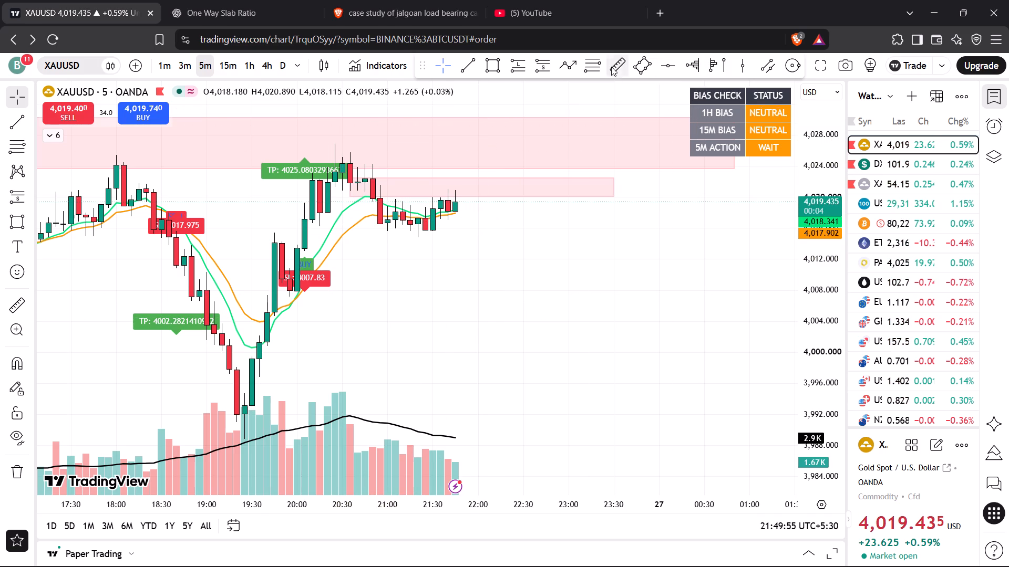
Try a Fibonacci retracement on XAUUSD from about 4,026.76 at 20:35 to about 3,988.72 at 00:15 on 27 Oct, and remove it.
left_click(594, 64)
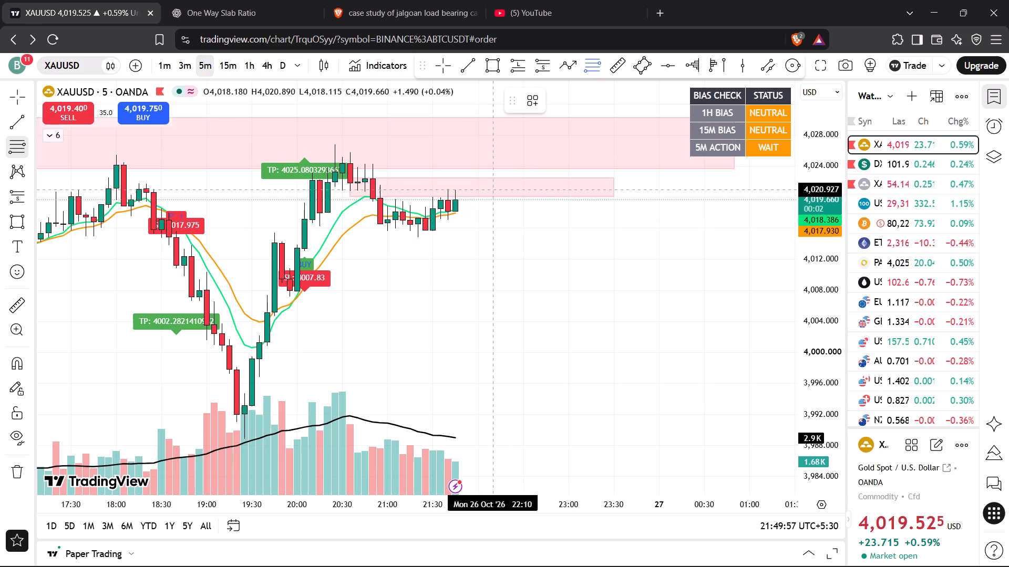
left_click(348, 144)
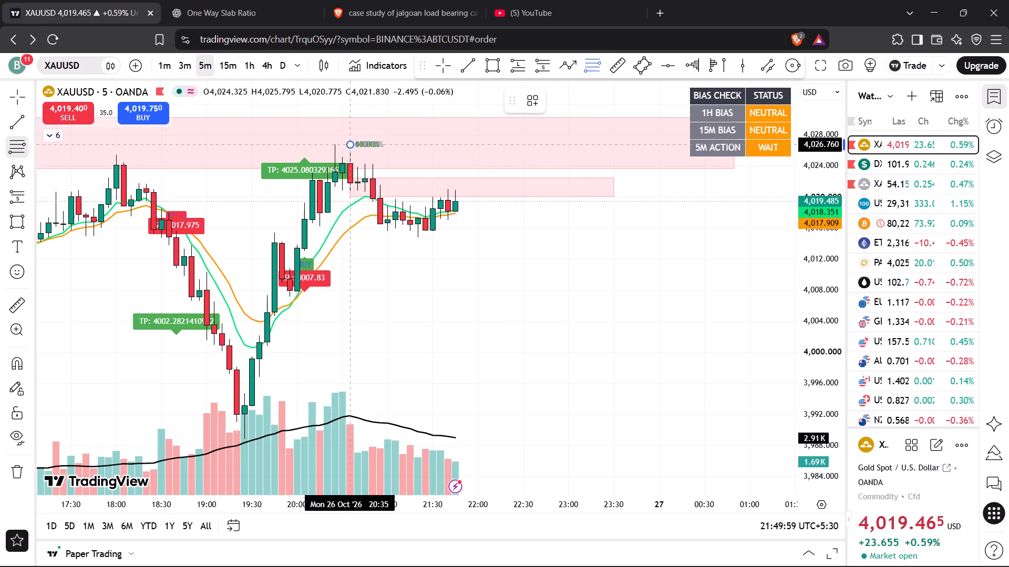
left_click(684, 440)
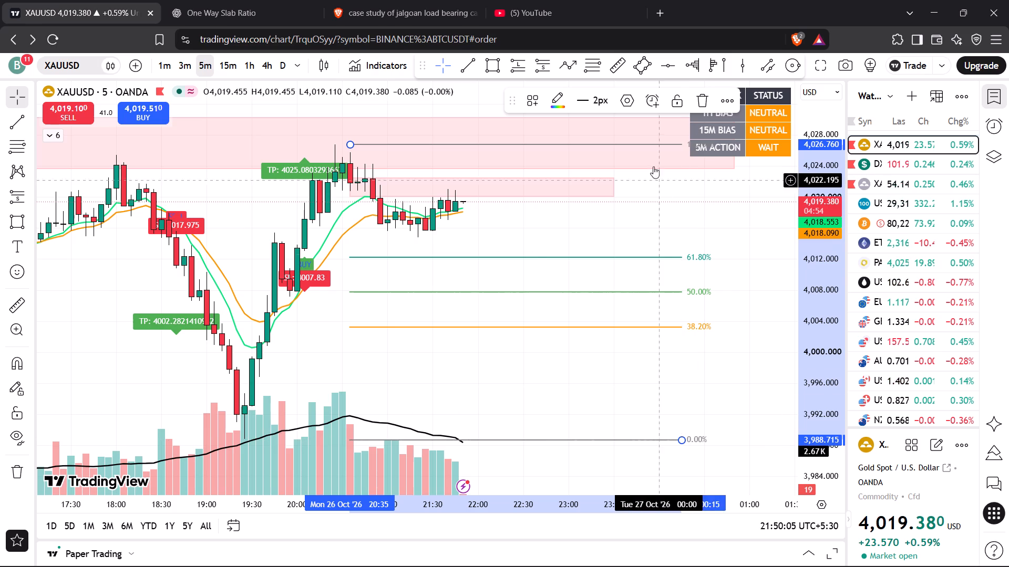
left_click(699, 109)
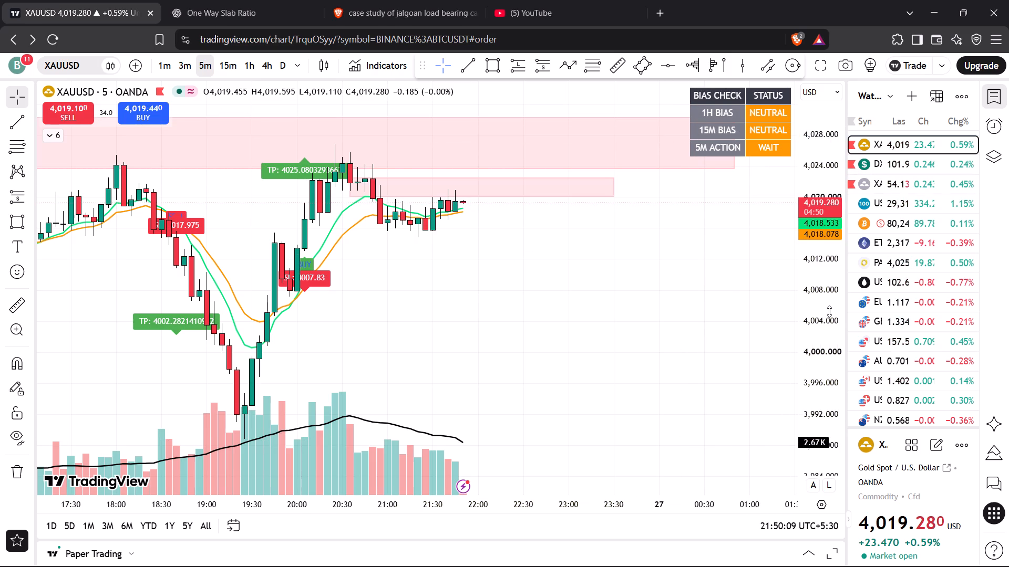
Compare XAUUSD's 5-minute price action below the pink supply zone with DXY's trend line, and return to the BTCUSDT chart.
left_click_drag(829, 312, 799, 149)
scroll(626, 173, "down", 1)
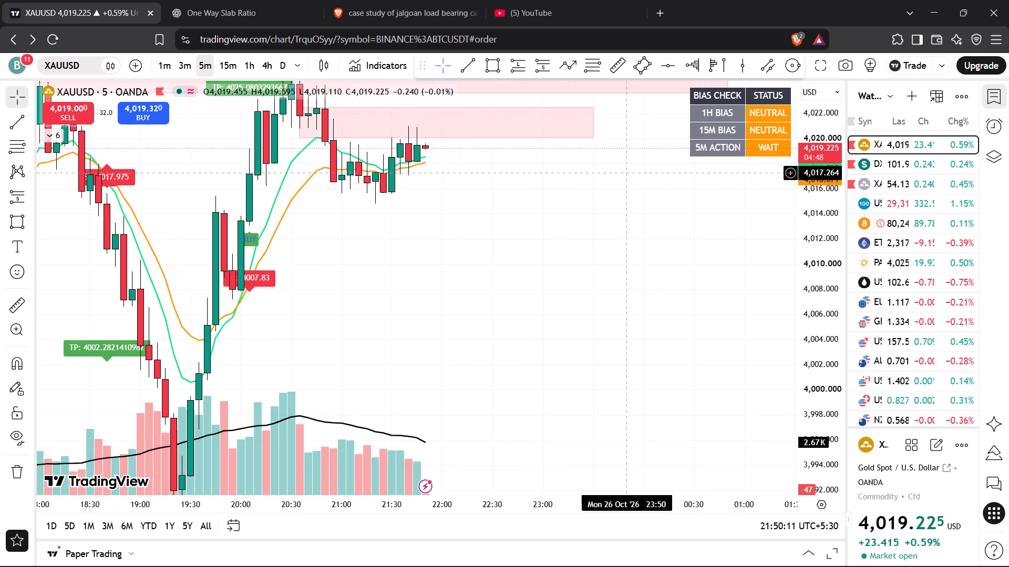
scroll(626, 173, "down", 1)
scroll(825, 210, "down", 1)
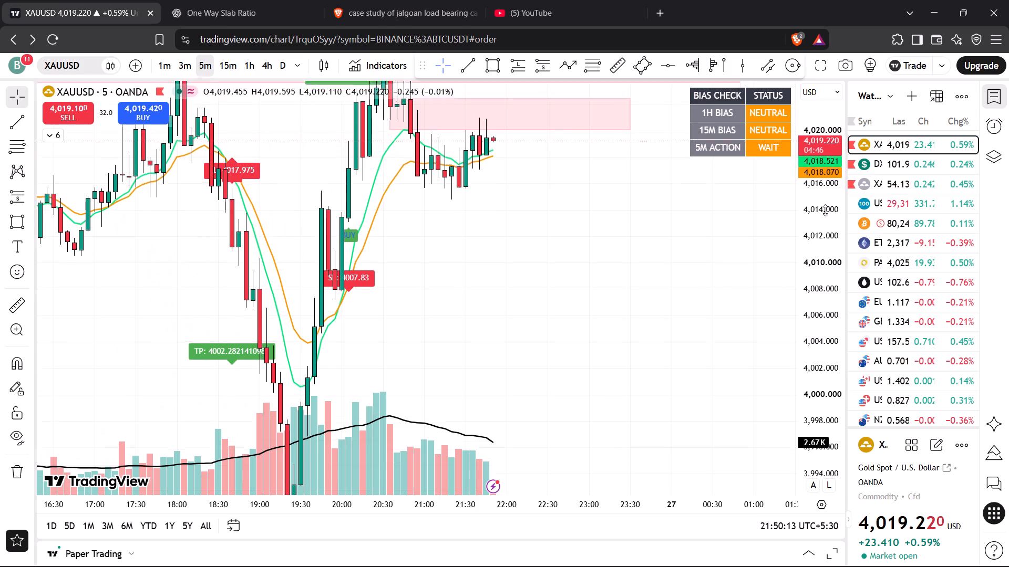
scroll(825, 210, "down", 1)
left_click_drag(687, 262, 725, 268)
left_click(886, 167)
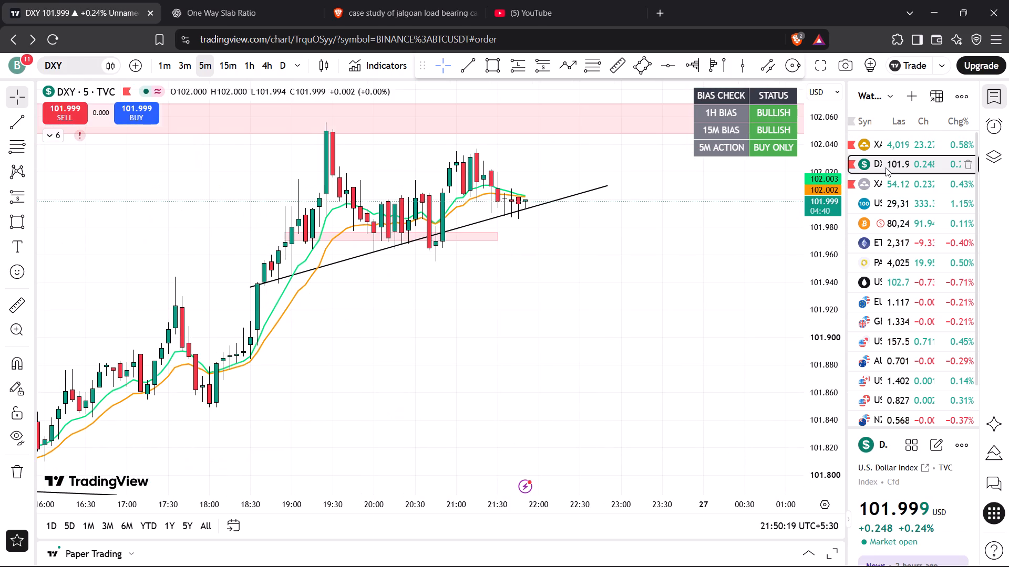
left_click_drag(692, 221, 687, 242)
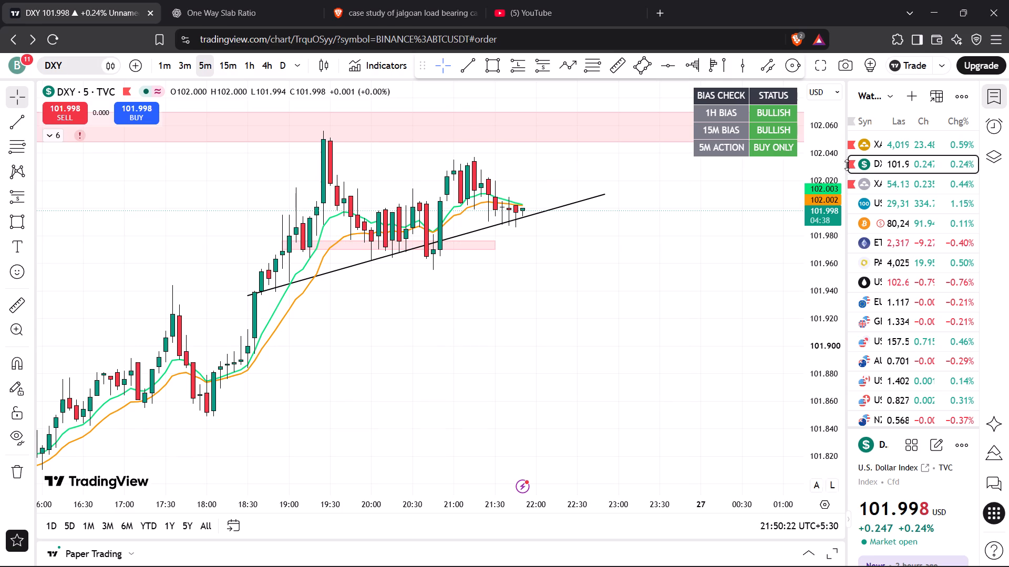
left_click(881, 144)
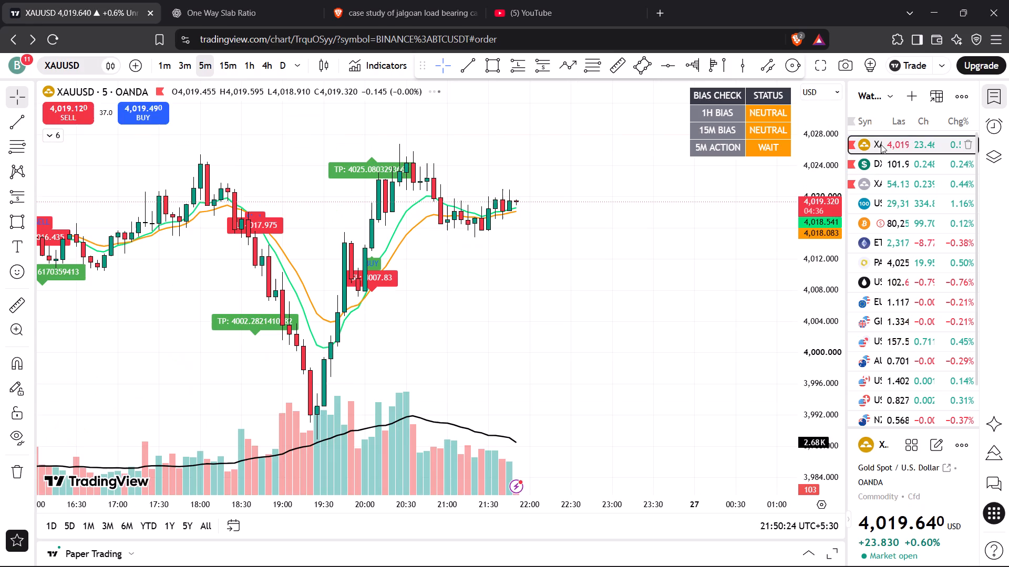
left_click(905, 223)
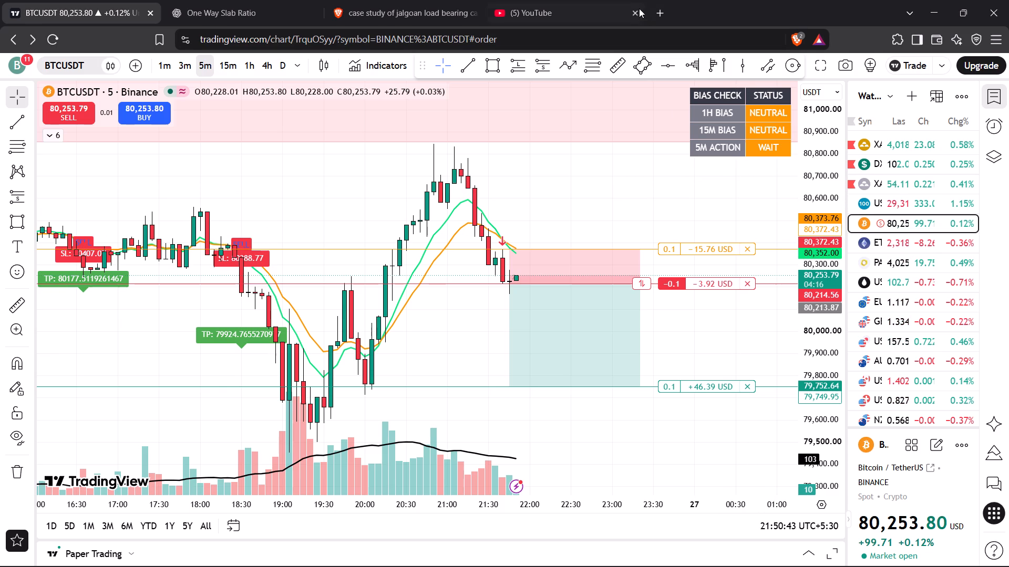
Close the YouTube browser tab.
left_click(635, 12)
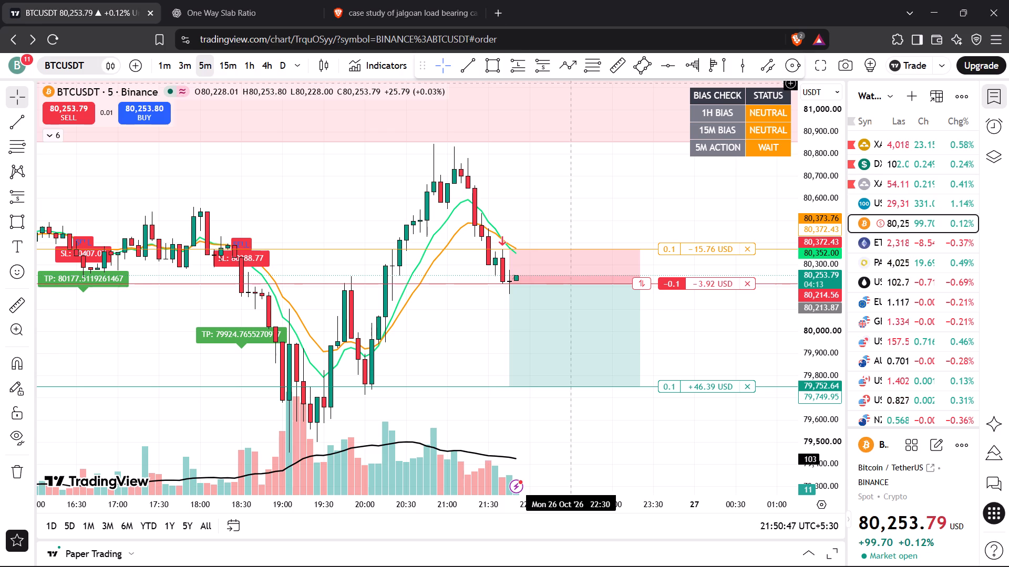
Examine the latest 5-minute BTCUSDT candles around the short position's entry level.
left_click_drag(378, 190, 384, 190)
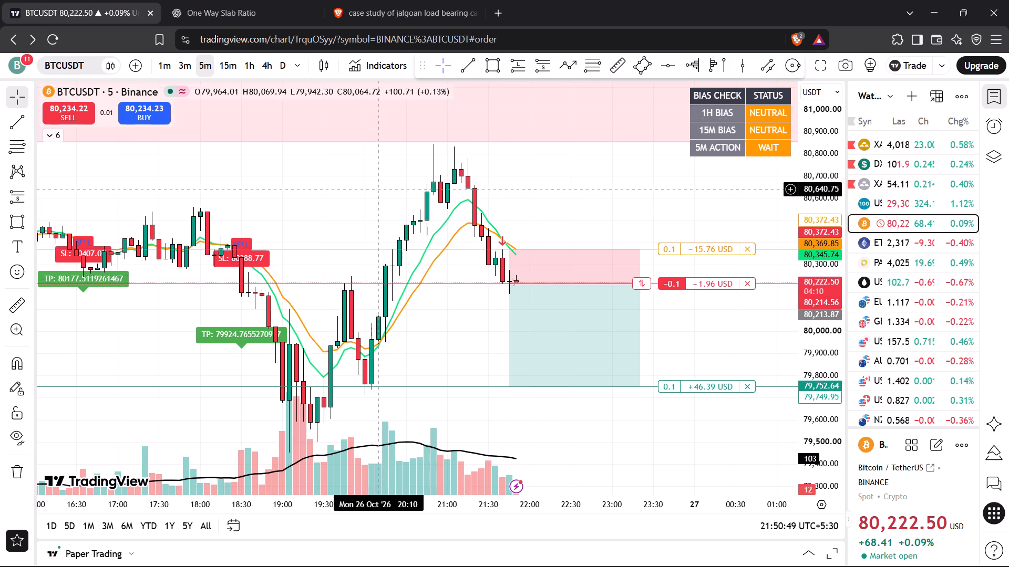
left_click_drag(384, 190, 402, 179)
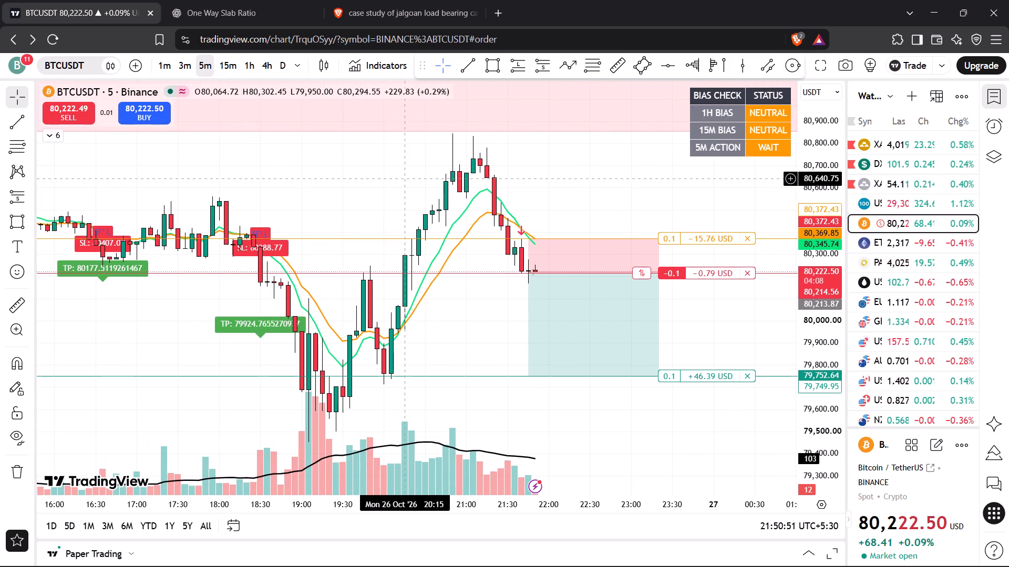
scroll(402, 179, "up", 6)
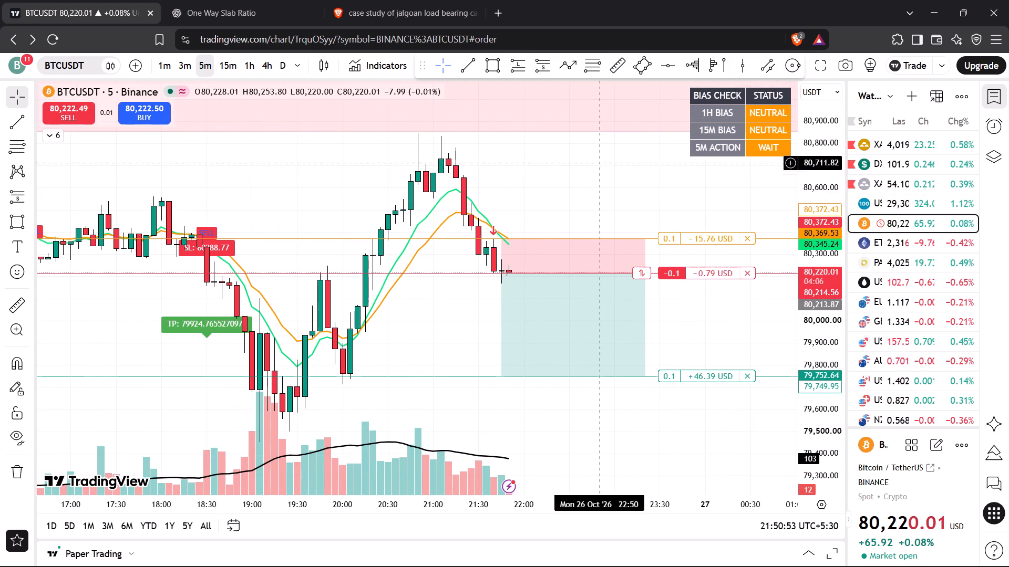
Examine the 5-minute BTCUSDT price action between the short position's stop loss and take profit levels.
scroll(818, 213, "up", 1)
left_click_drag(818, 340, 817, 307)
left_click_drag(725, 325, 737, 310)
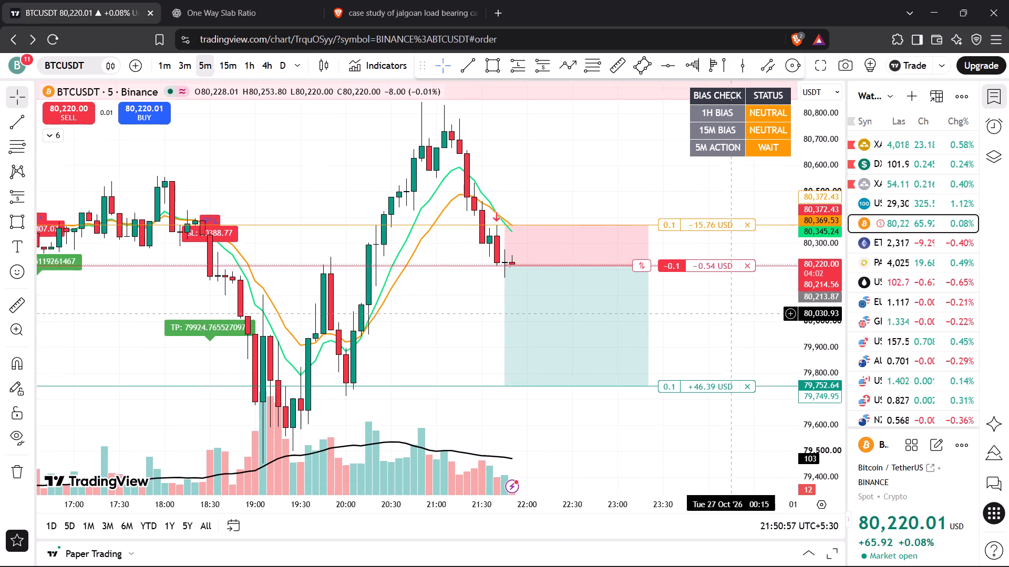
left_click_drag(737, 310, 737, 304)
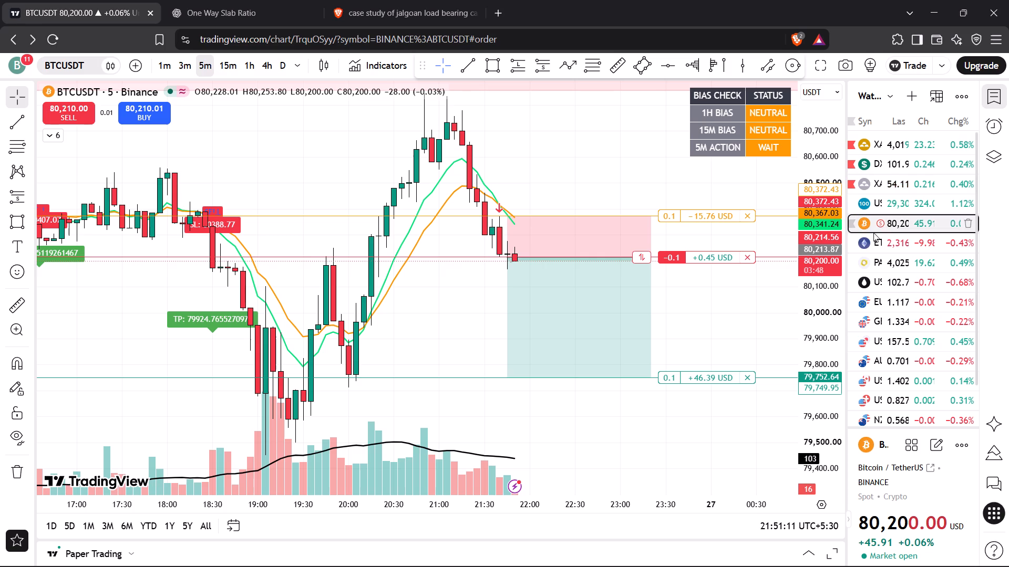
Review the 5-minute charts of EURUSD, USDJPY, GBPUSD and AUDJPY for price action, bias status and signals.
left_click(884, 300)
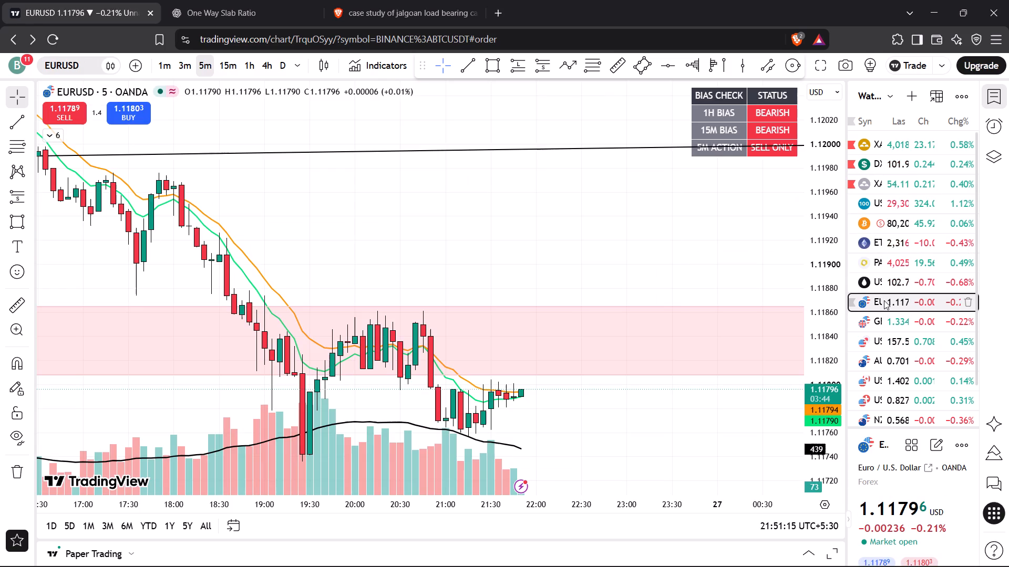
left_click_drag(612, 399, 623, 331)
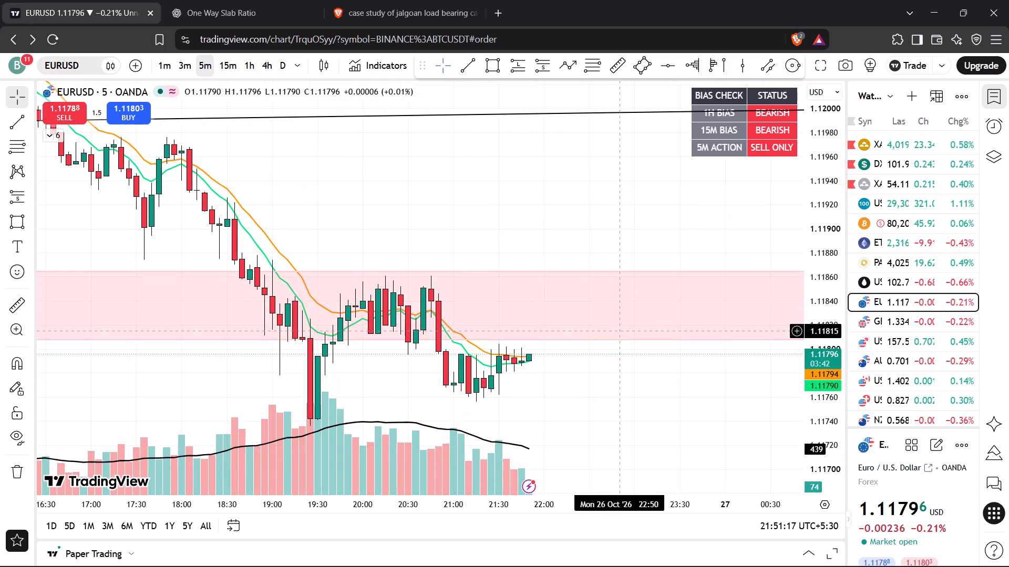
left_click_drag(623, 331, 648, 256)
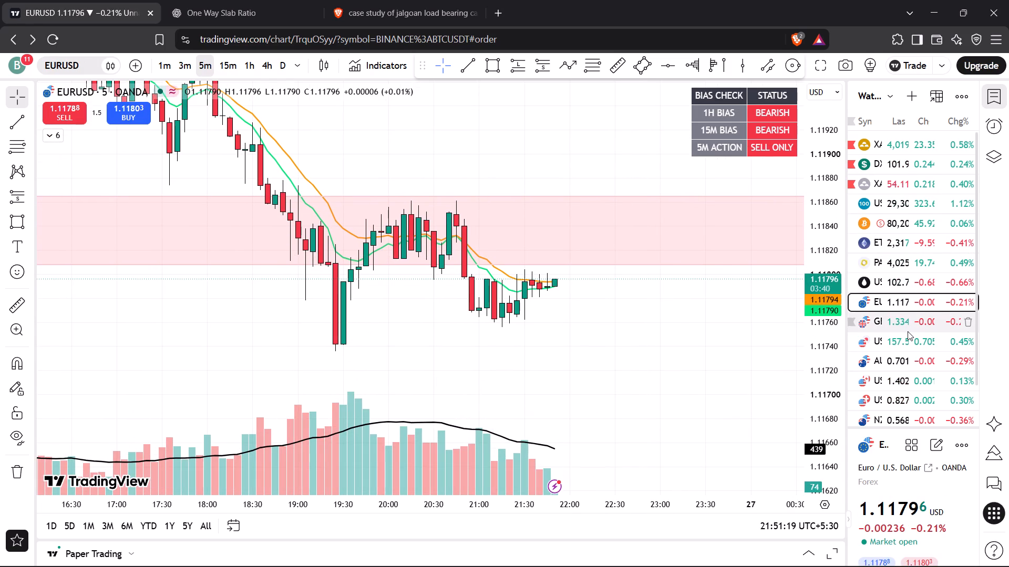
left_click(908, 331)
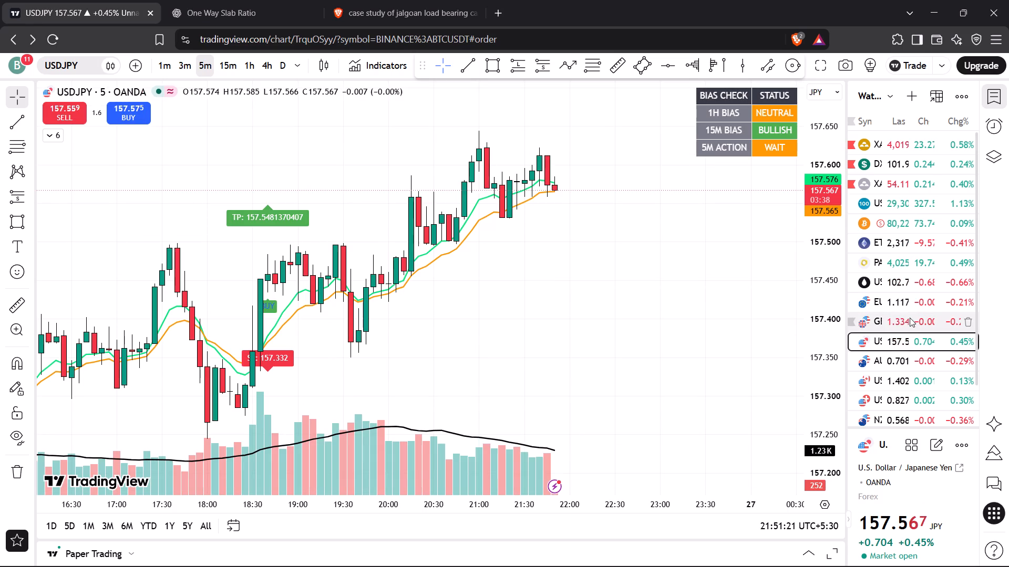
left_click(910, 317)
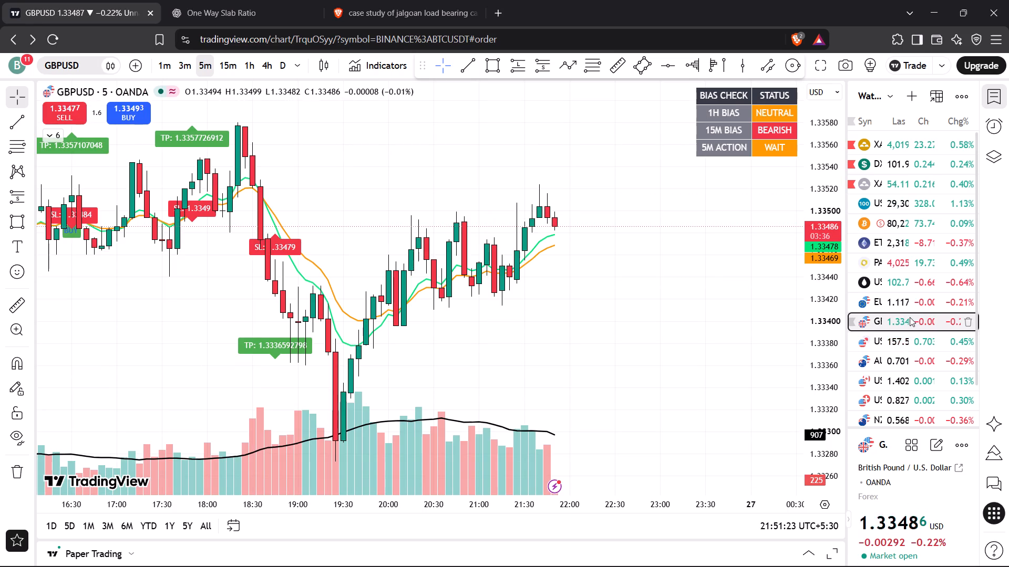
scroll(921, 374, "down", 2)
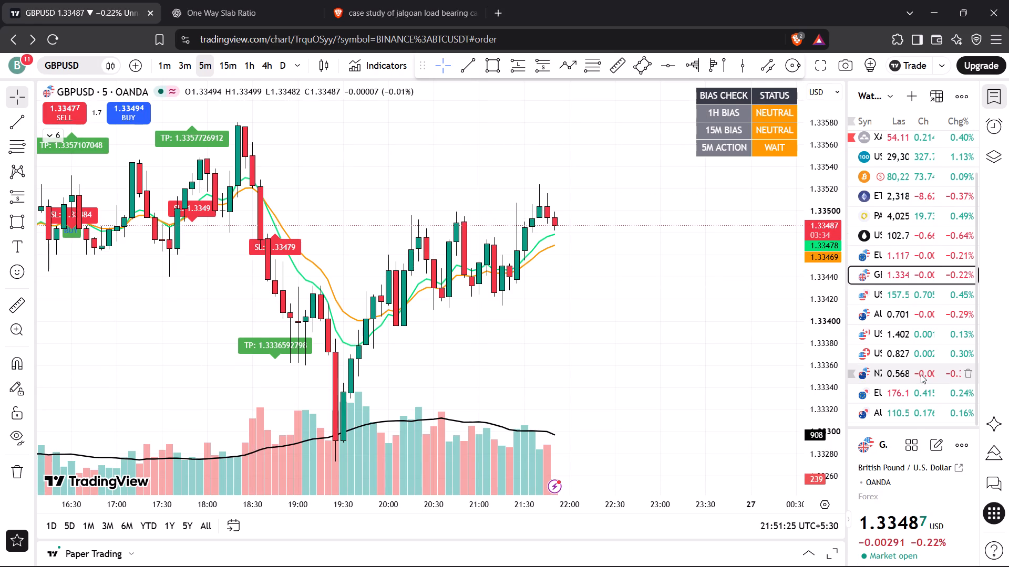
left_click(911, 421)
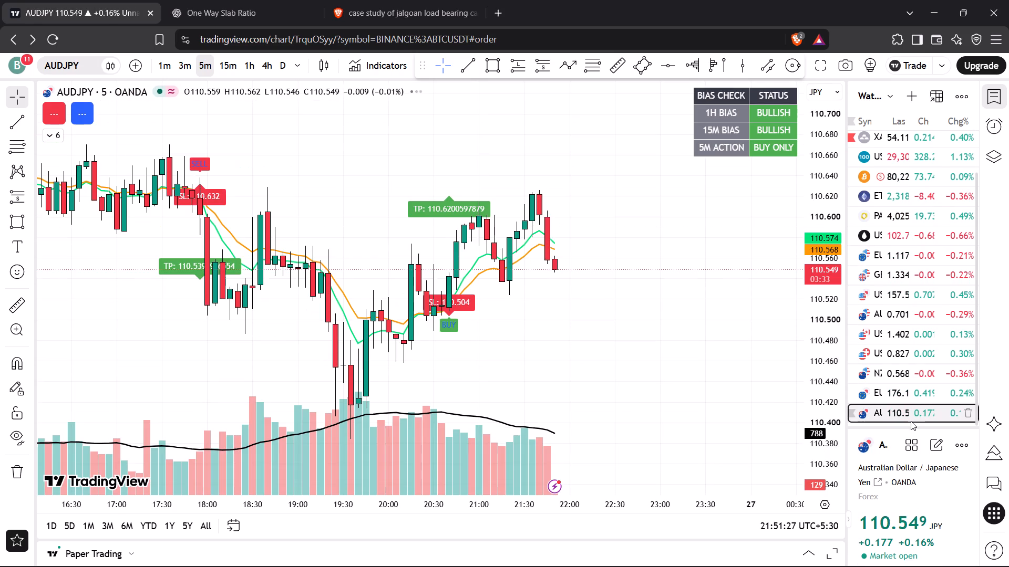
scroll(894, 289, "up", 4)
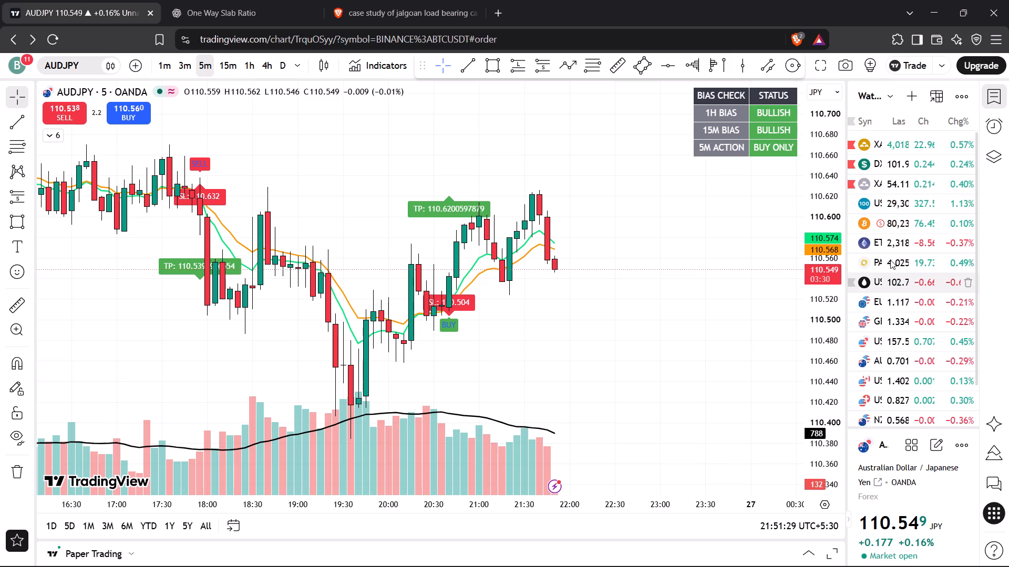
Examine XAUUSD's price action around the pink supply zones on the 5-minute and 15-minute timeframes.
left_click(885, 141)
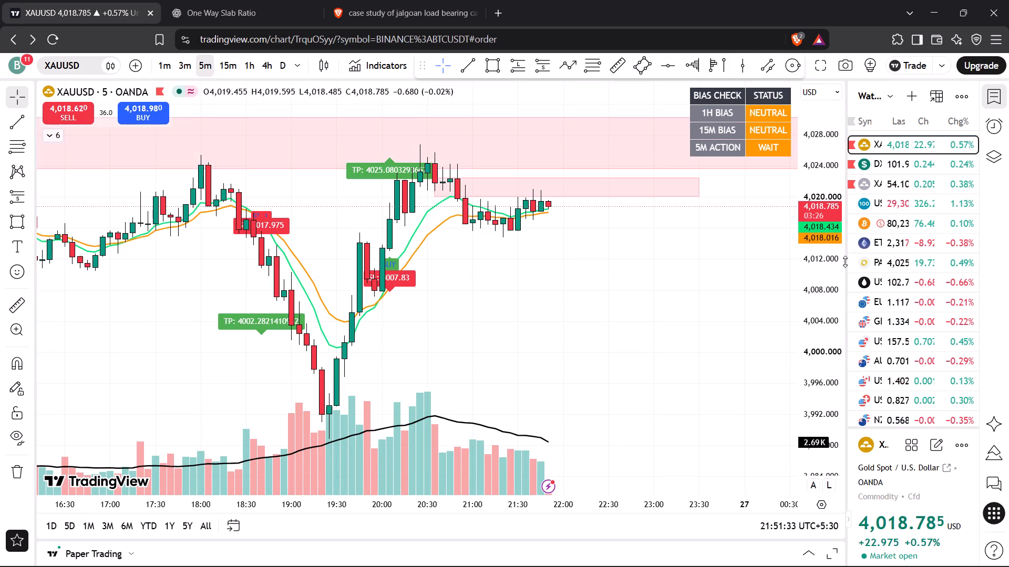
left_click_drag(820, 290, 797, 195)
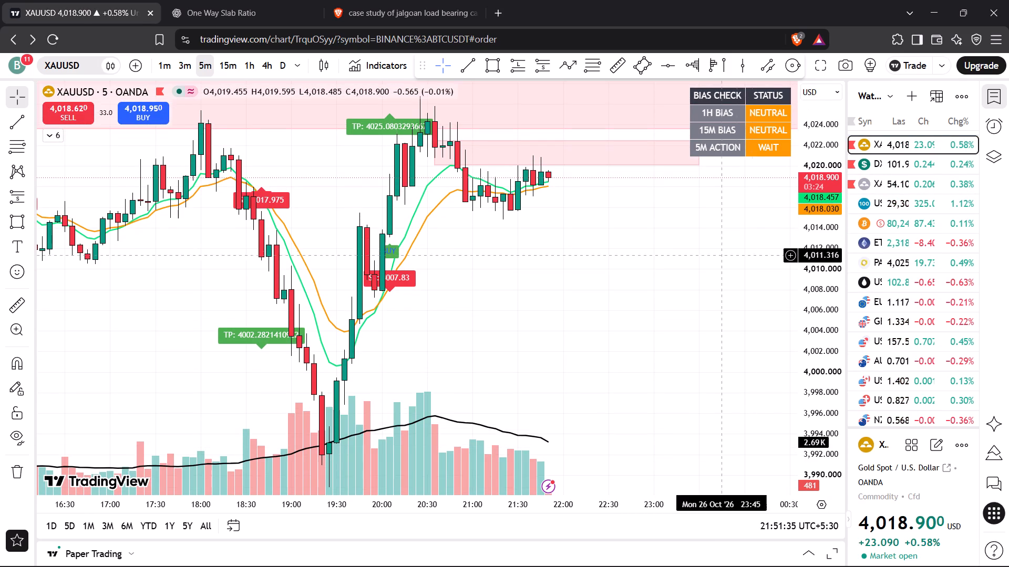
left_click_drag(696, 267, 717, 292)
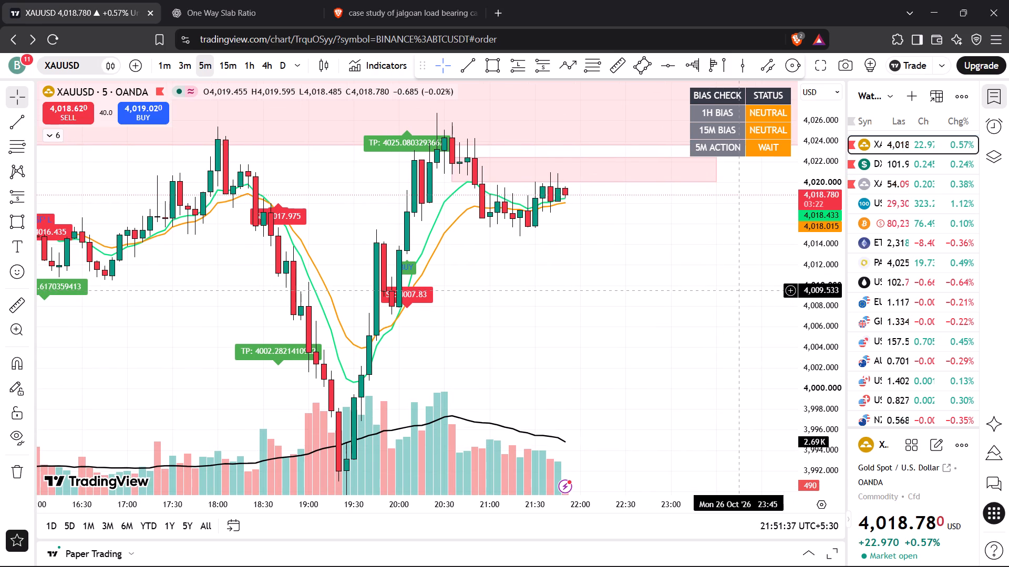
left_click_drag(817, 299, 769, 207)
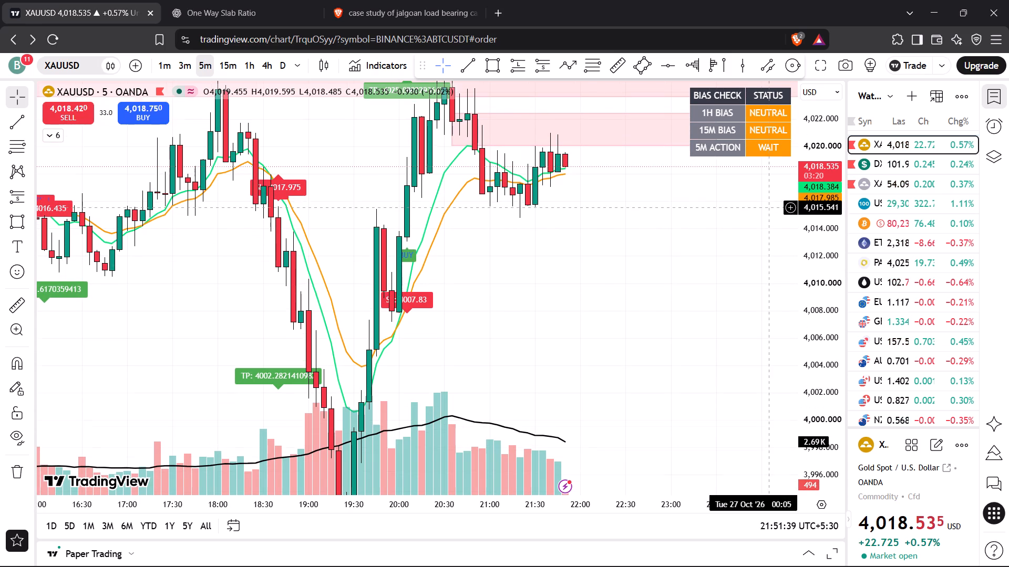
left_click(223, 64)
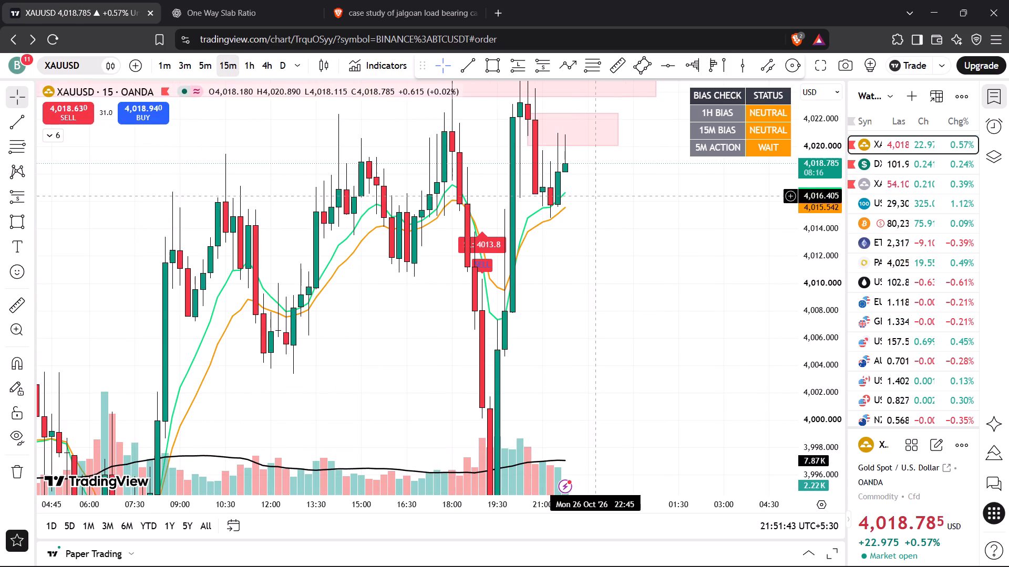
left_click_drag(832, 265, 826, 453)
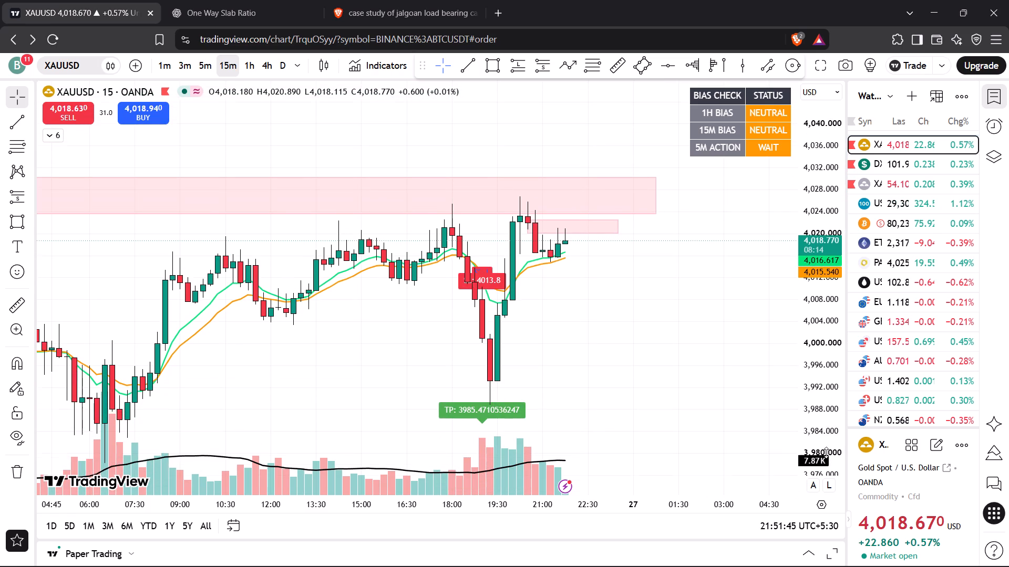
left_click_drag(652, 363, 647, 332)
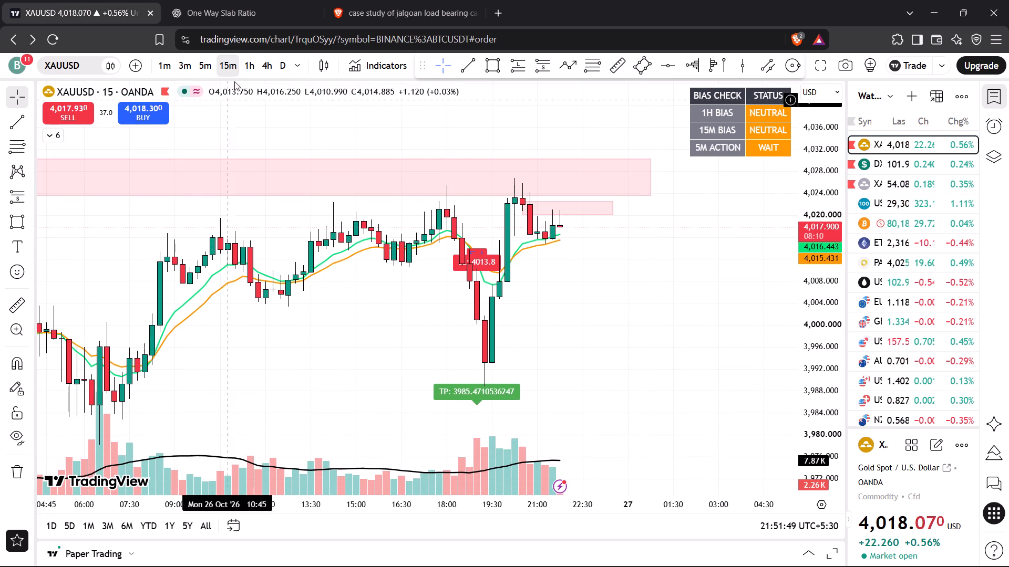
On the 1-hour XAUUSD chart, extend the large pink supply zone's end to about 17:30 on 27 Oct.
left_click(242, 62)
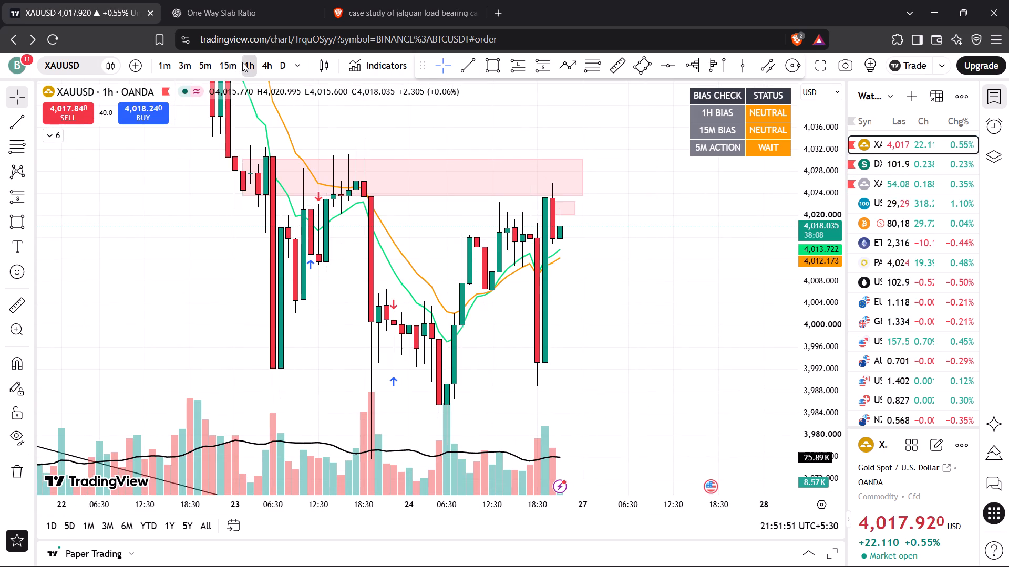
left_click_drag(430, 226, 473, 225)
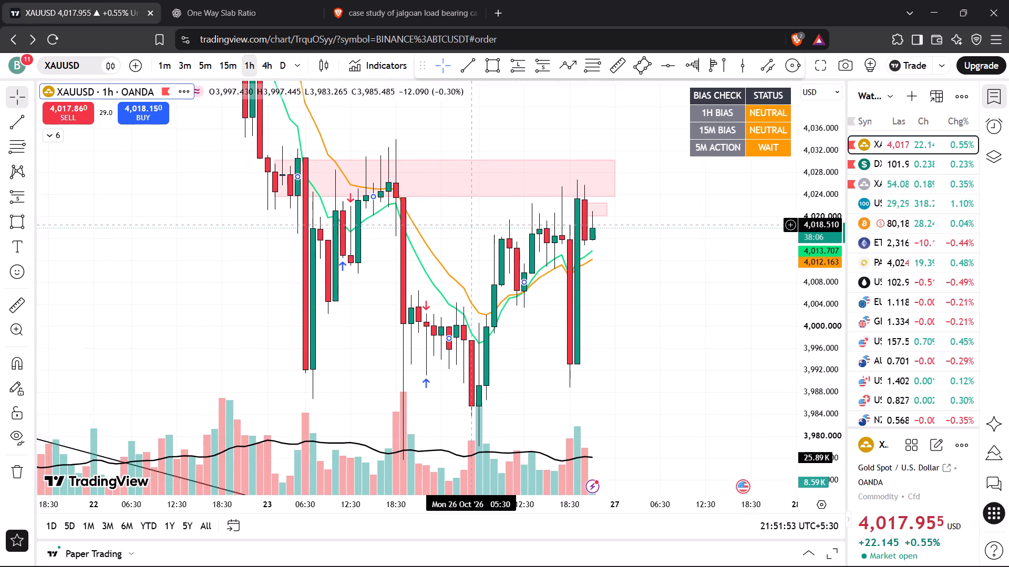
left_click_drag(473, 225, 476, 224)
left_click(473, 142)
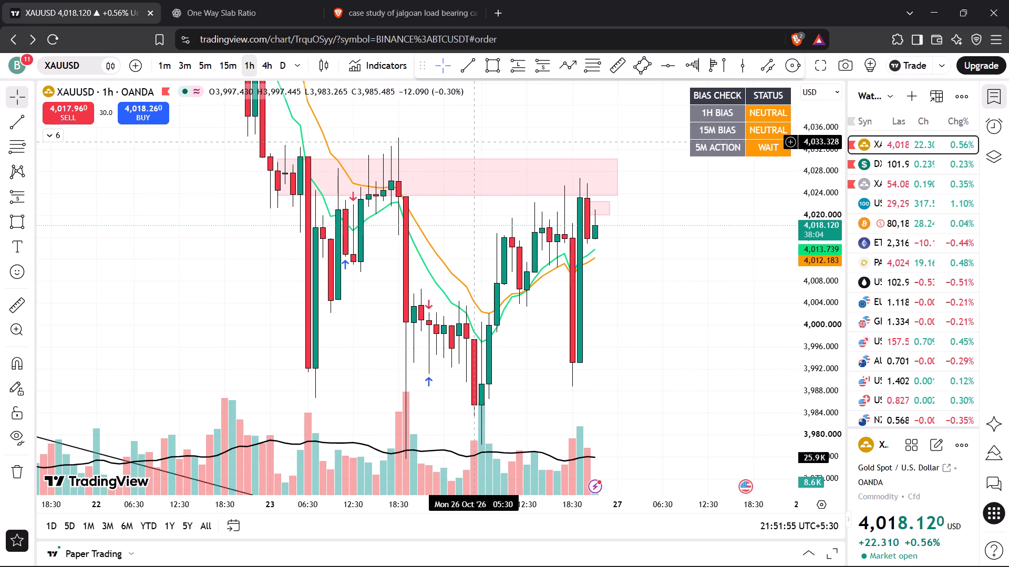
left_click_drag(671, 314, 631, 270)
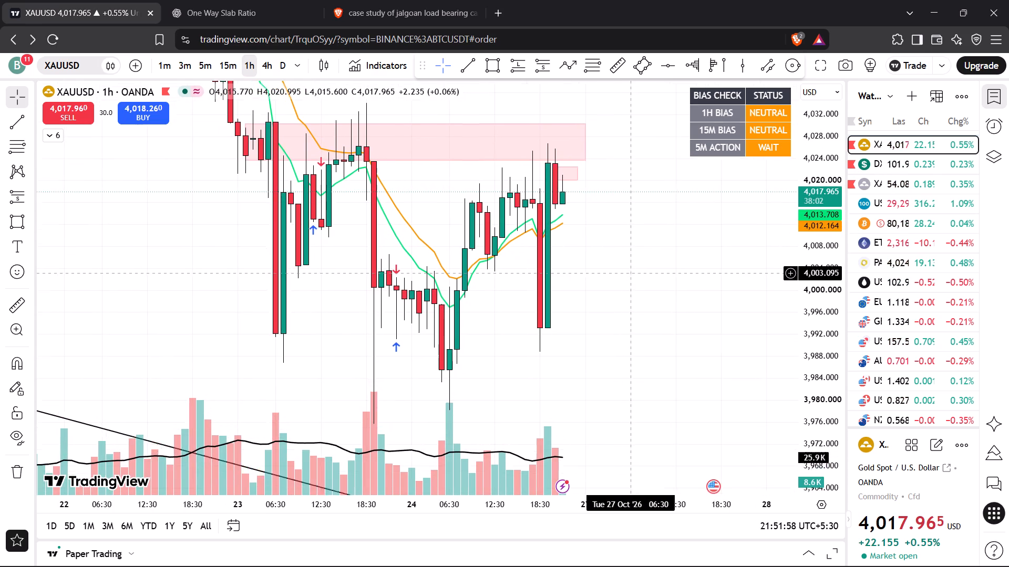
left_click_drag(631, 270, 636, 300)
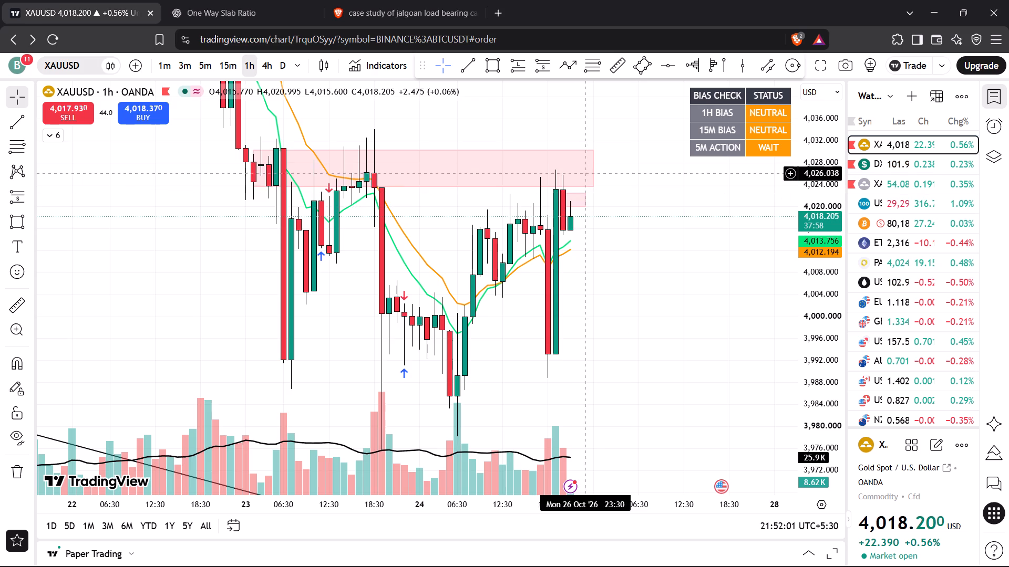
left_click_drag(593, 170, 720, 170)
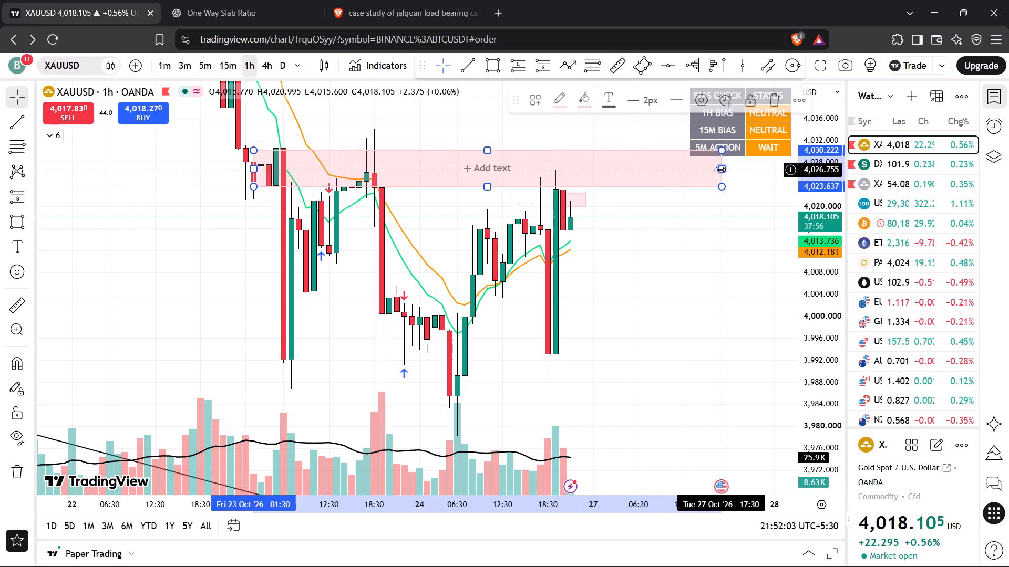
left_click(678, 263)
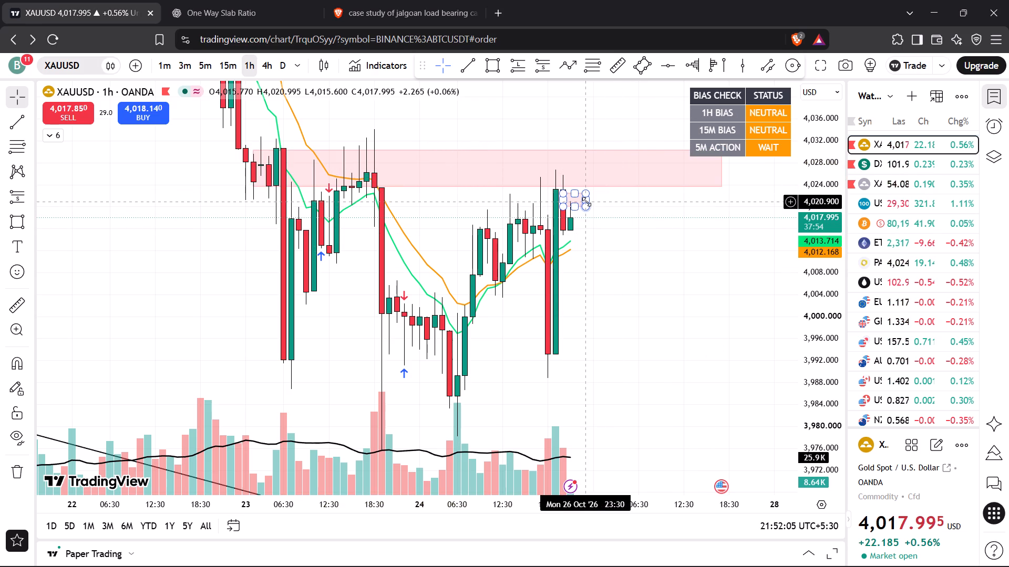
Delete the small pink zone between about 4,020.08 and 4,022.43 on the XAUUSD chart.
left_click(586, 202)
left_click(776, 96)
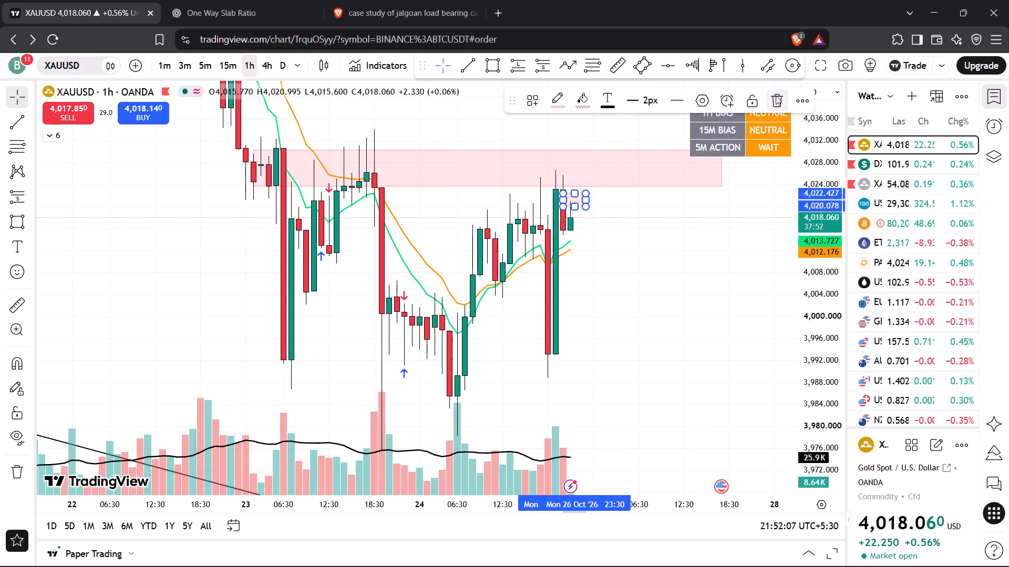
left_click(588, 128)
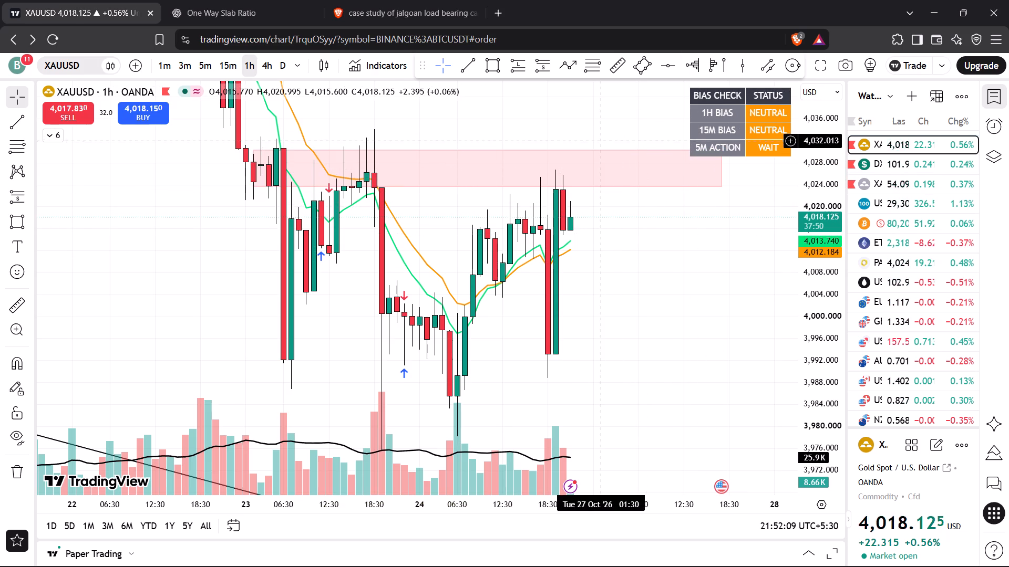
Draw a rectangle zone on XAUUSD from about 3,989.23 at 01:30 on 23 Oct to about 3,985.41 at 06:30 on 27 Oct.
left_click_drag(677, 277, 695, 210)
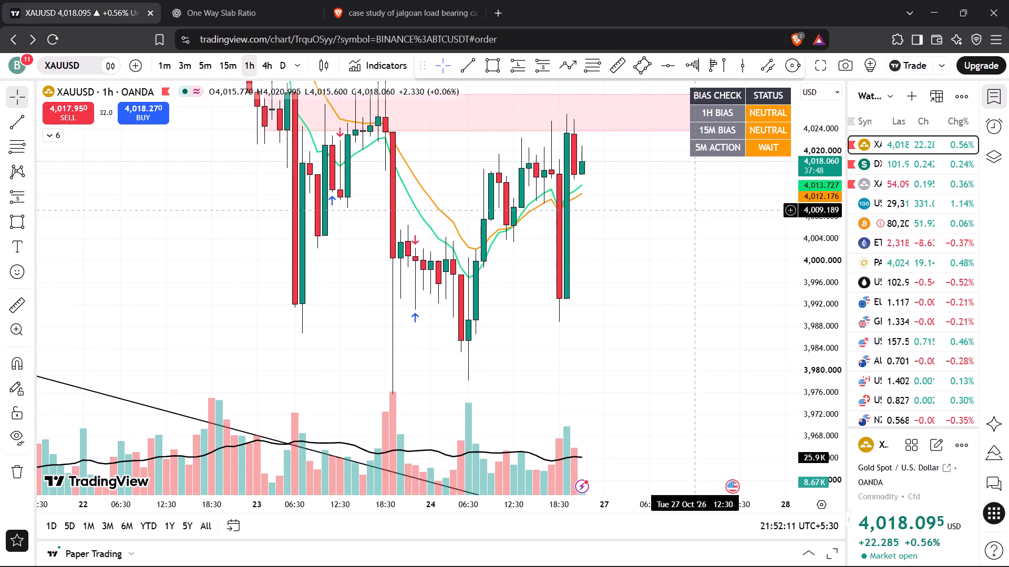
left_click_drag(695, 210, 695, 209)
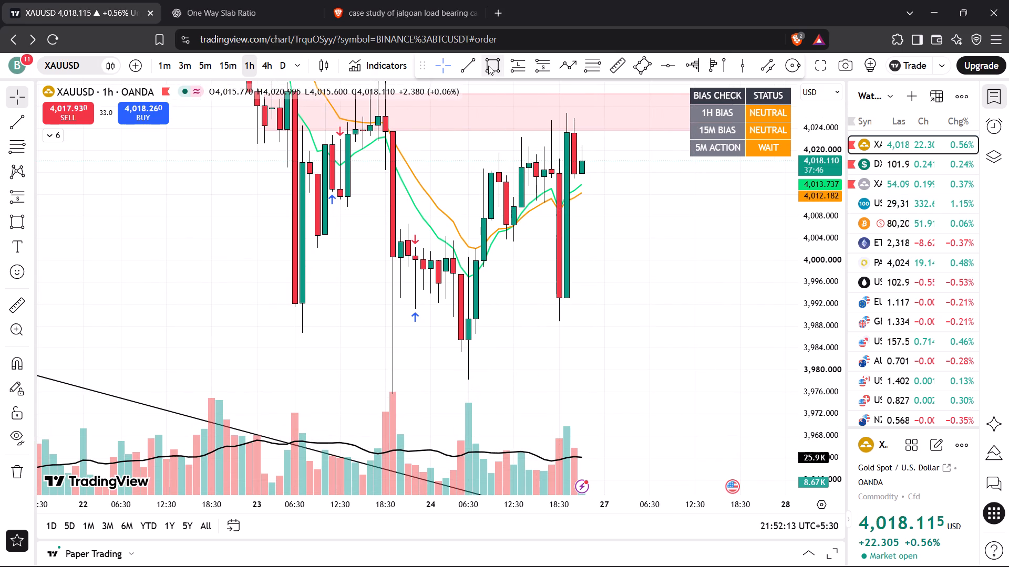
left_click_drag(488, 66, 353, 287)
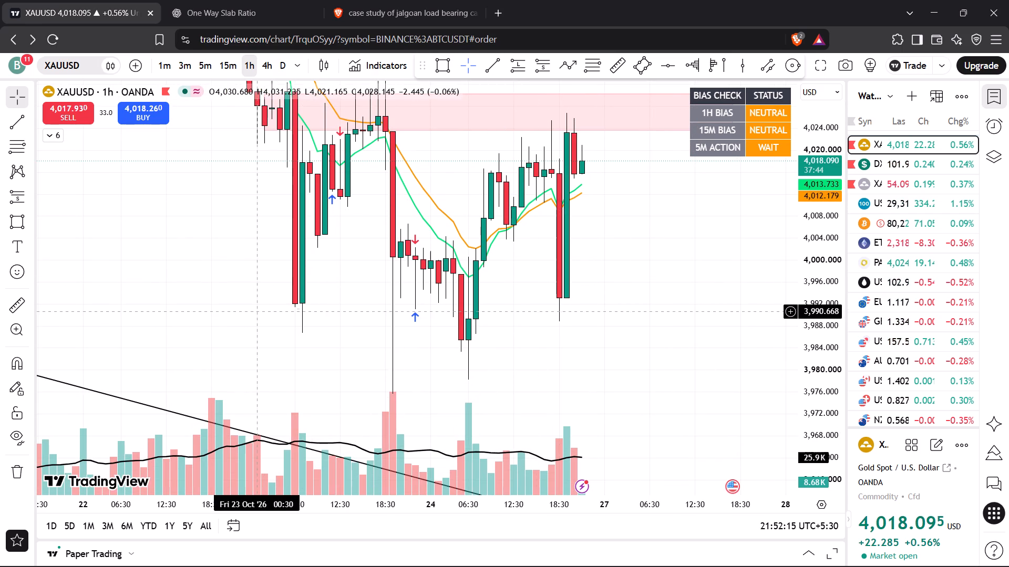
left_click_drag(254, 319, 444, 322)
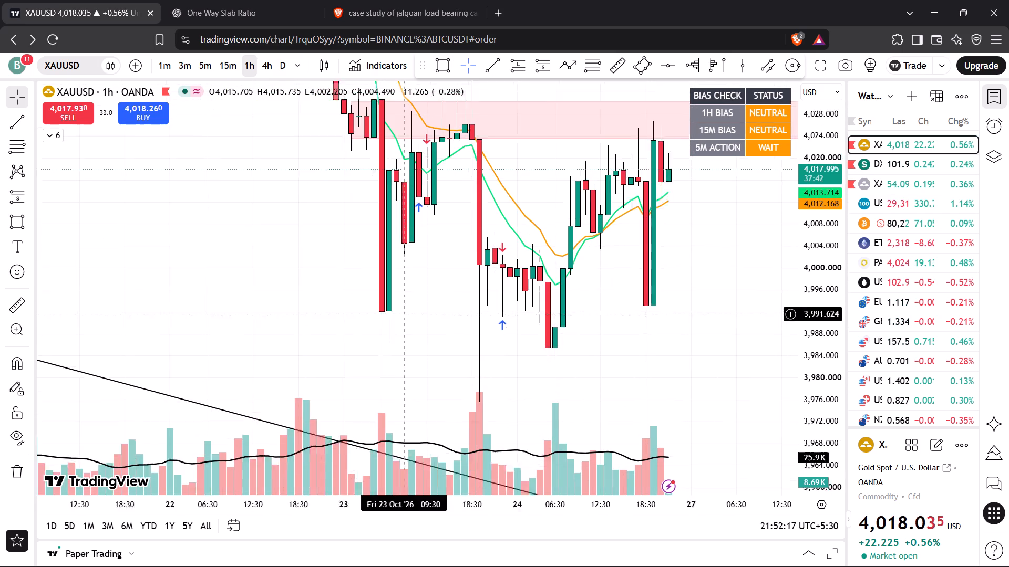
left_click_drag(444, 322, 488, 339)
scroll(401, 333, "left", 2)
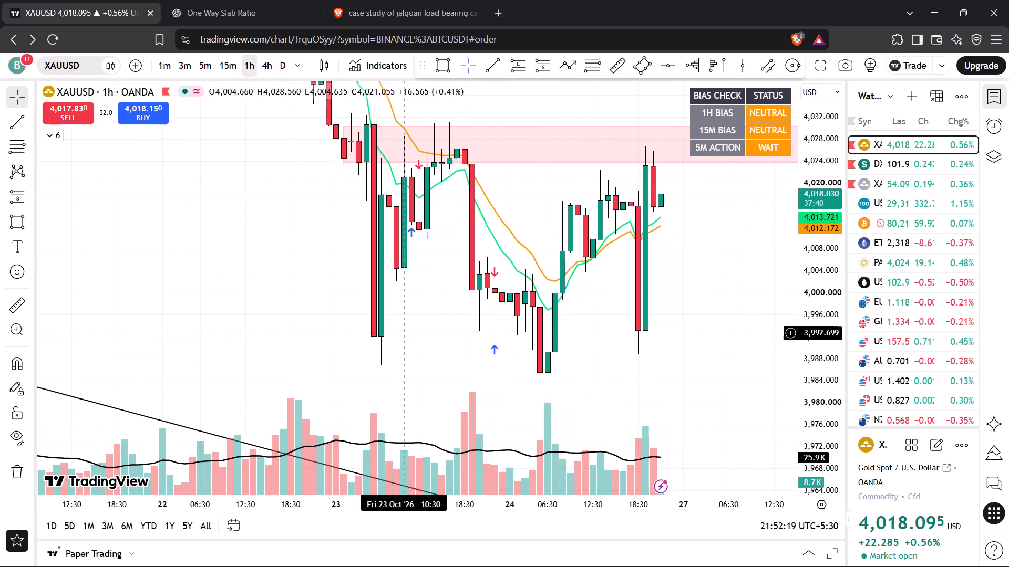
left_click(444, 64)
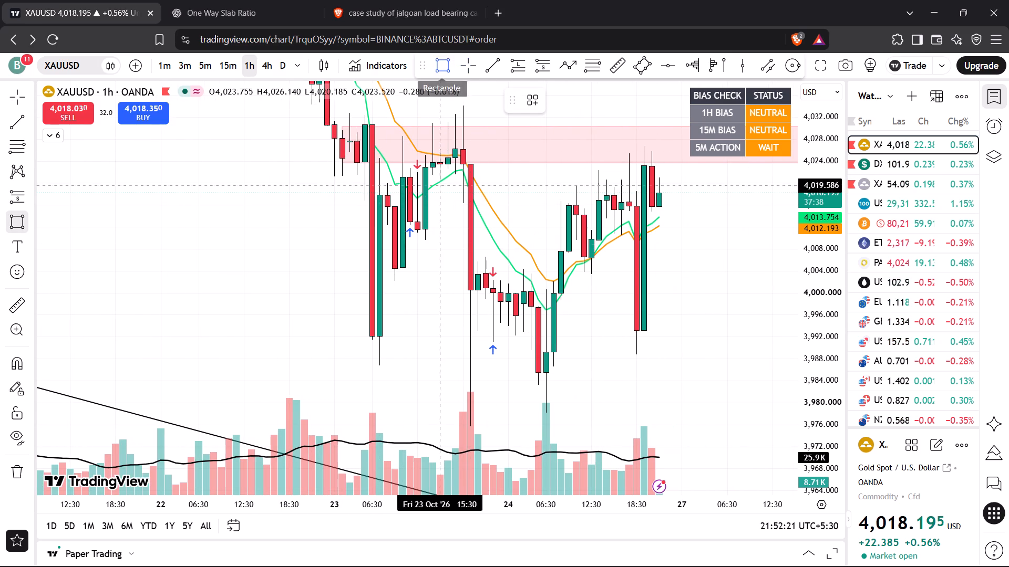
left_click(342, 352)
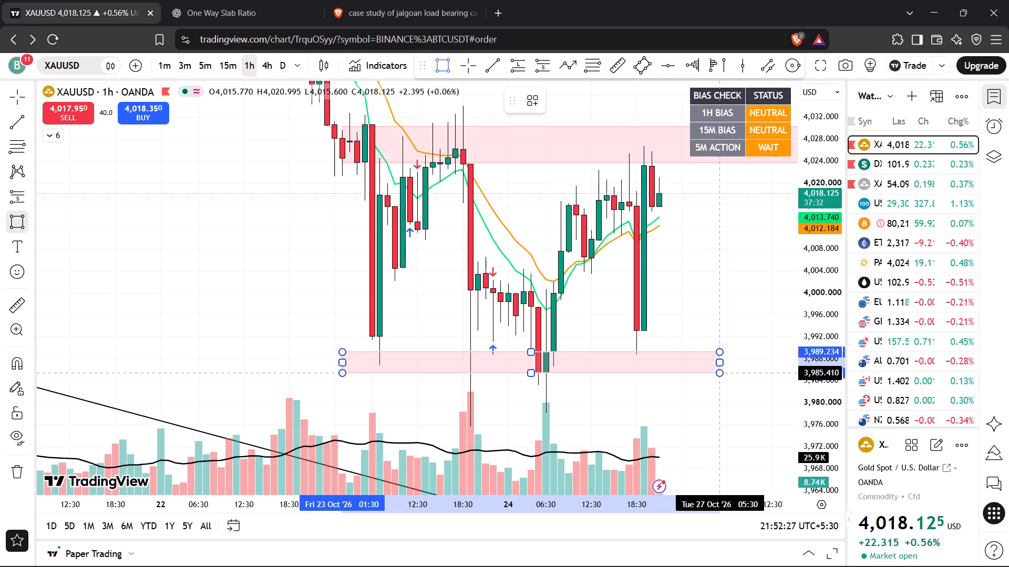
left_click(727, 372)
left_click(727, 298)
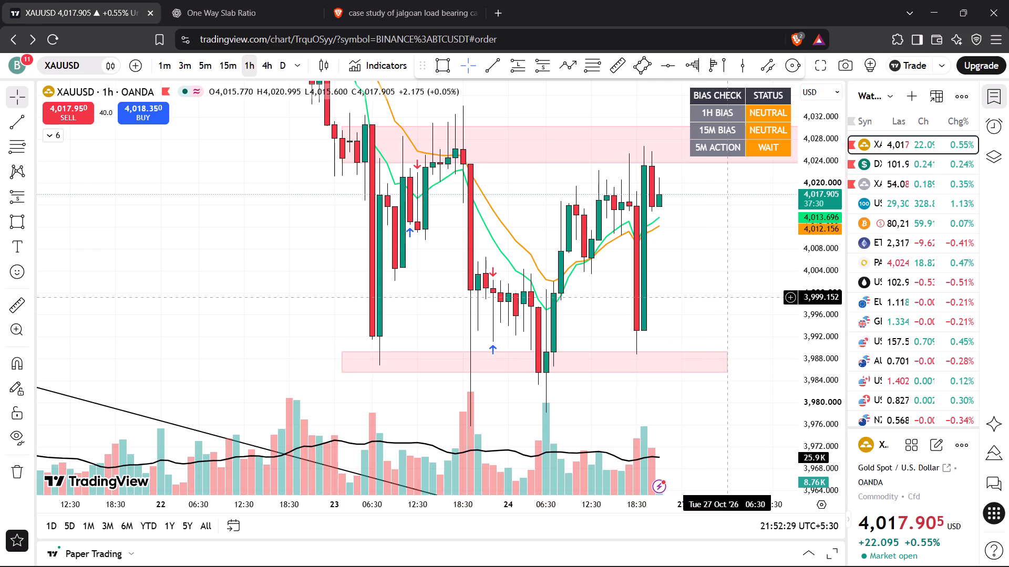
left_click_drag(738, 253, 640, 289)
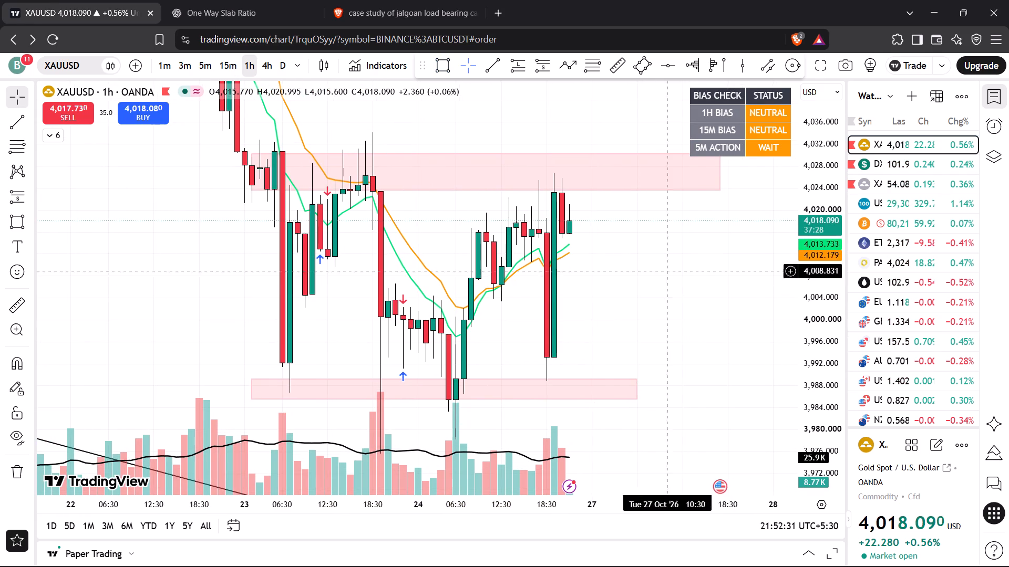
Examine XAUUSD's 1-hour price action around the two pink zones and the preceding decline back to 15 Oct.
left_click_drag(806, 157, 812, 273)
scroll(717, 356, "down", 2)
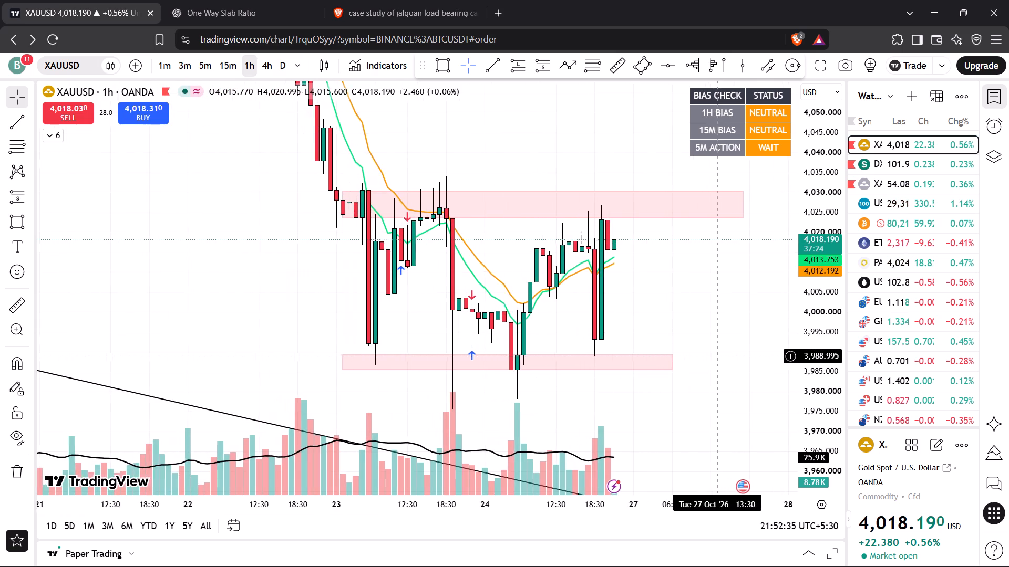
scroll(717, 356, "down", 1)
left_click_drag(709, 283, 651, 243)
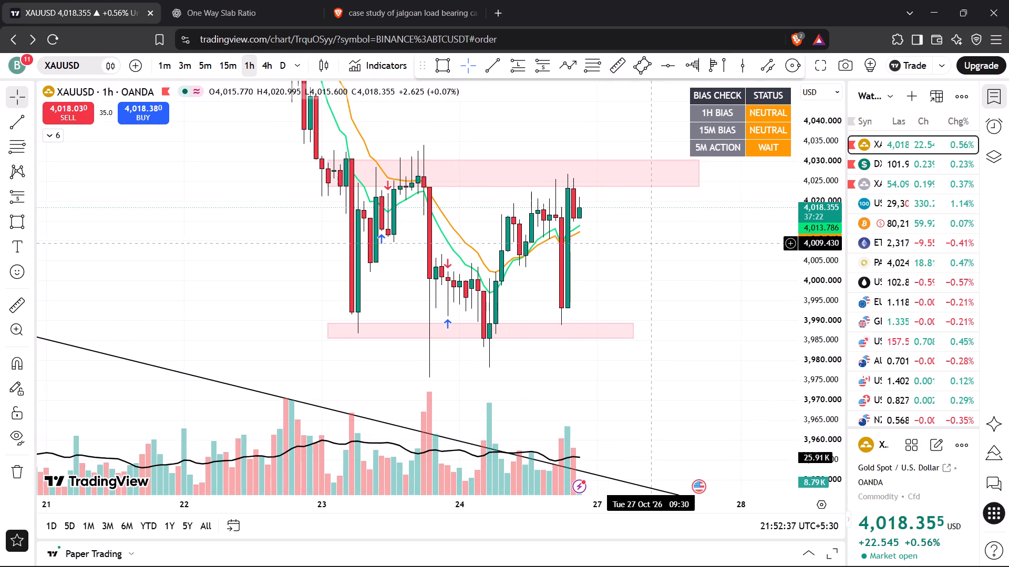
left_click_drag(651, 243, 647, 243)
left_click_drag(281, 238, 317, 240)
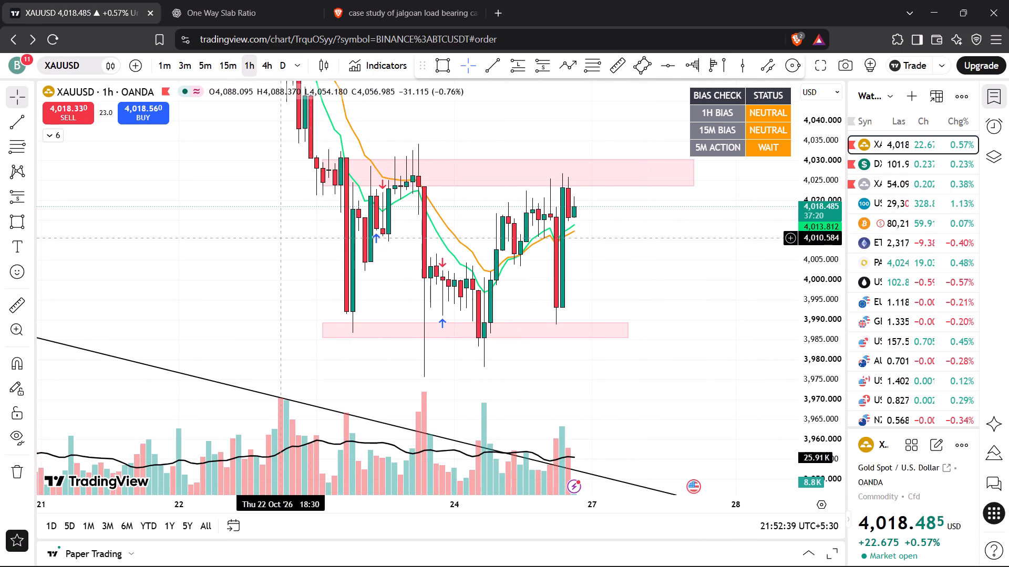
left_click_drag(317, 240, 458, 245)
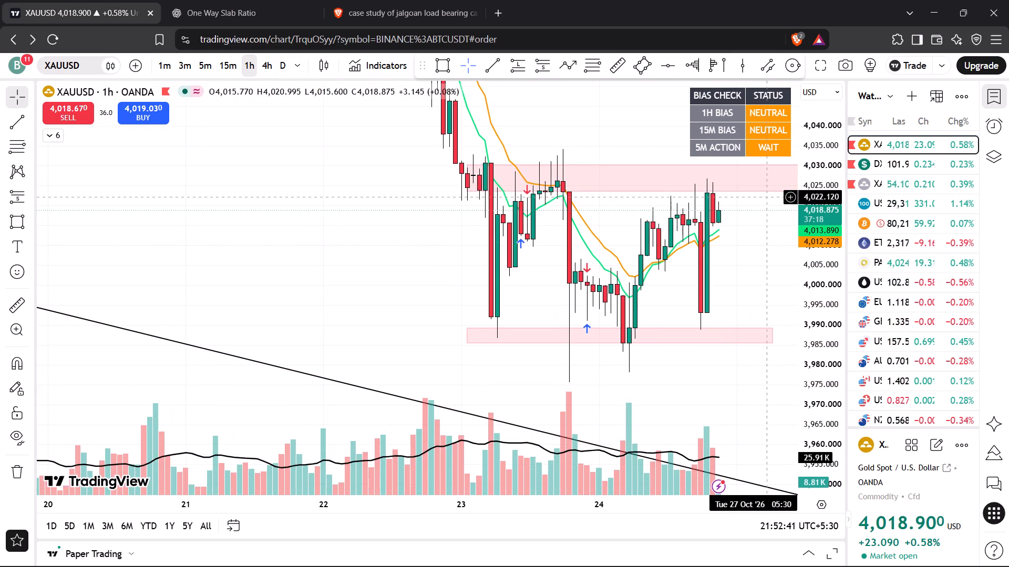
left_click_drag(816, 166, 835, 369)
scroll(688, 292, "down", 1)
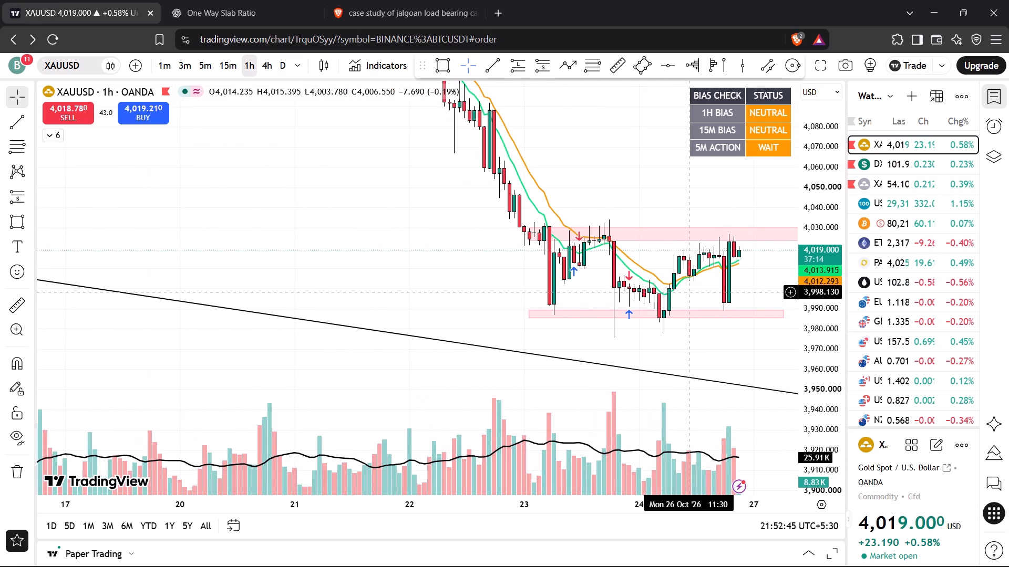
scroll(688, 292, "down", 1)
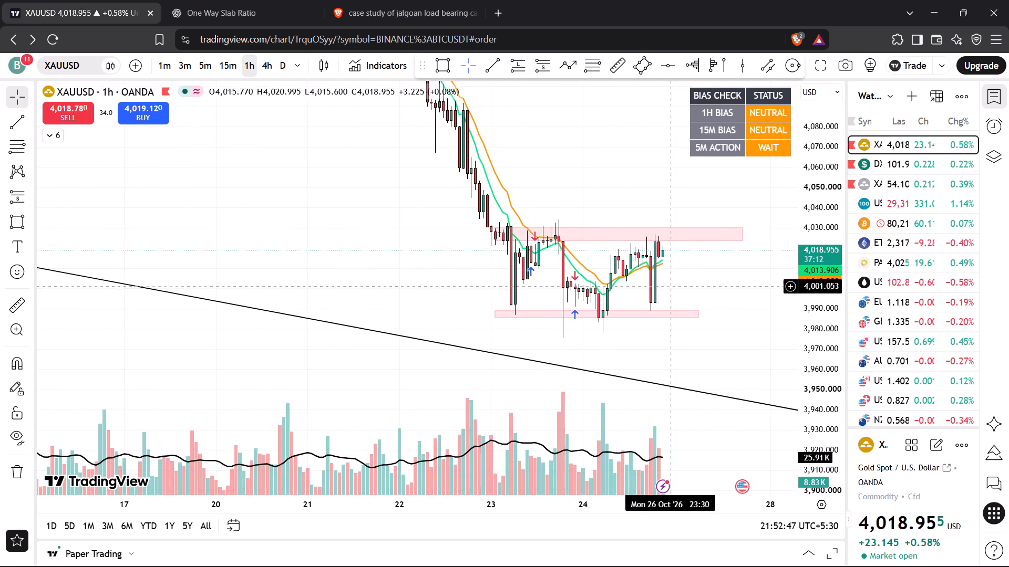
left_click_drag(552, 137, 672, 301)
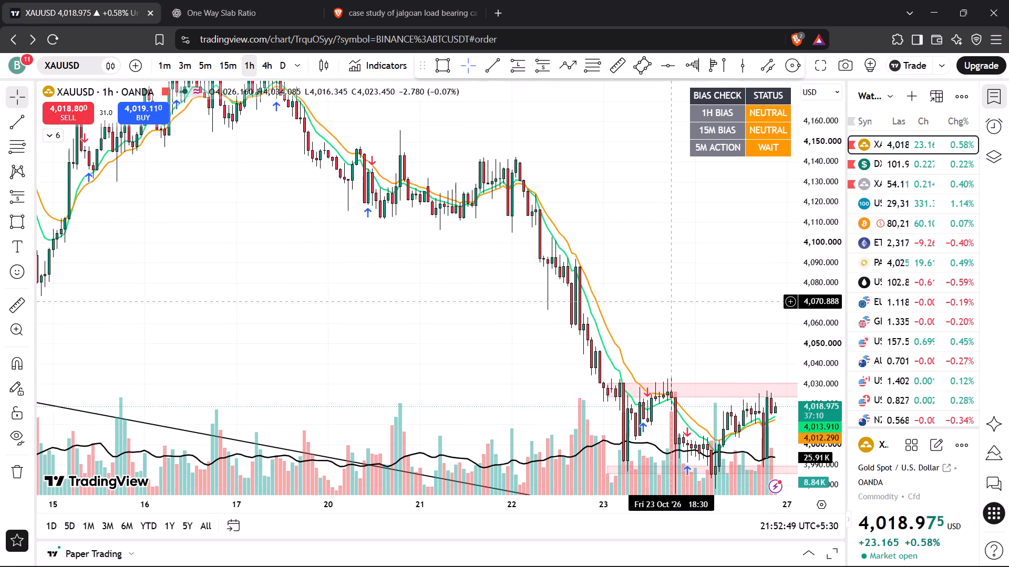
left_click_drag(672, 301, 525, 165)
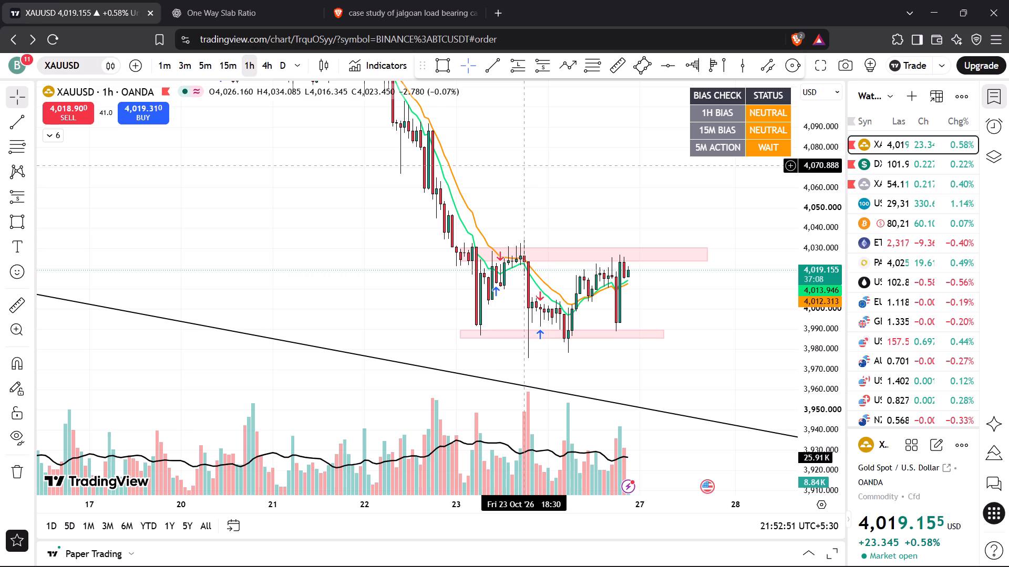
scroll(551, 176, "up", 1)
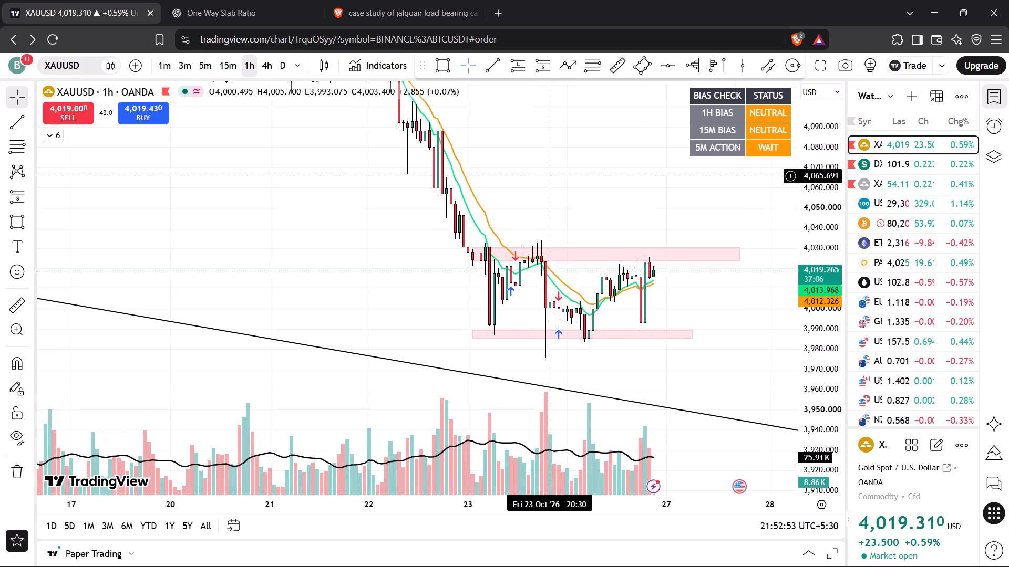
scroll(551, 176, "up", 1)
left_click_drag(590, 194, 514, 185)
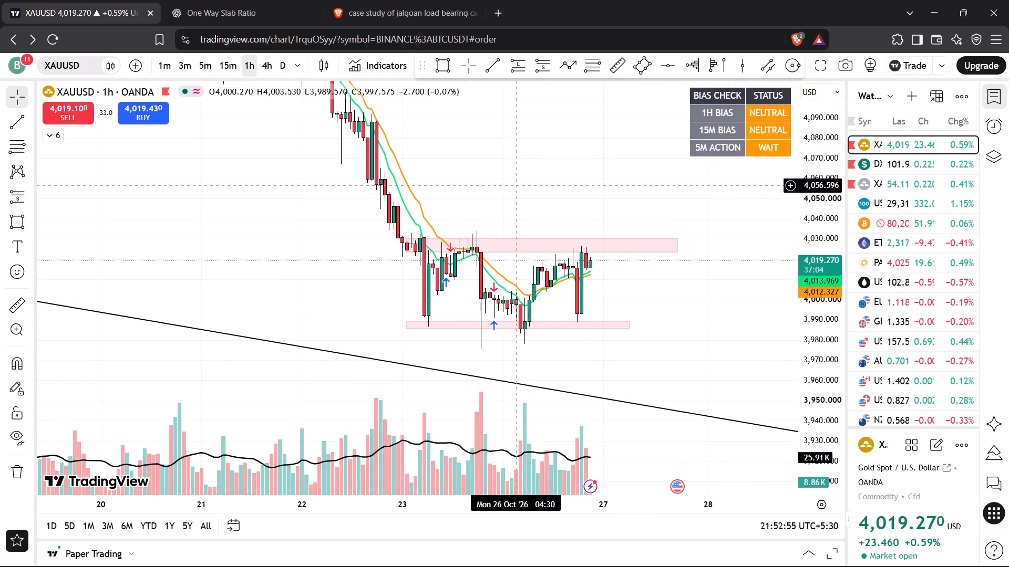
scroll(514, 185, "up", 1)
left_click_drag(549, 165, 493, 182)
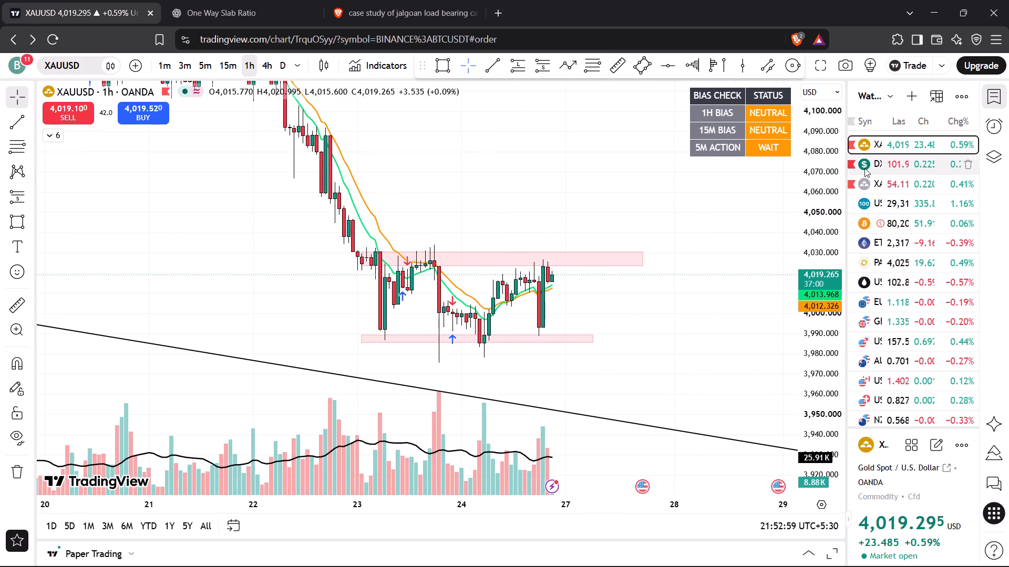
Examine DXY on the 1-hour, 15-minute and 5-minute timeframes, focusing on recent price action around the short rising trendline.
left_click(884, 157)
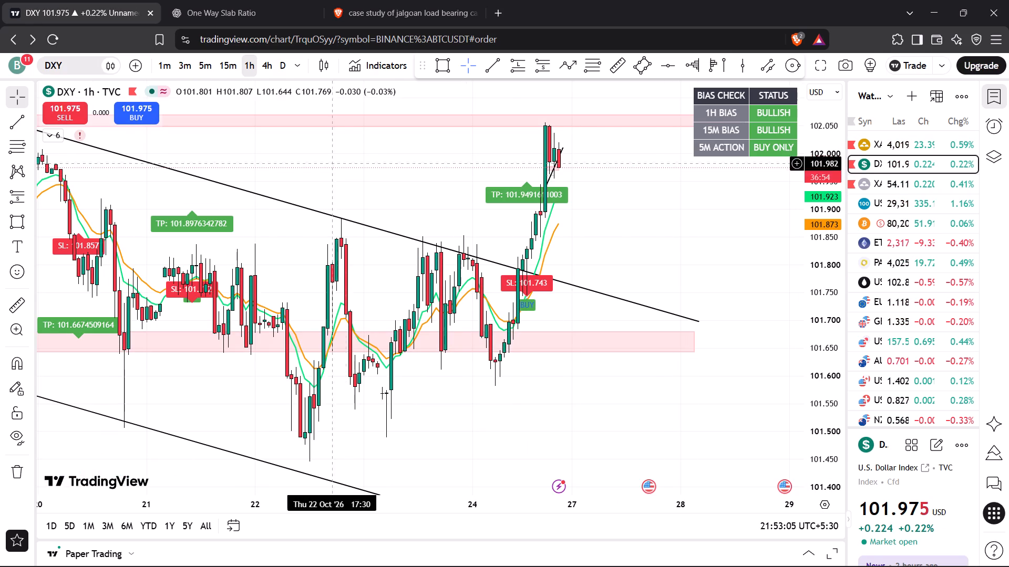
left_click(219, 64)
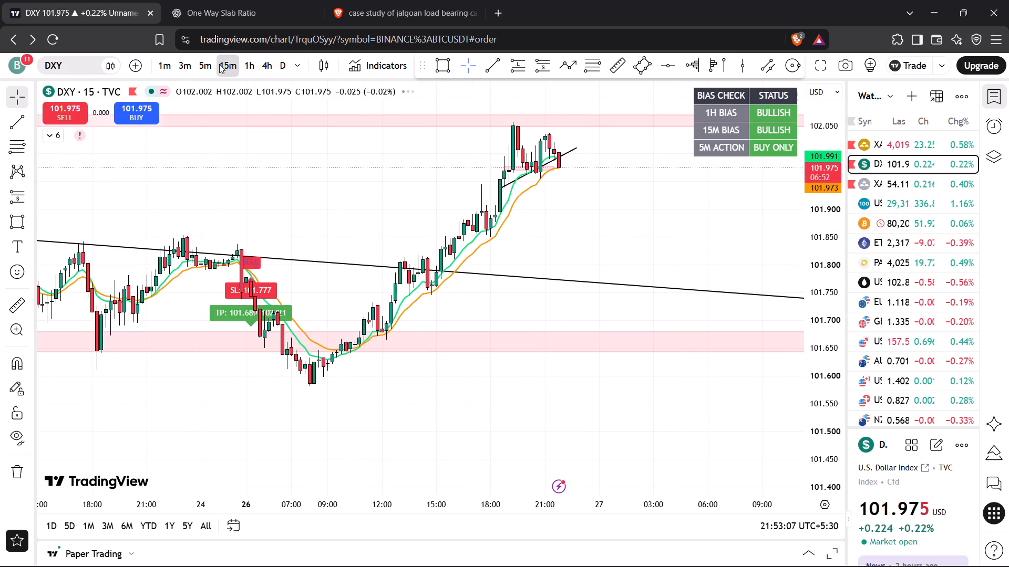
left_click(205, 66)
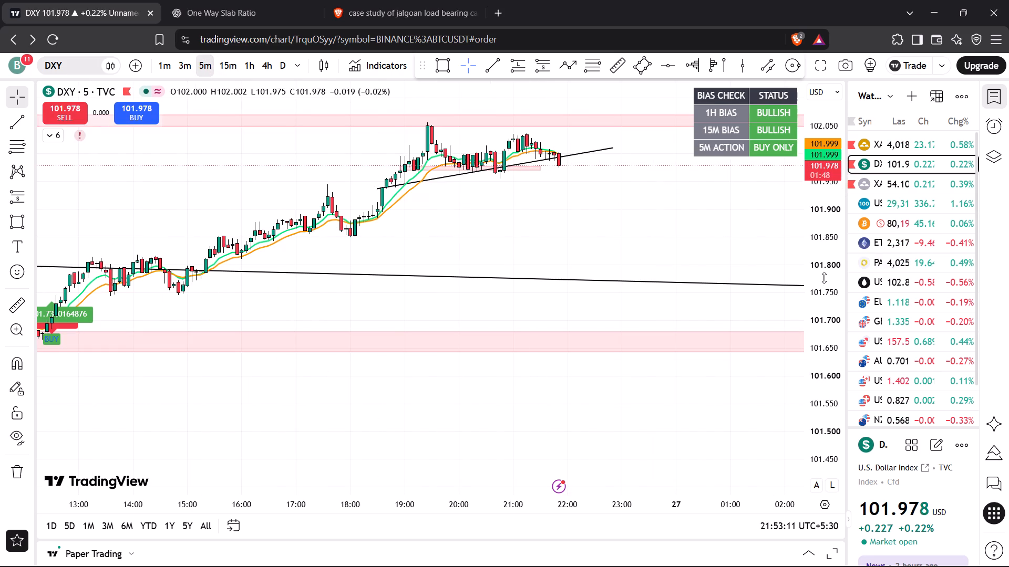
left_click_drag(827, 310, 801, 164)
left_click_drag(681, 159, 702, 270)
left_click_drag(818, 304, 808, 147)
left_click_drag(689, 179, 695, 238)
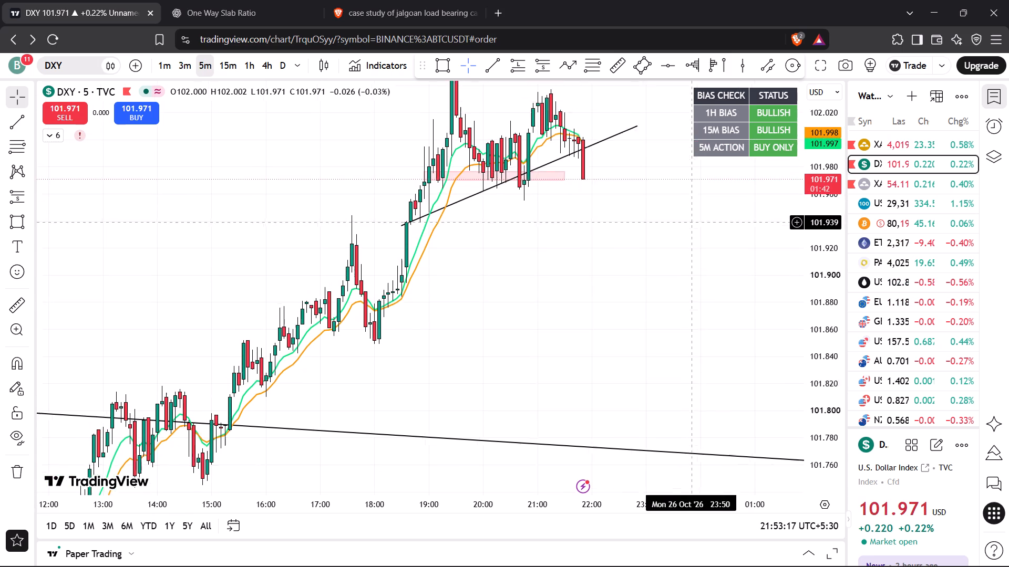
left_click_drag(695, 238, 701, 270)
left_click_drag(829, 319, 818, 264)
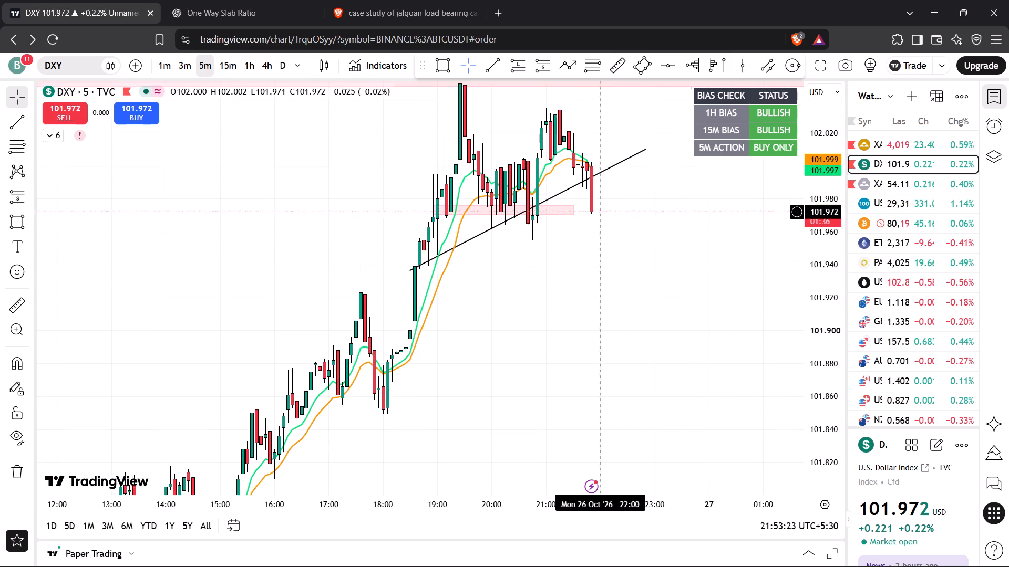
left_click_drag(826, 330, 814, 240)
On the 5-minute DXY chart, extend the end of the small pink zone between 101.970 and 101.976 to about 23:30 on 26 Oct.
scroll(714, 263, "up", 4)
left_click_drag(640, 227, 657, 275)
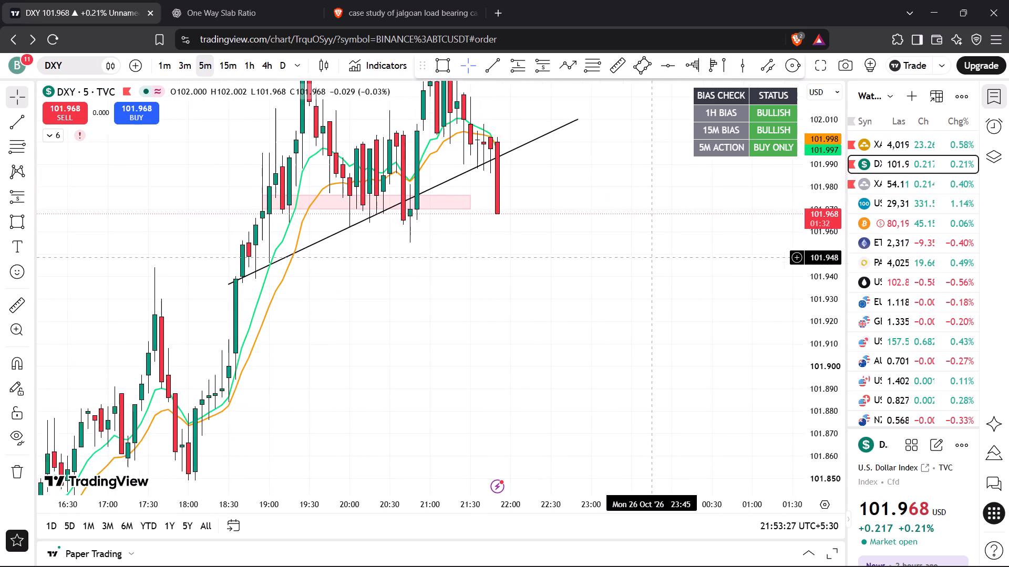
left_click_drag(657, 275, 658, 287)
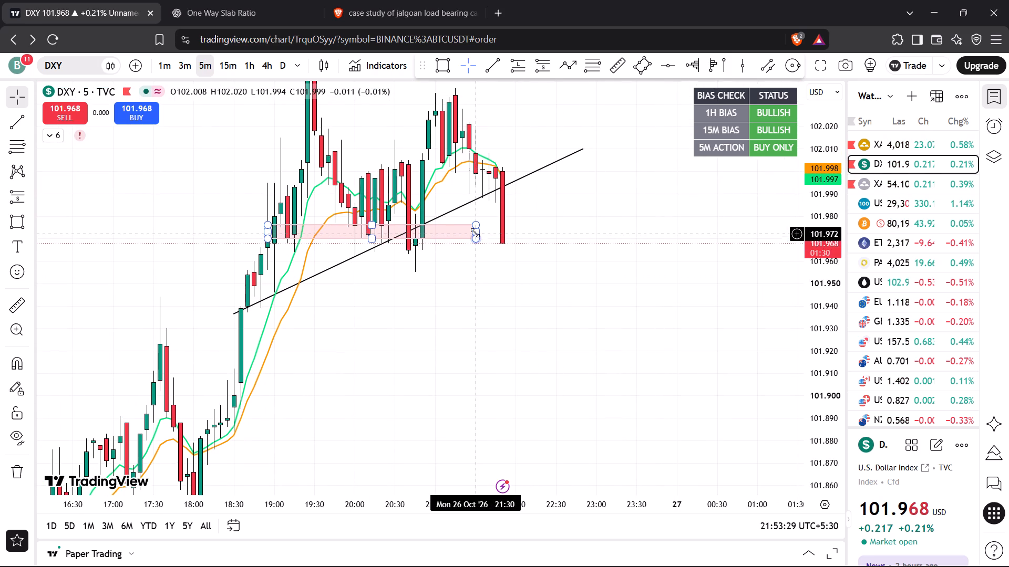
left_click_drag(475, 230, 635, 220)
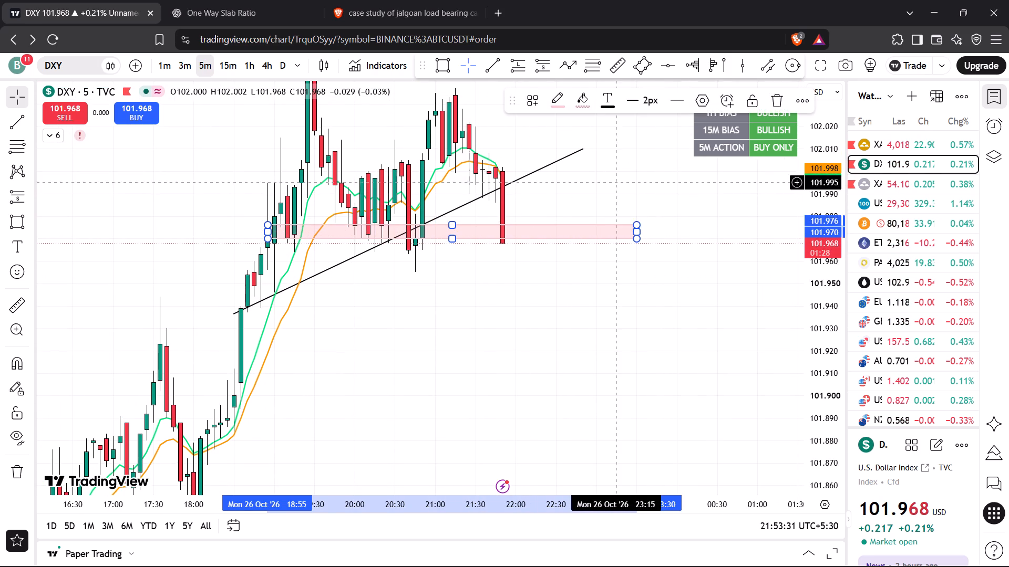
left_click(606, 165)
Compare recent 5-minute price action on XAUUSD, DXY, XAGUSD and USTECH100CFD.
left_click(887, 152)
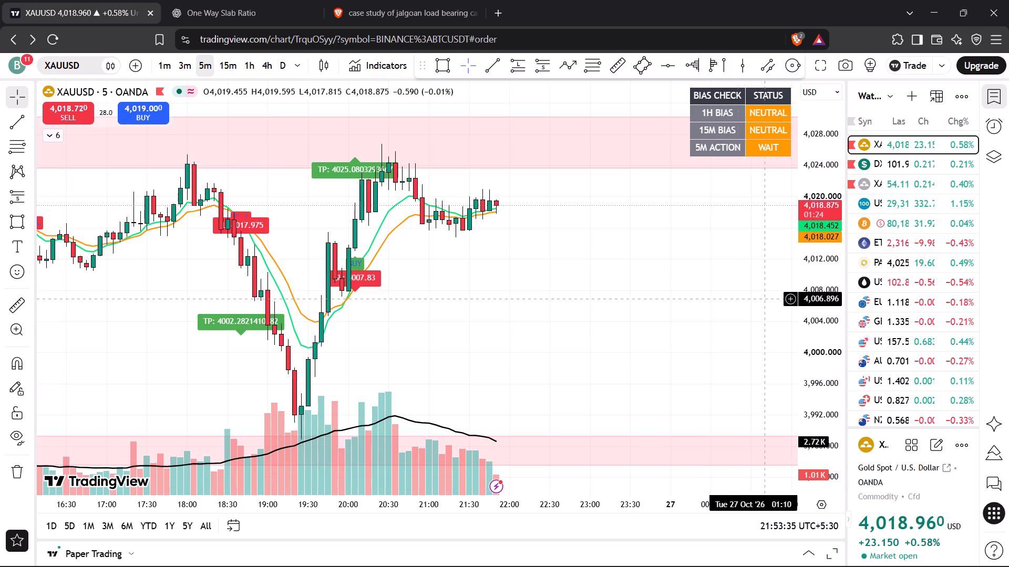
left_click_drag(809, 318, 790, 167)
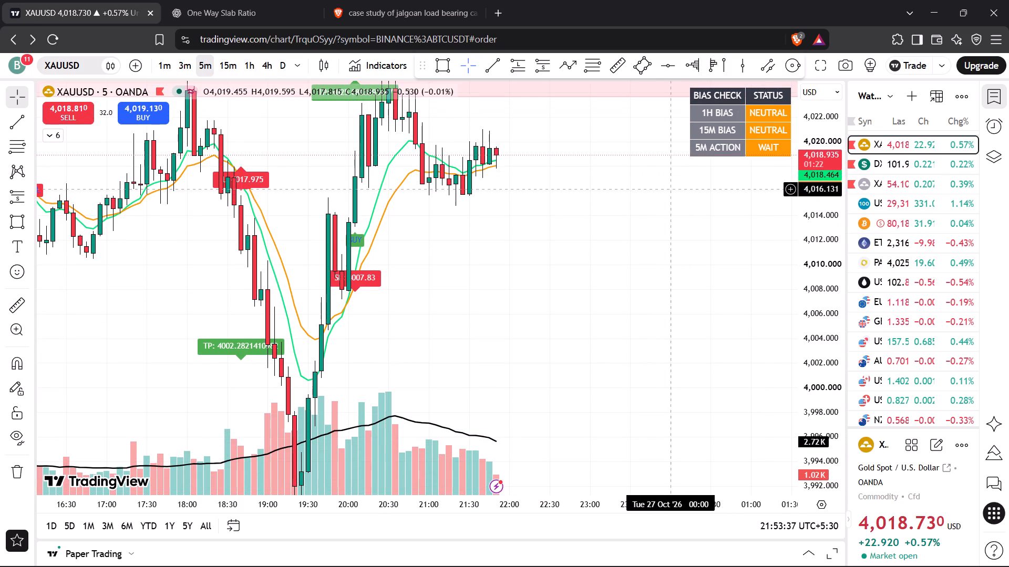
left_click_drag(655, 198, 685, 248)
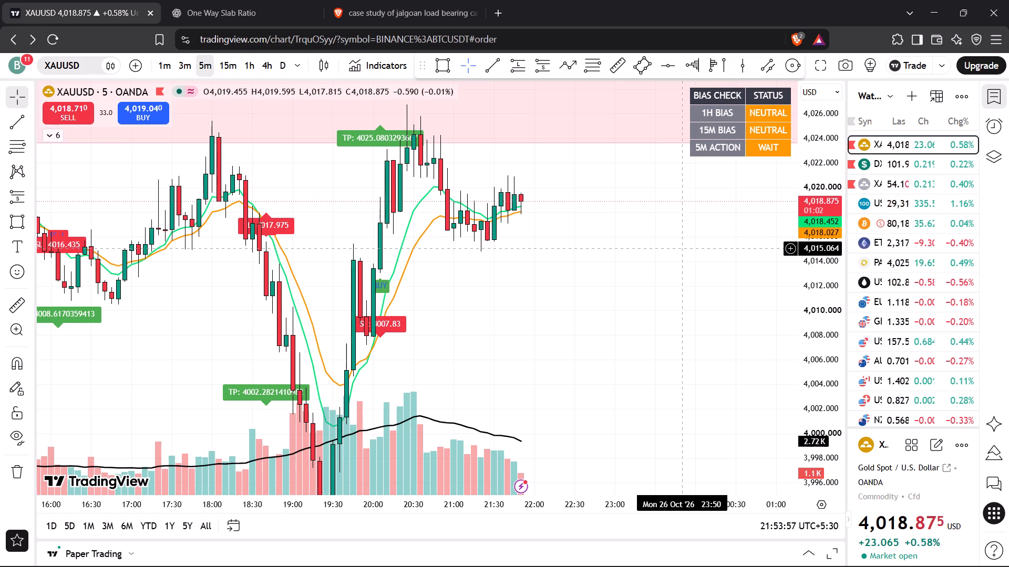
left_click(915, 167)
left_click(915, 148)
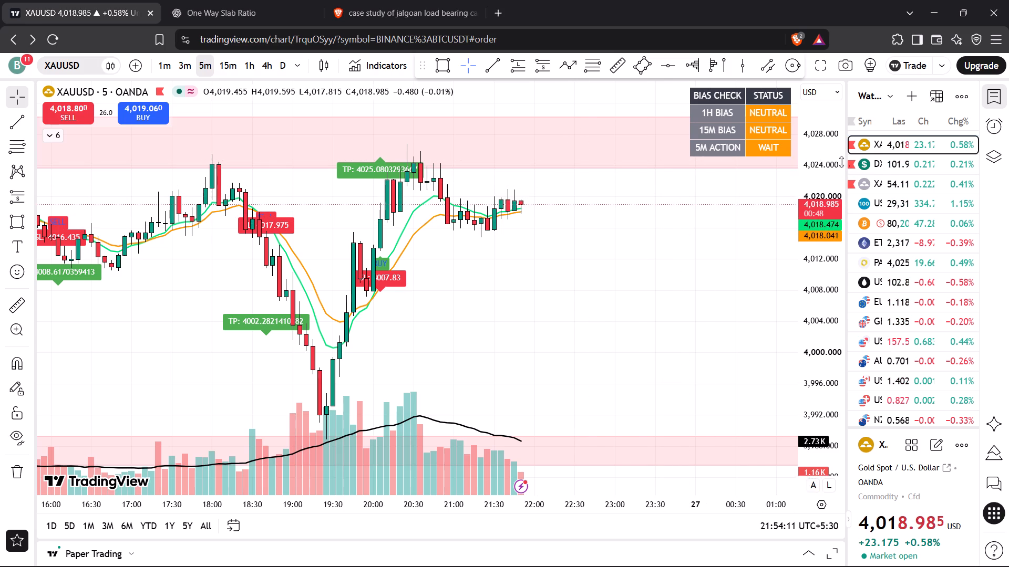
left_click(882, 159)
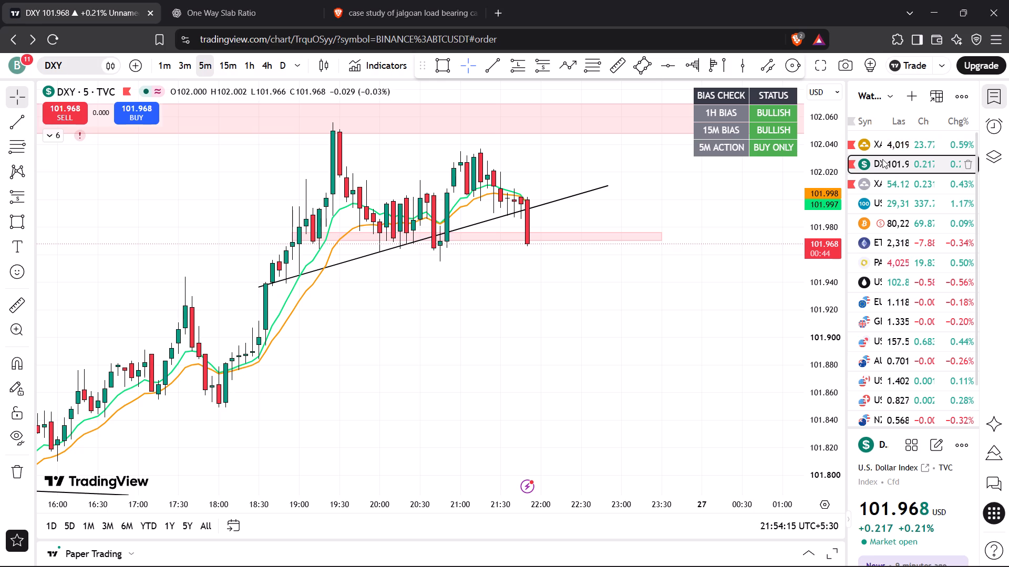
left_click(878, 184)
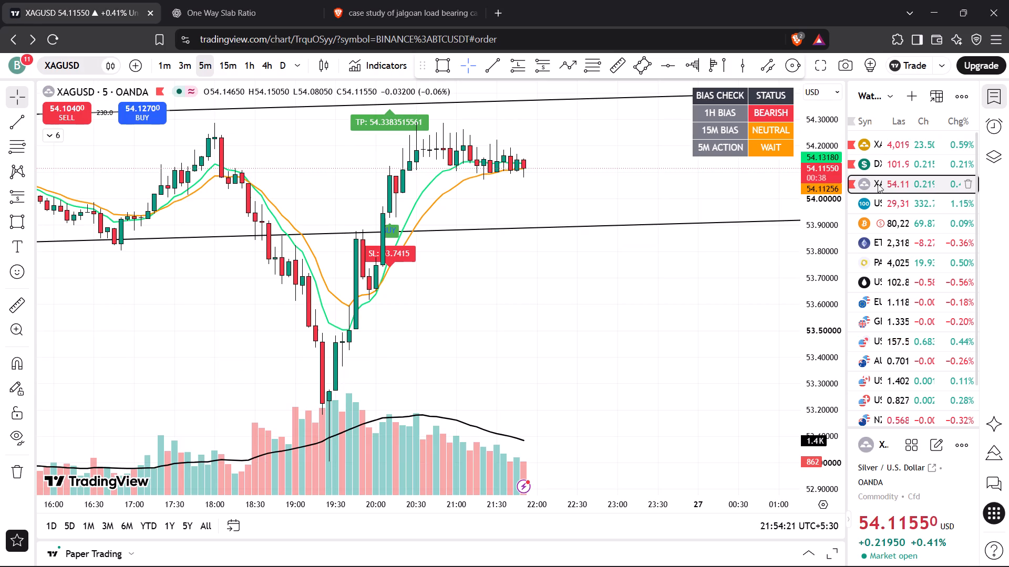
left_click(894, 197)
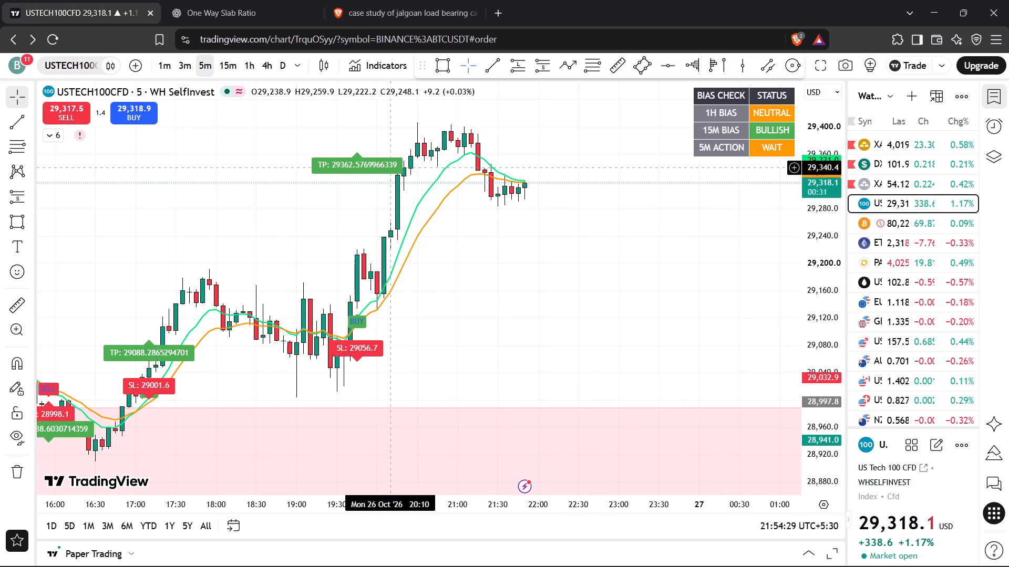
On the 1-hour USTECH100CFD chart, delete the short position drawing placed on 23 Oct near the pink zone's upper edge.
left_click(252, 66)
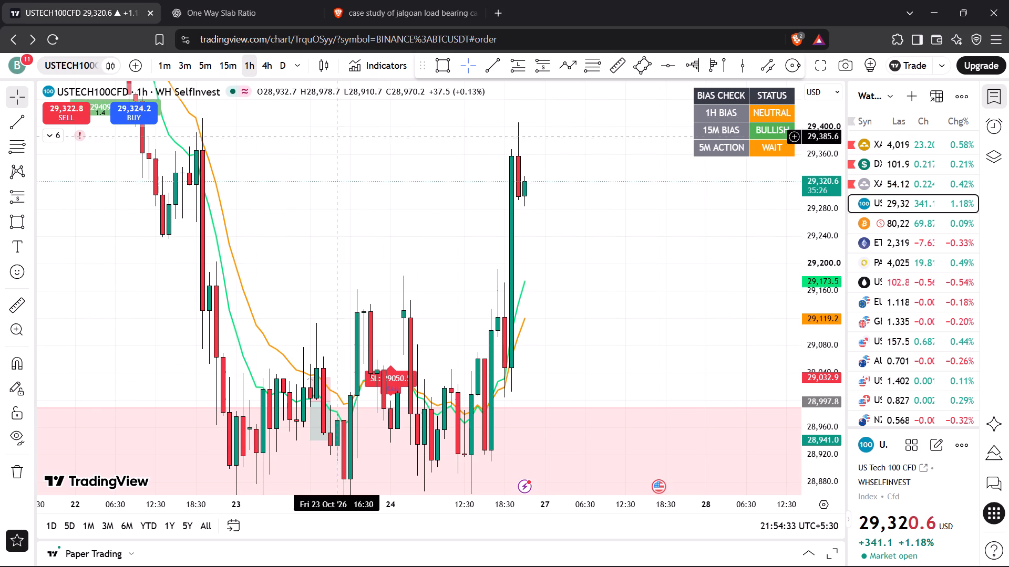
left_click(330, 386)
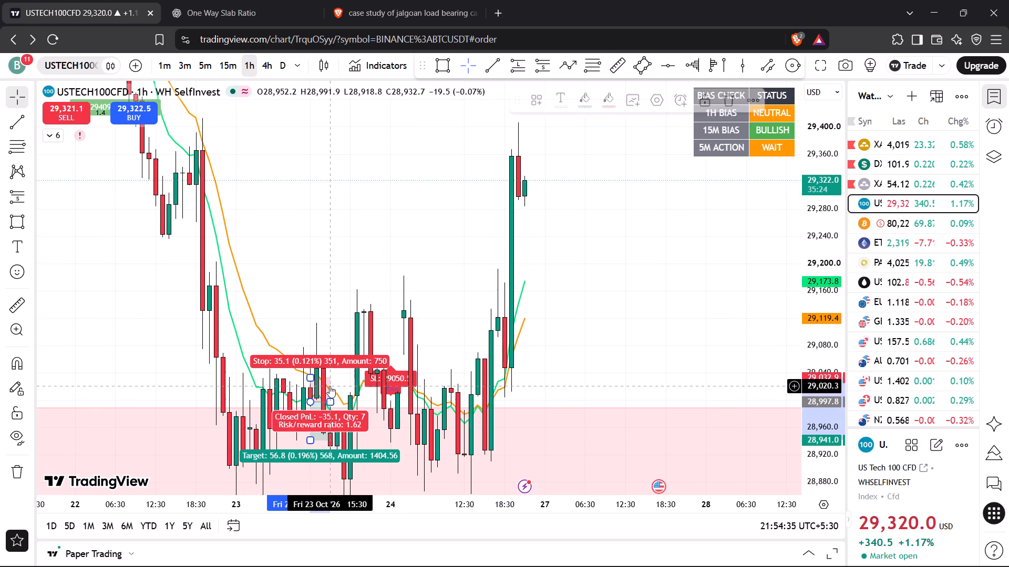
left_click(729, 100)
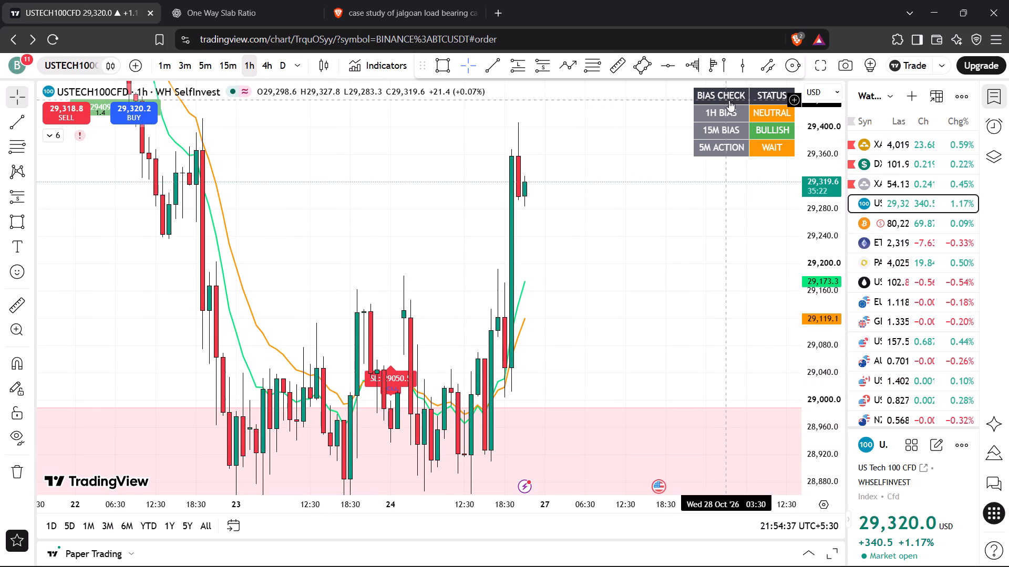
Examine USTECH100CFD's 1-hour price action around the pink zone, including the preceding decline from 22 Oct.
left_click_drag(817, 220, 837, 414)
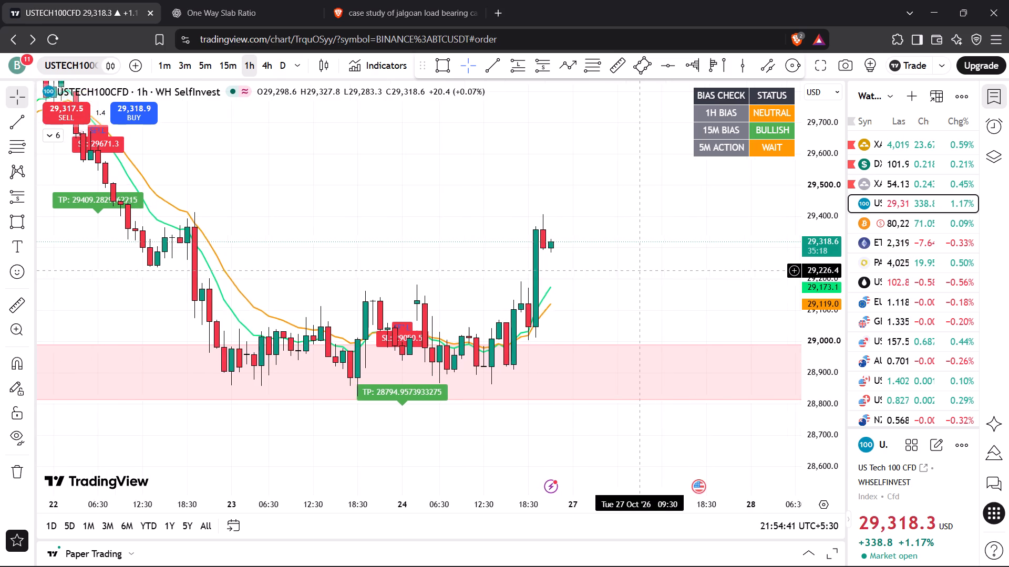
scroll(639, 271, "left", 1)
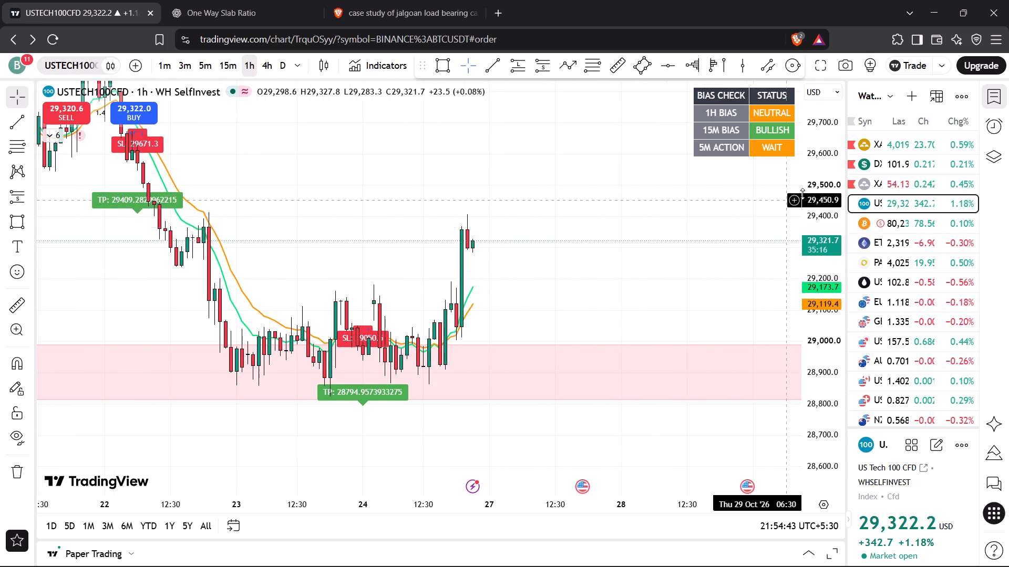
left_click_drag(820, 183, 833, 288)
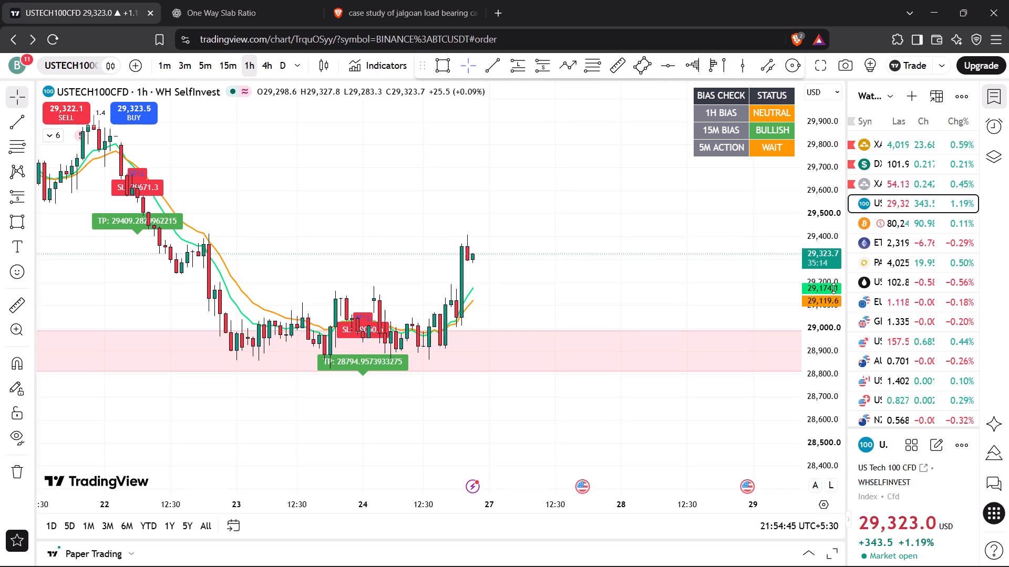
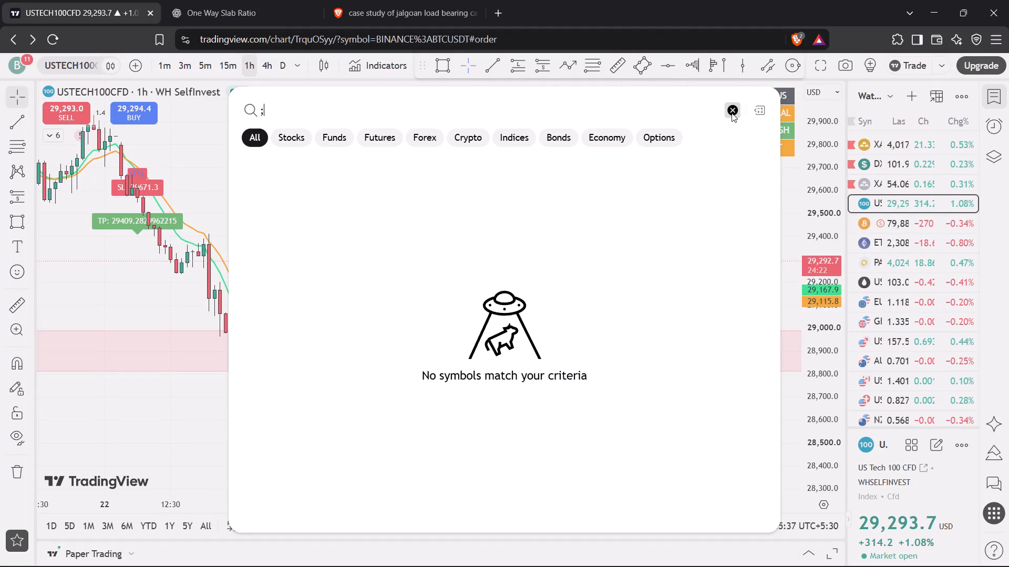
Examine BTCUSDT on the 1-hour, 15-minute and 5-minute timeframes, focusing on price around the open short and its stop-loss and take-profit levels.
left_click(732, 113)
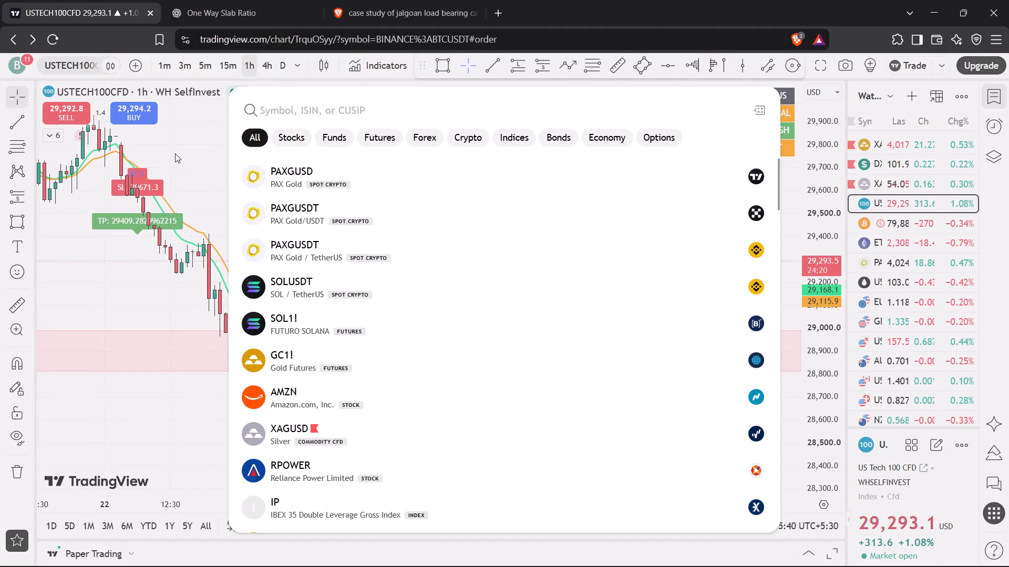
left_click(175, 153)
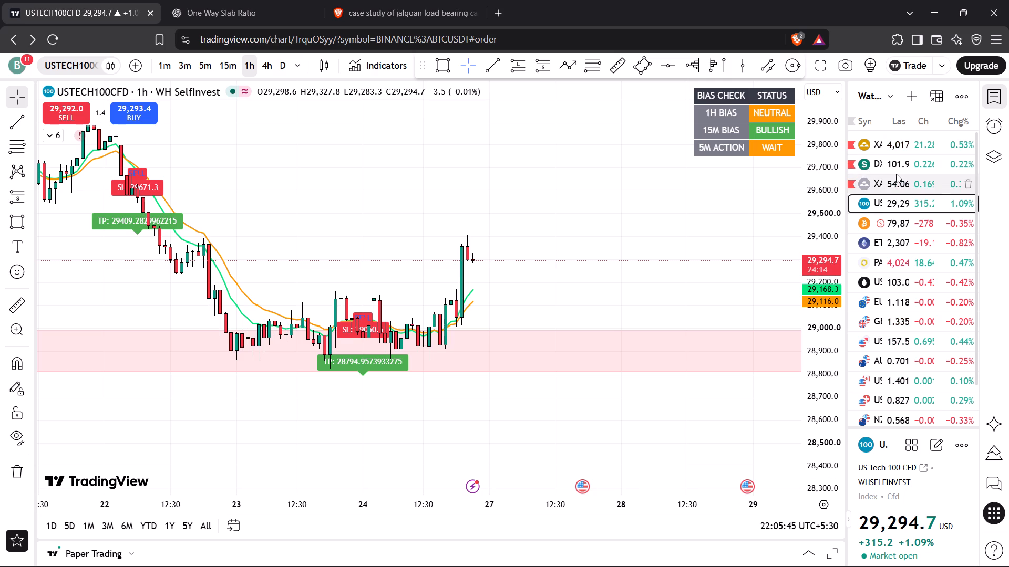
left_click(897, 221)
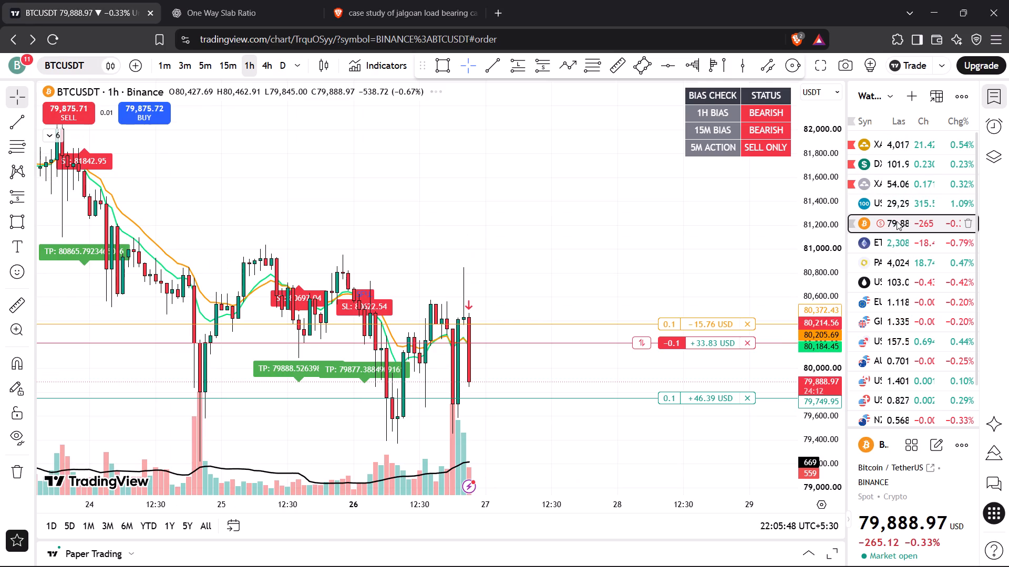
left_click_drag(827, 218, 827, 258)
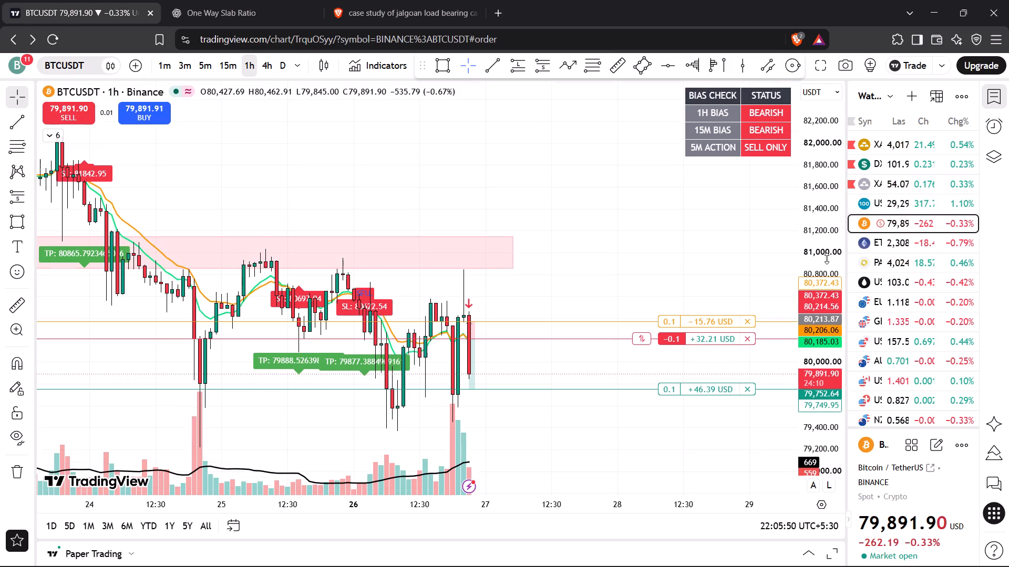
left_click_drag(827, 258, 816, 373)
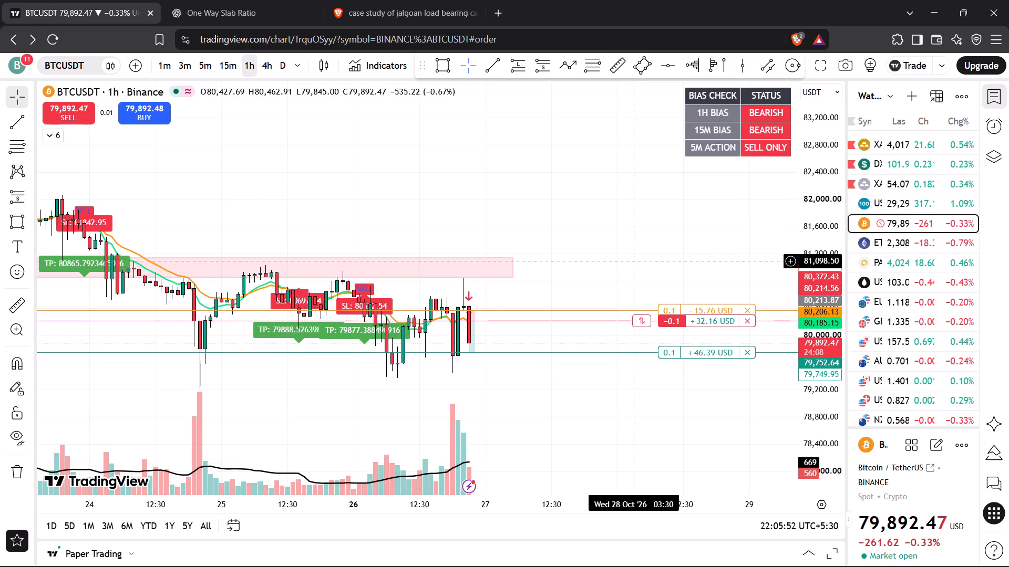
scroll(636, 261, "up", 2)
left_click(228, 65)
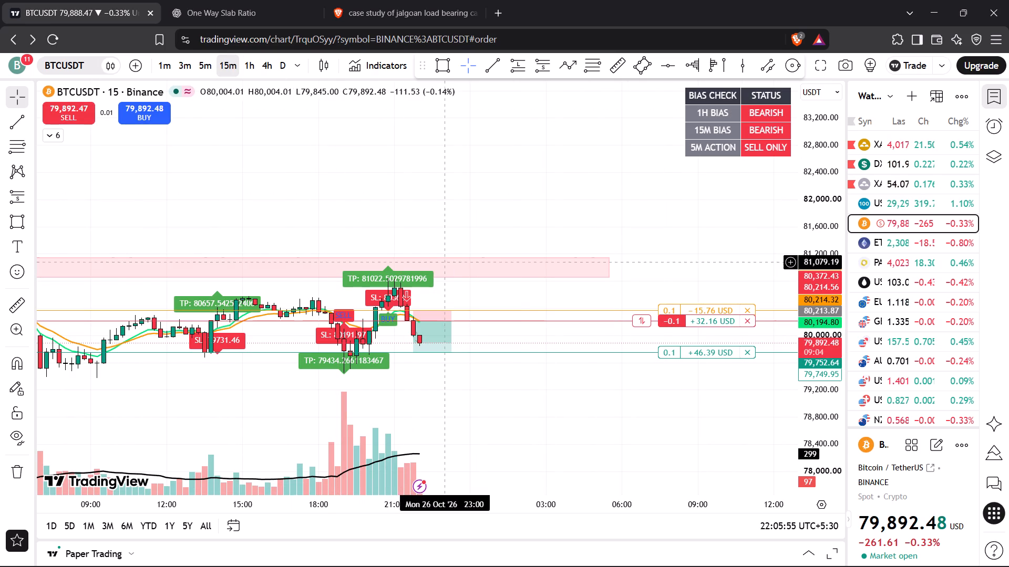
left_click(202, 72)
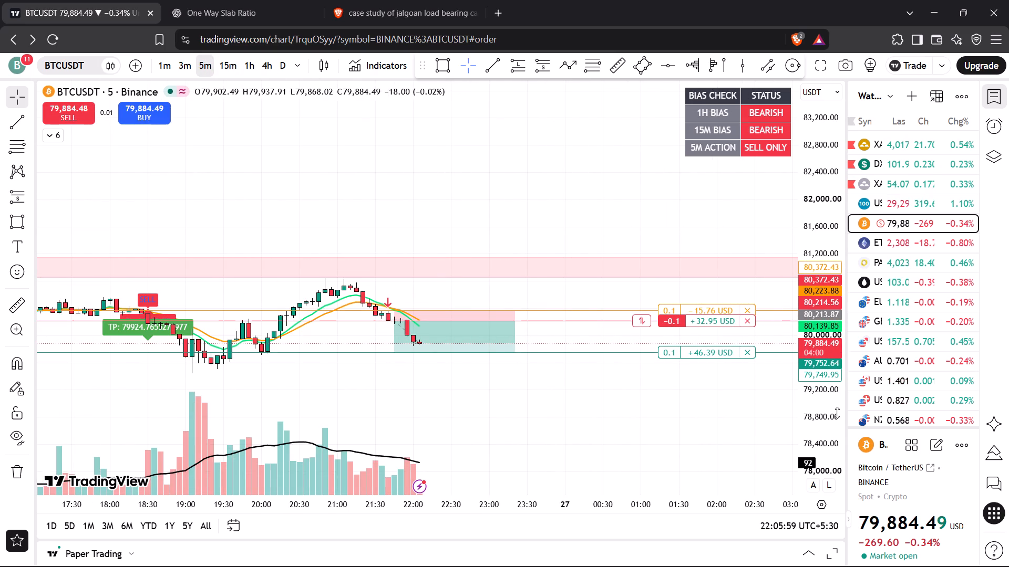
left_click_drag(837, 413, 804, 237)
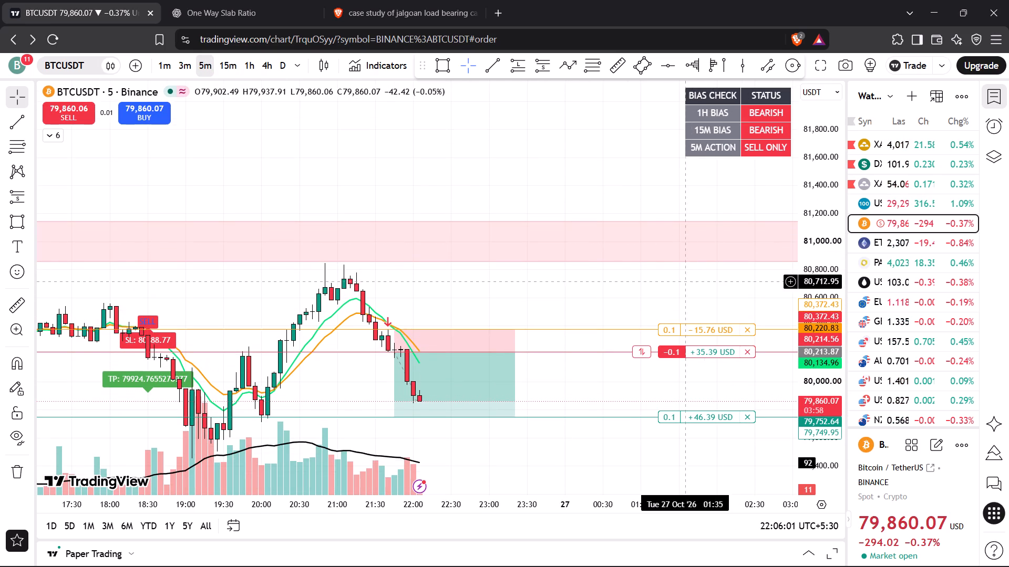
left_click_drag(668, 285, 661, 157)
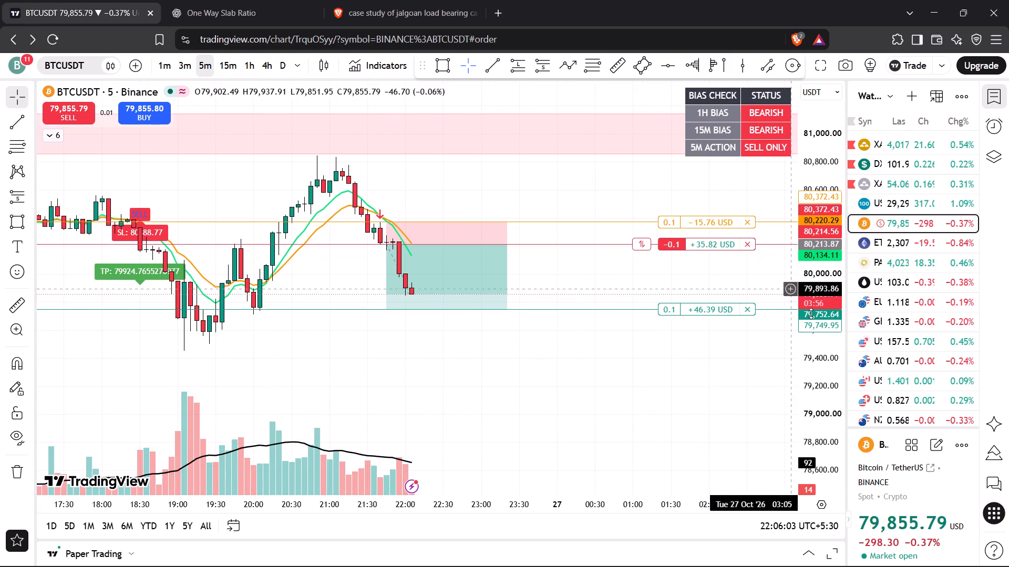
left_click_drag(823, 323, 797, 169)
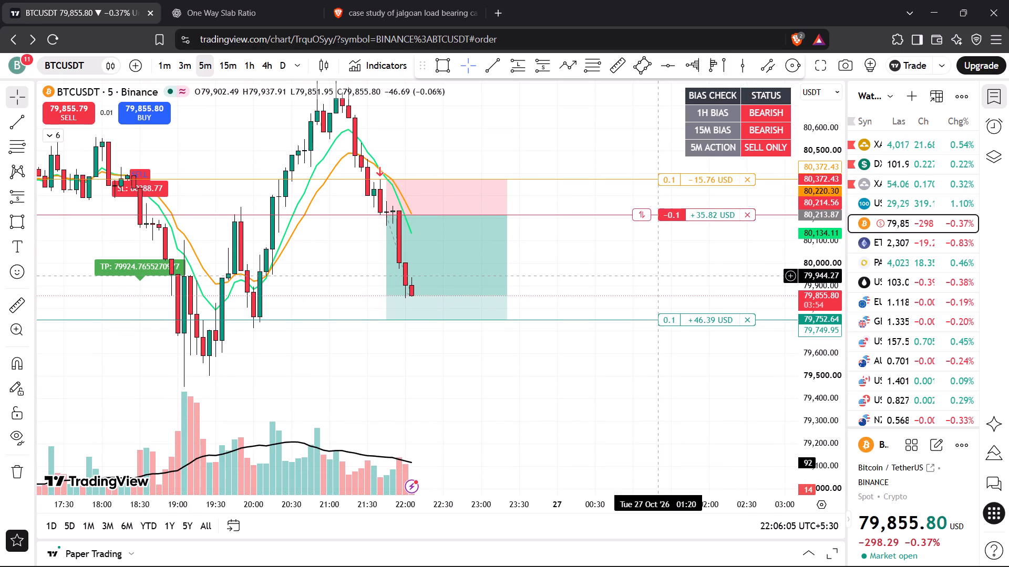
scroll(661, 276, "up", 2)
left_click_drag(637, 258, 663, 285)
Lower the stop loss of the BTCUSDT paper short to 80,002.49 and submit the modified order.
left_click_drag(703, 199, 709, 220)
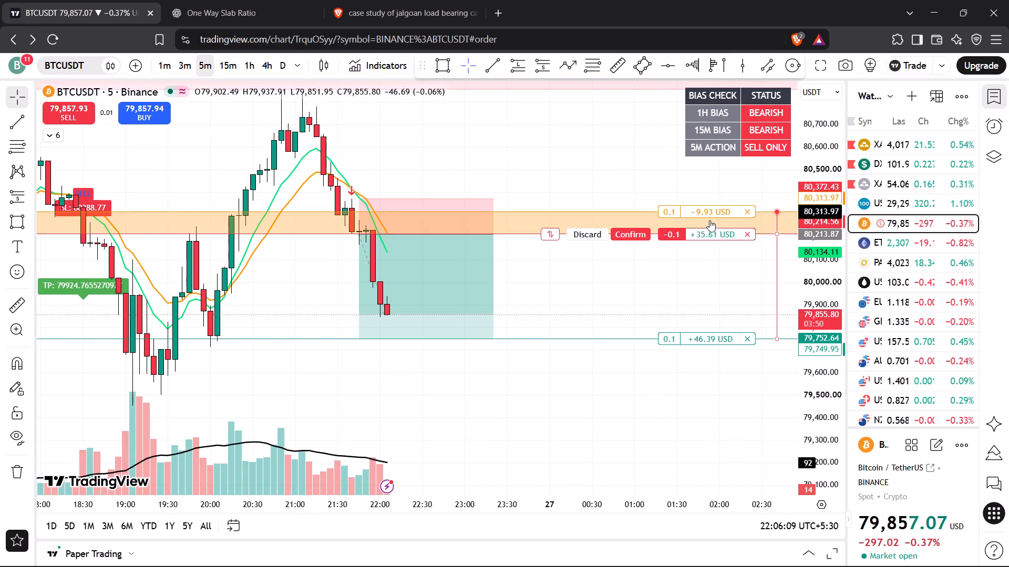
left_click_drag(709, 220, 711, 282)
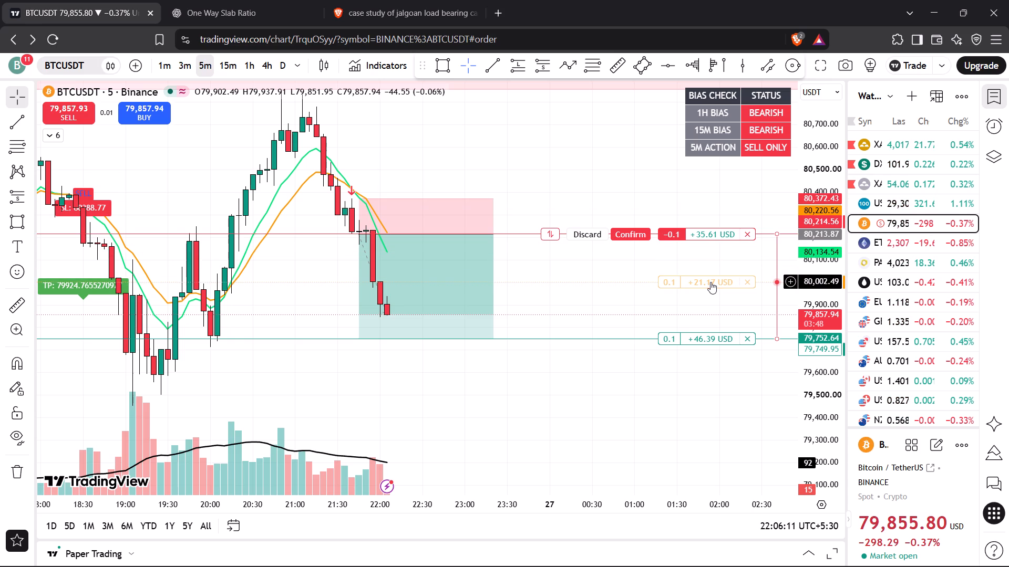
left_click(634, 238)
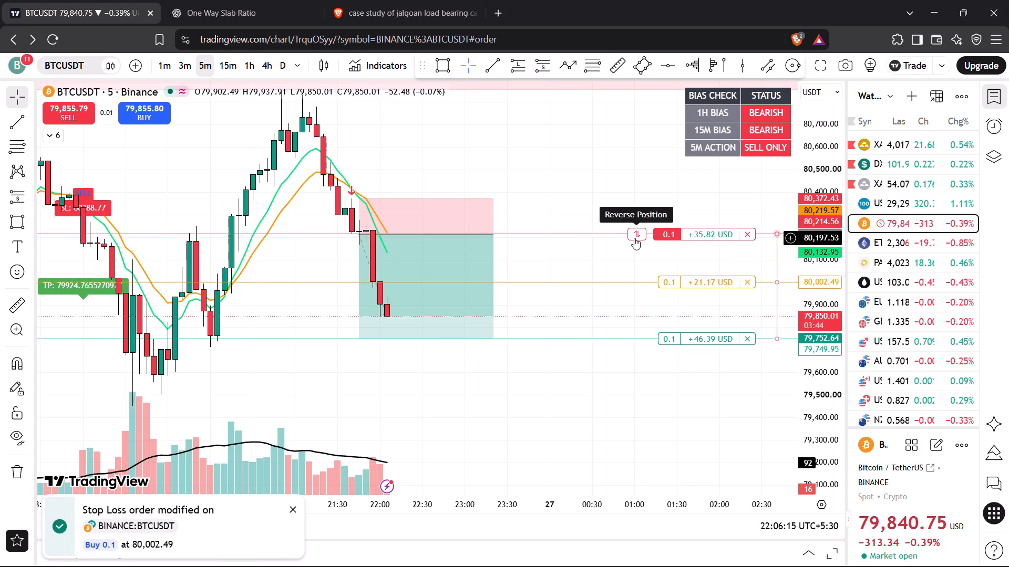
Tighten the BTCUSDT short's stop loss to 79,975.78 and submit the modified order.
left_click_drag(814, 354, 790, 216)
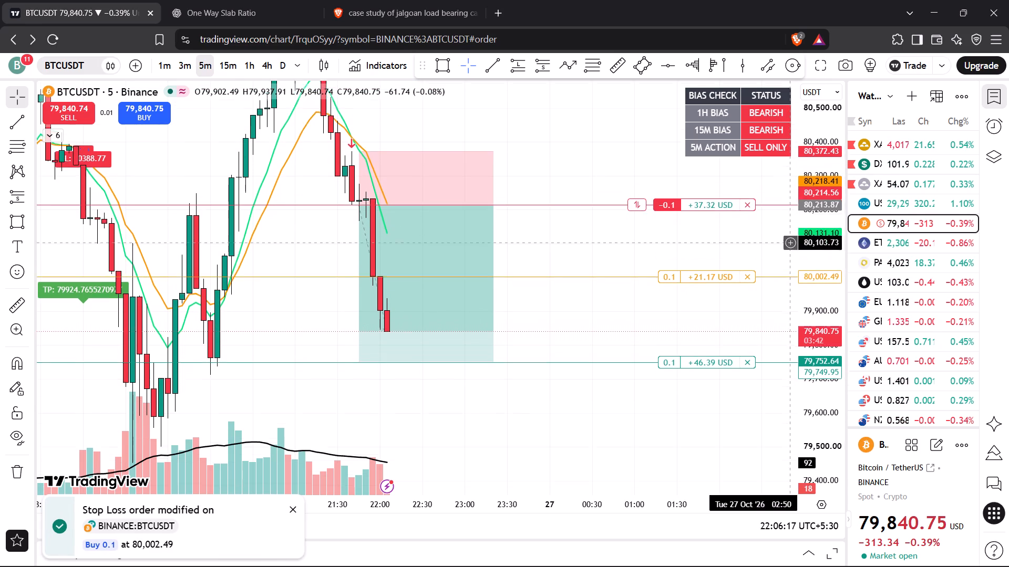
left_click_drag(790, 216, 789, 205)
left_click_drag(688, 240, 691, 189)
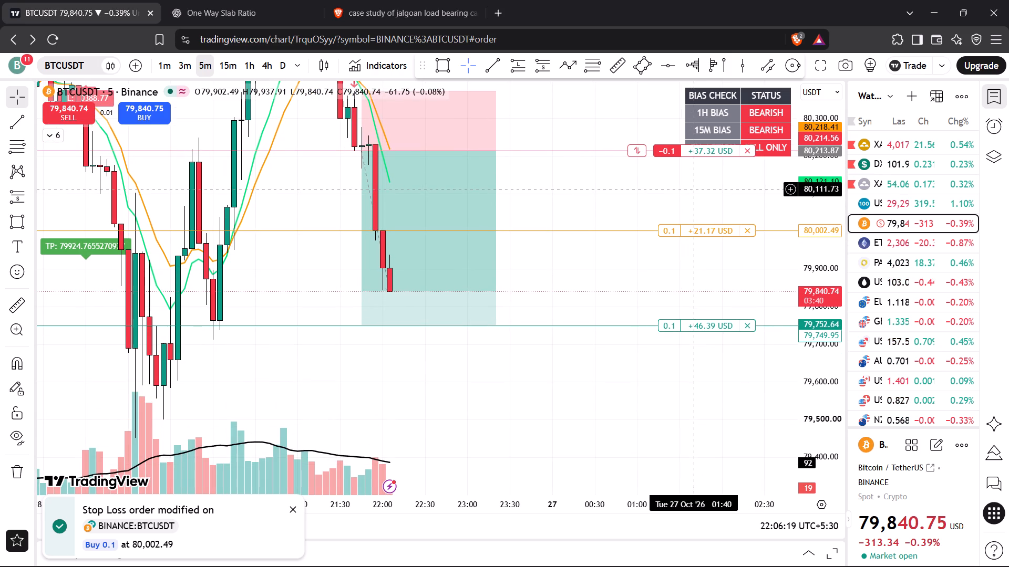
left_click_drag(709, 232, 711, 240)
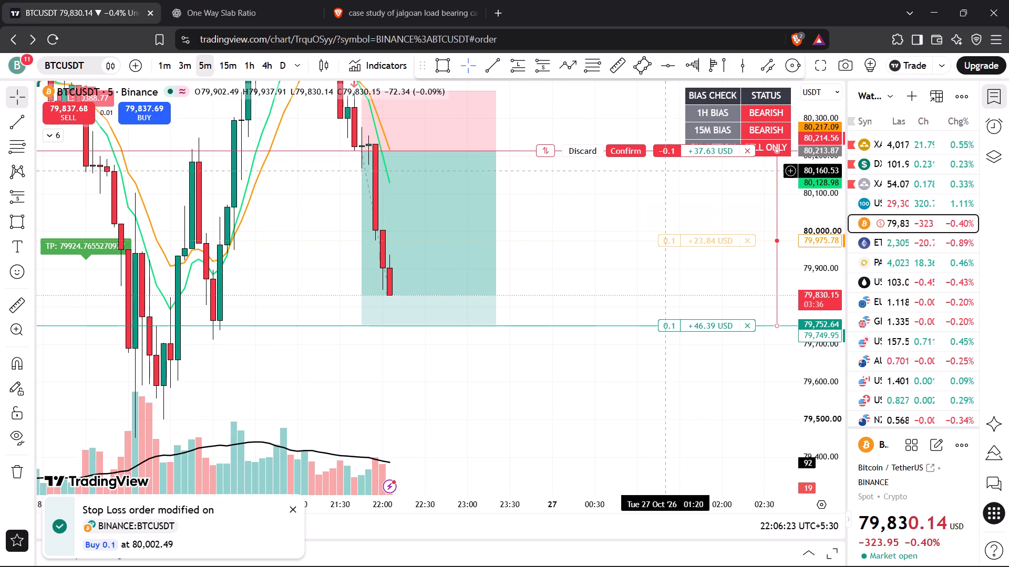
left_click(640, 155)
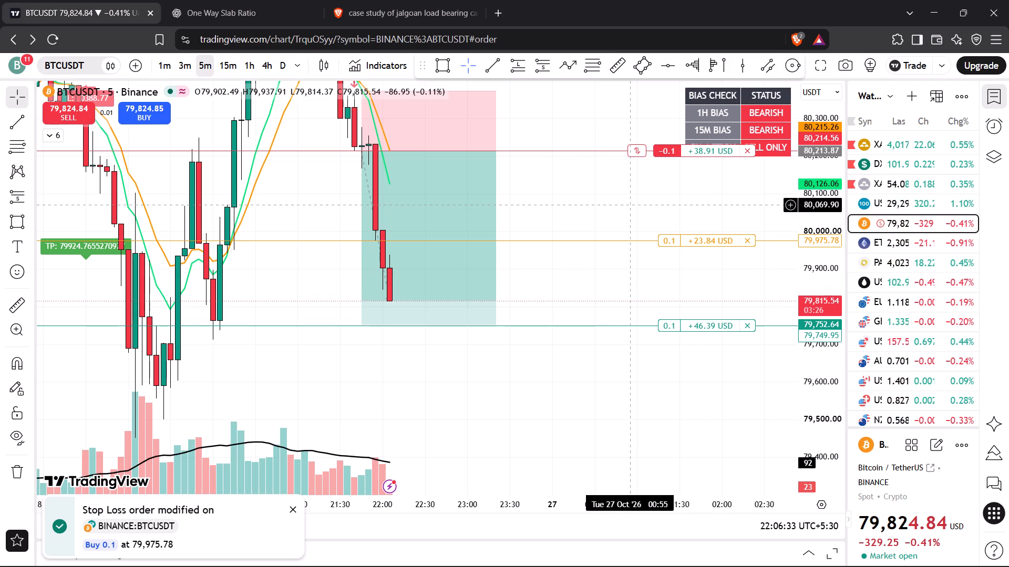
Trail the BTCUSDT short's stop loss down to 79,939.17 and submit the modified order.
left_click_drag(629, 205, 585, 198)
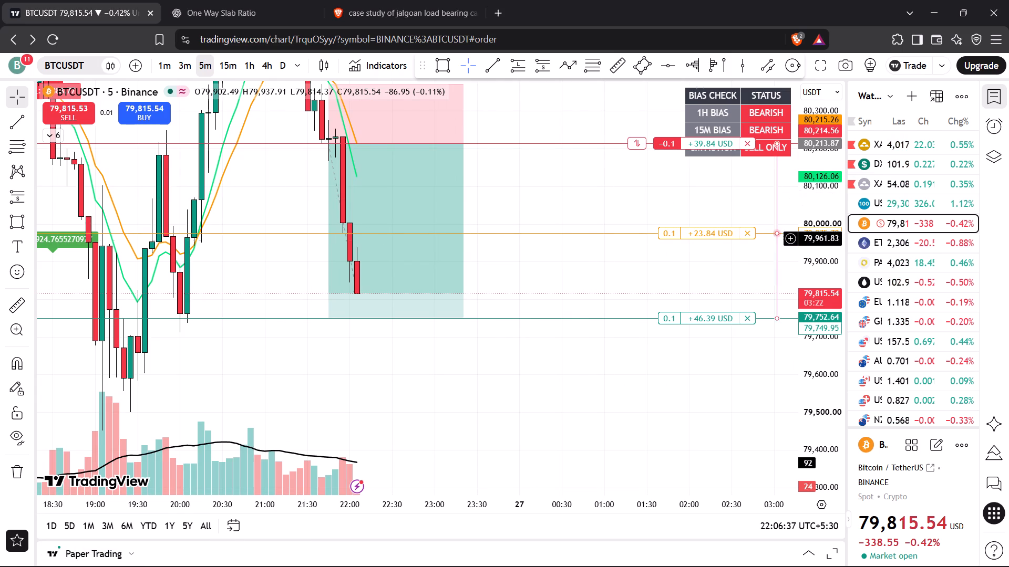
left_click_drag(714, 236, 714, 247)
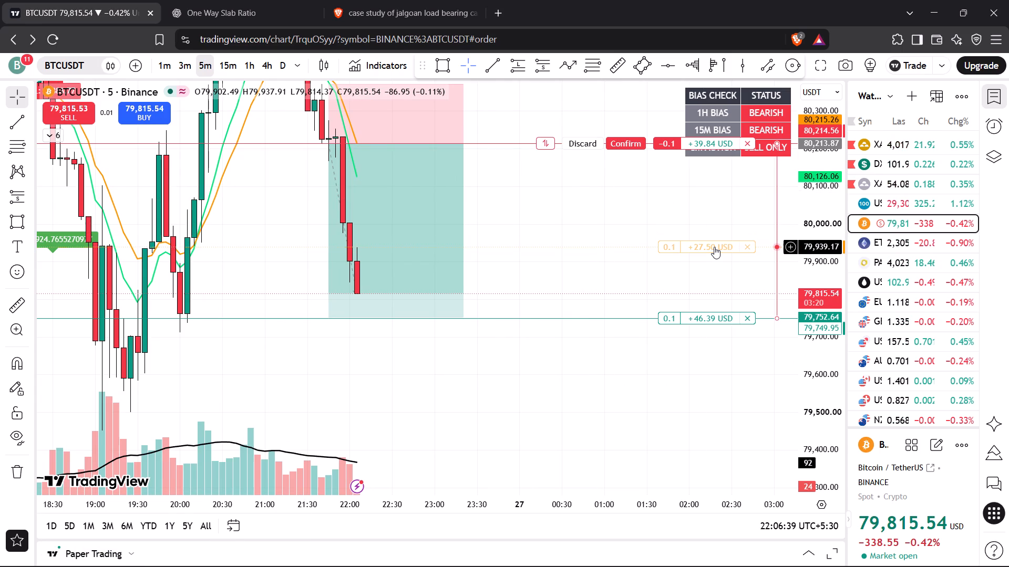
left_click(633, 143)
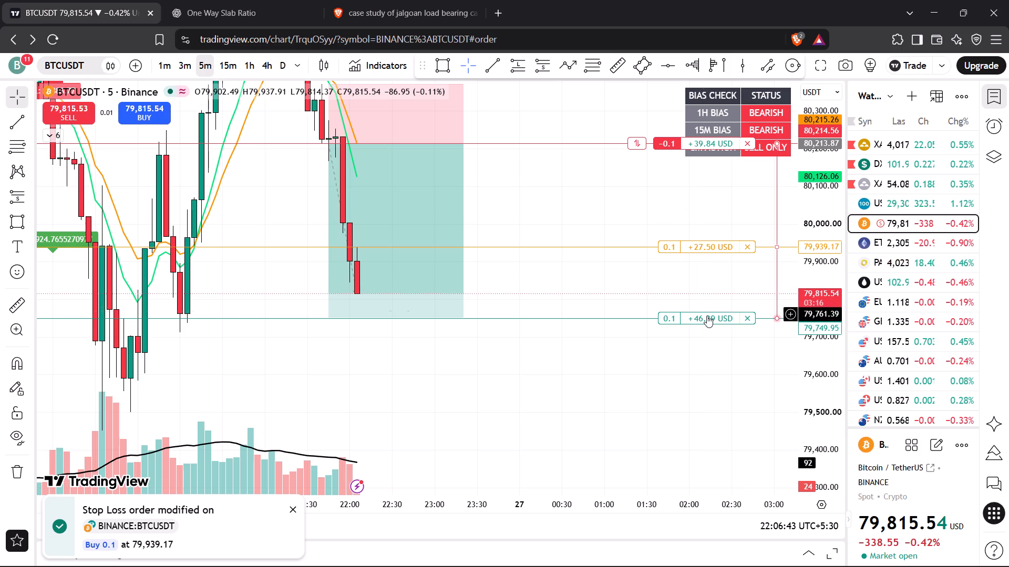
Lower the take profit of the BTCUSDT short to 79,581.86 and submit the modified order.
left_click_drag(707, 317, 713, 381)
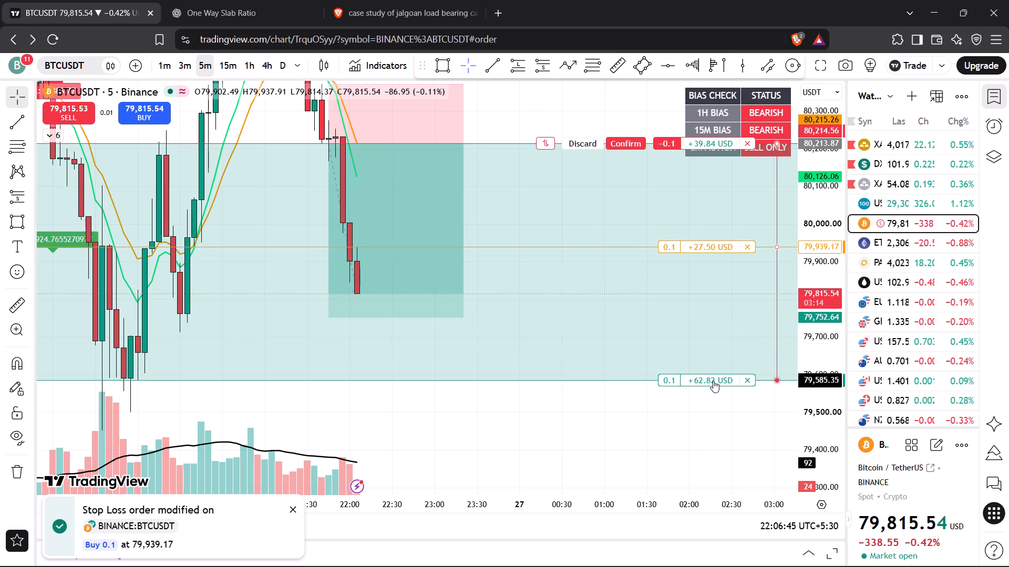
left_click_drag(713, 381, 713, 382)
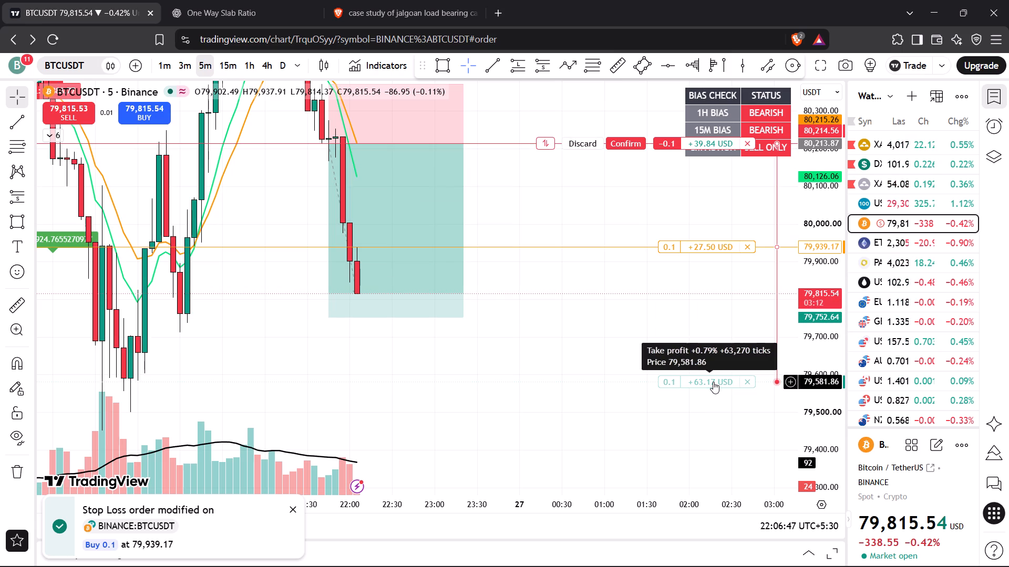
left_click(629, 147)
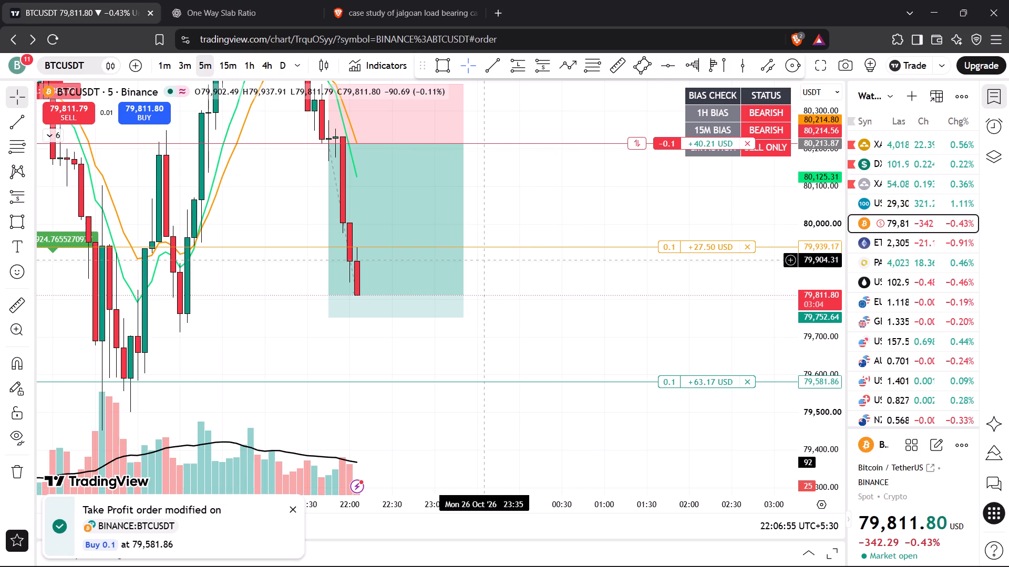
Extend the target of the short-position drawing on the 5-minute BTCUSDT chart down to 79,578.38, near the take-profit line.
left_click_drag(331, 318, 332, 325)
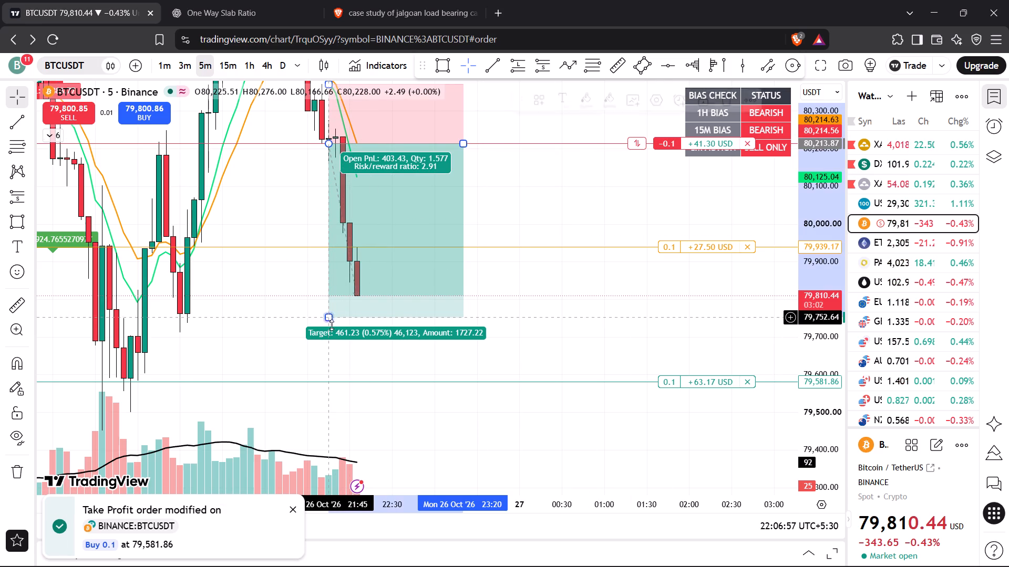
left_click_drag(332, 325, 337, 383)
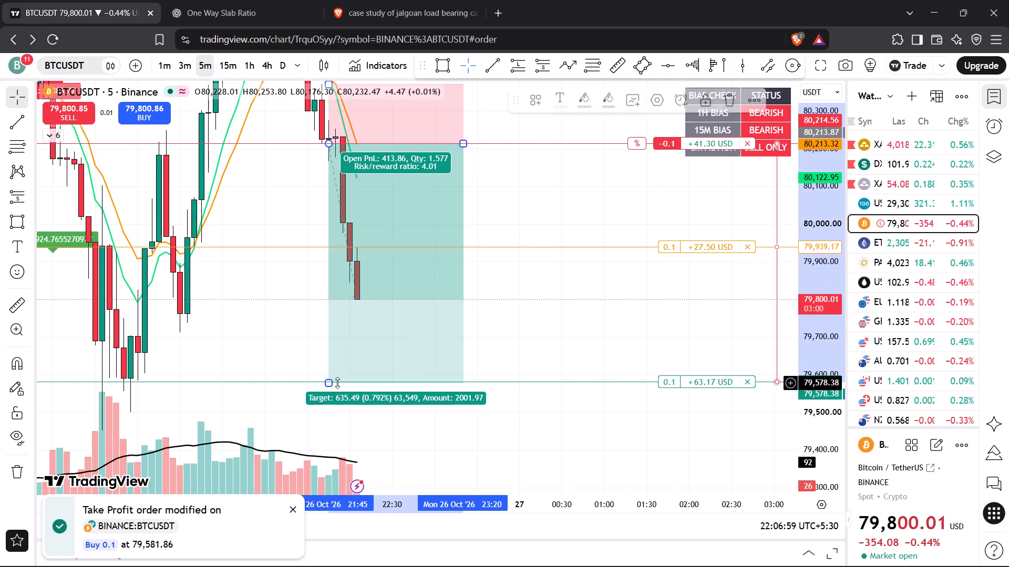
left_click(550, 219)
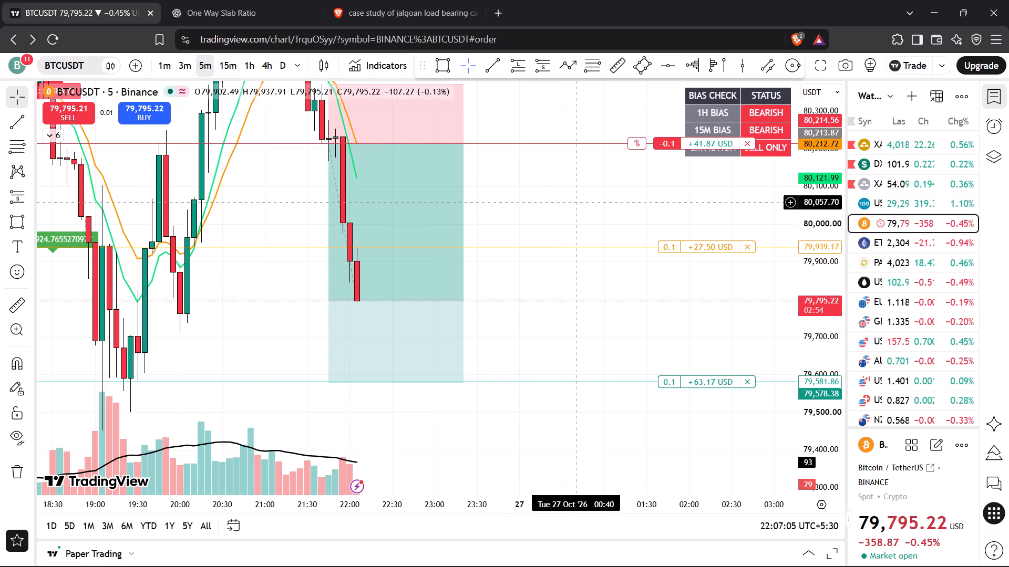
Trail the BTCUSDT short's stop loss down to 79,897.34 and submit the modified order.
left_click_drag(576, 202, 557, 192)
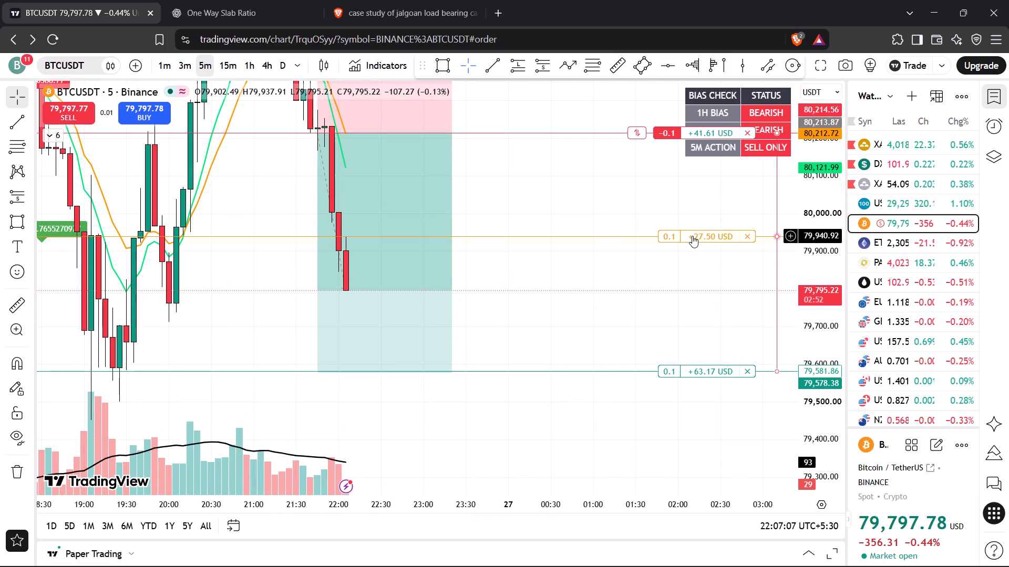
left_click_drag(692, 236, 694, 263)
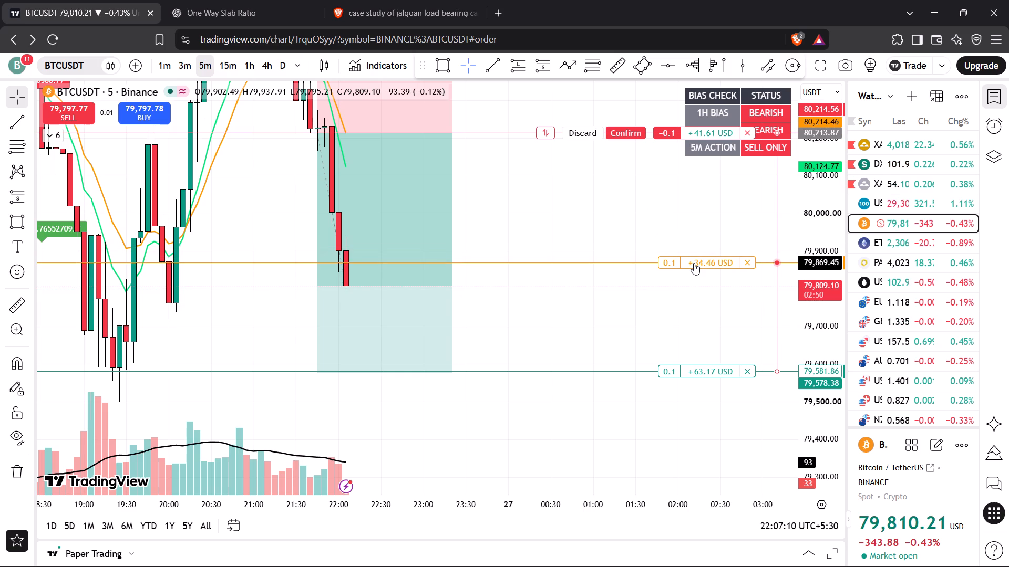
left_click_drag(694, 263, 694, 252)
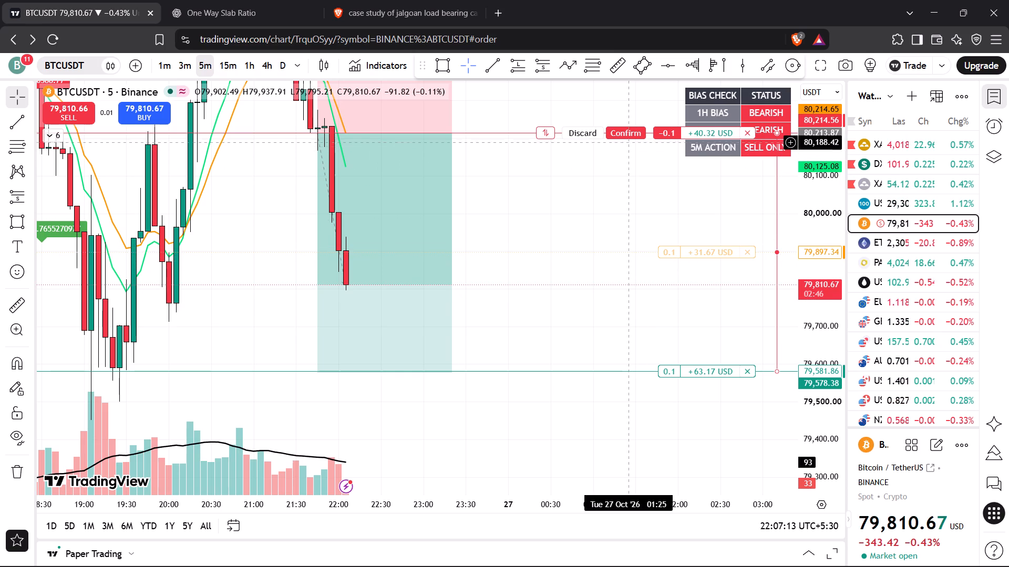
left_click(627, 136)
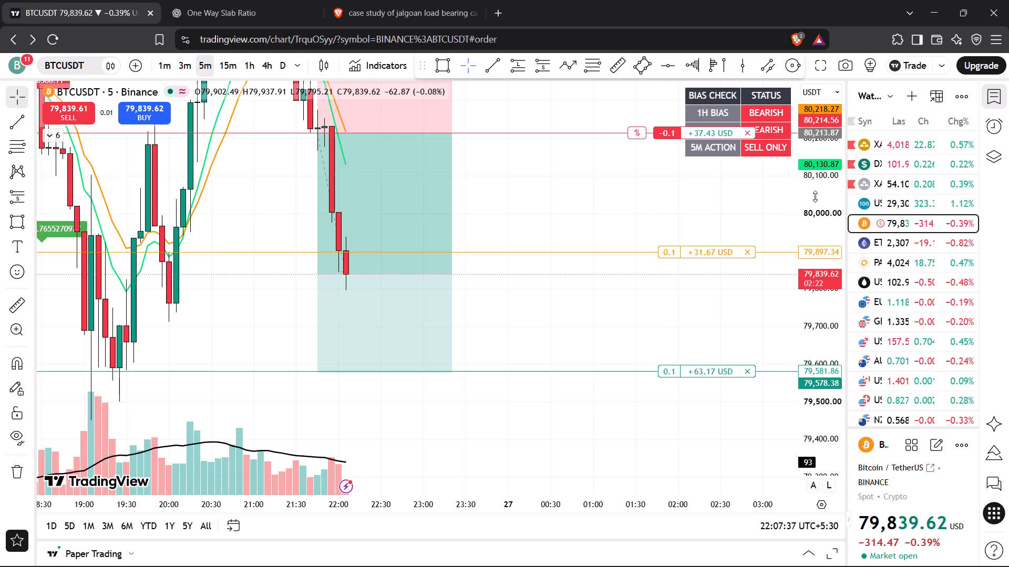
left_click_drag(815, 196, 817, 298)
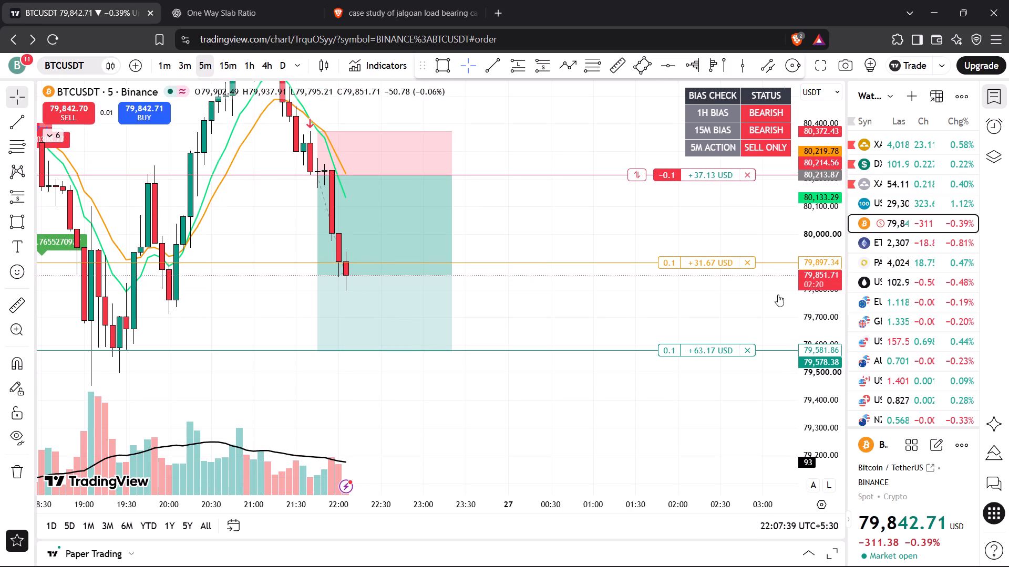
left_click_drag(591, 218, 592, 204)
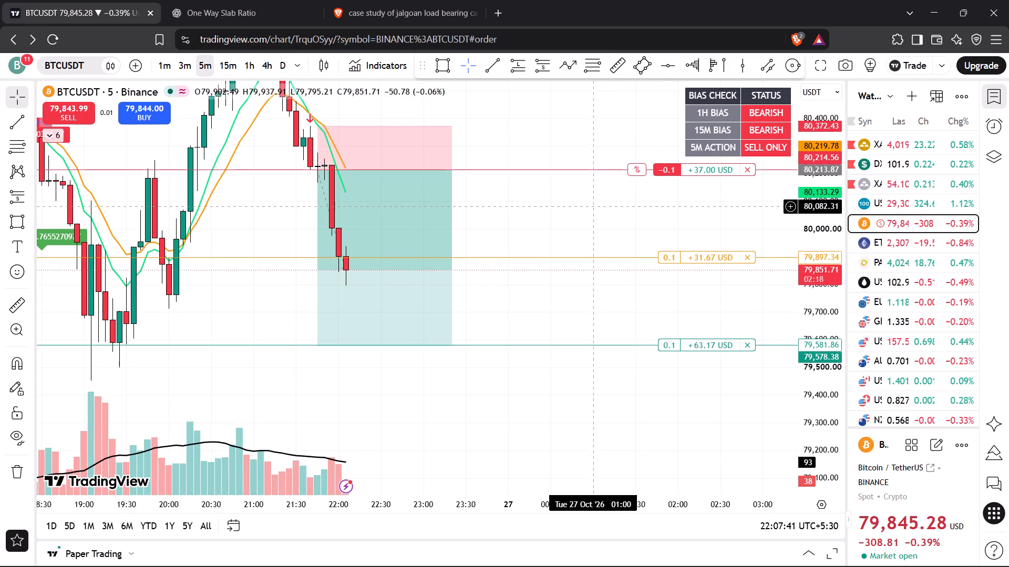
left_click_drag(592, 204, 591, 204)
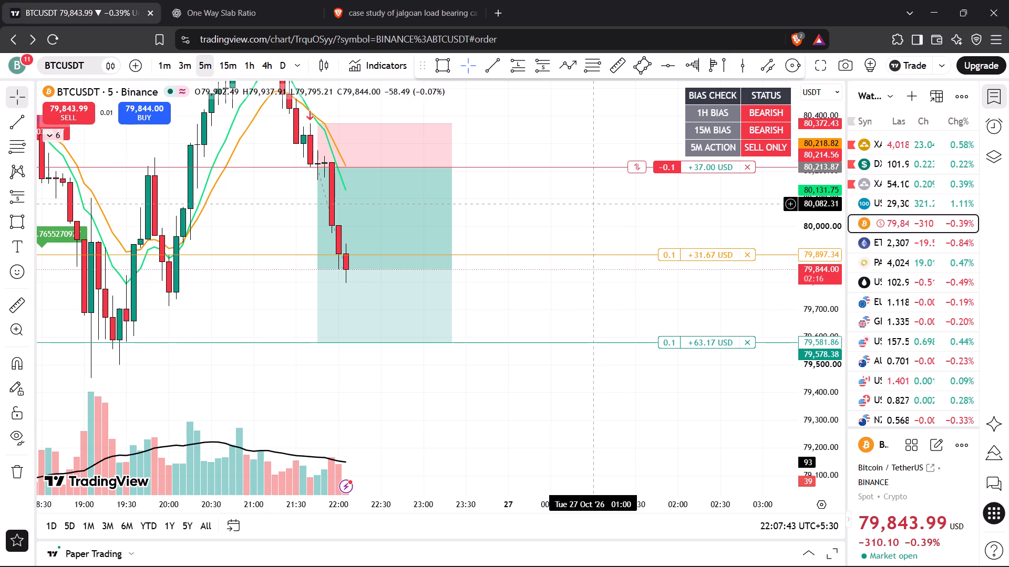
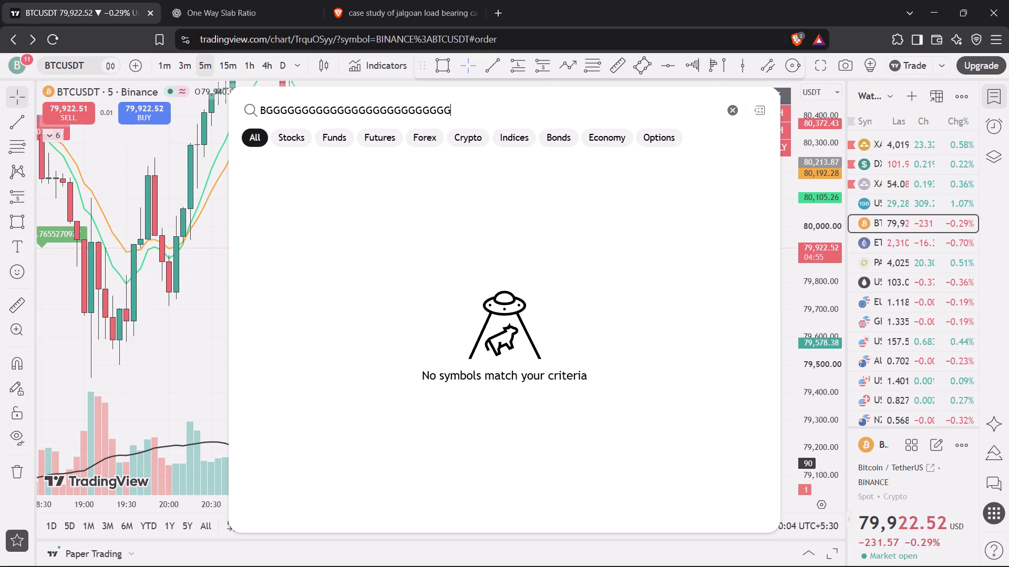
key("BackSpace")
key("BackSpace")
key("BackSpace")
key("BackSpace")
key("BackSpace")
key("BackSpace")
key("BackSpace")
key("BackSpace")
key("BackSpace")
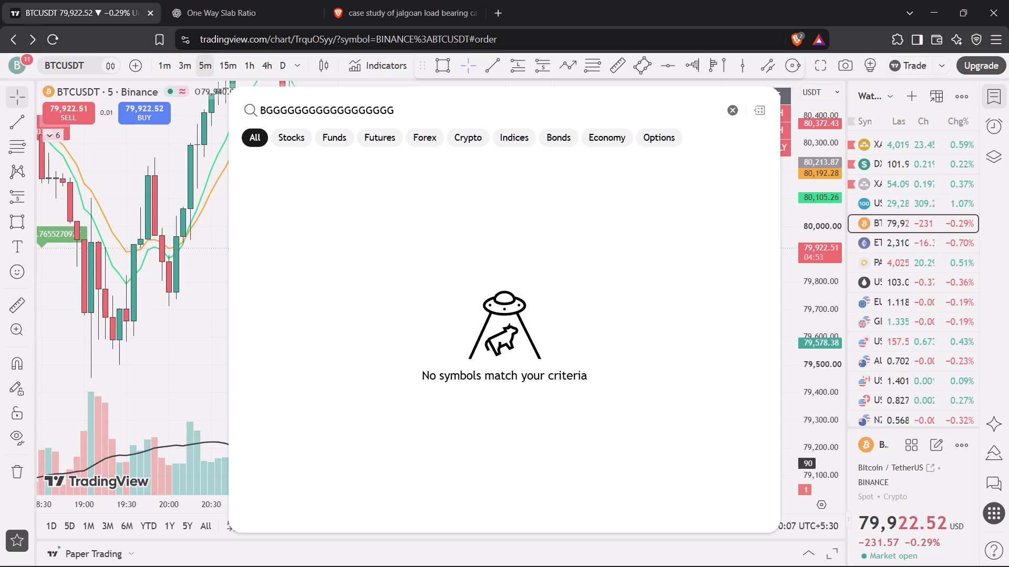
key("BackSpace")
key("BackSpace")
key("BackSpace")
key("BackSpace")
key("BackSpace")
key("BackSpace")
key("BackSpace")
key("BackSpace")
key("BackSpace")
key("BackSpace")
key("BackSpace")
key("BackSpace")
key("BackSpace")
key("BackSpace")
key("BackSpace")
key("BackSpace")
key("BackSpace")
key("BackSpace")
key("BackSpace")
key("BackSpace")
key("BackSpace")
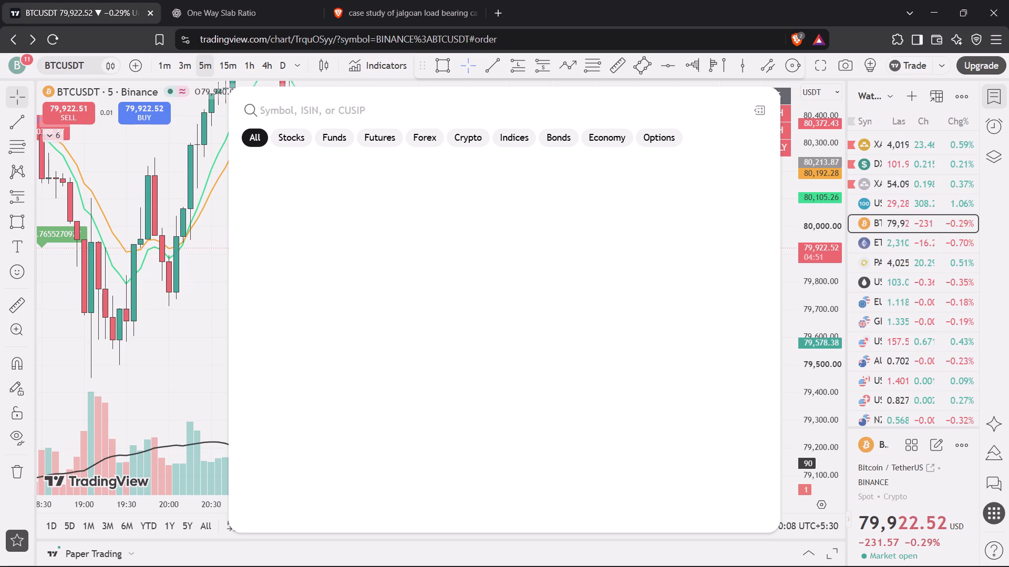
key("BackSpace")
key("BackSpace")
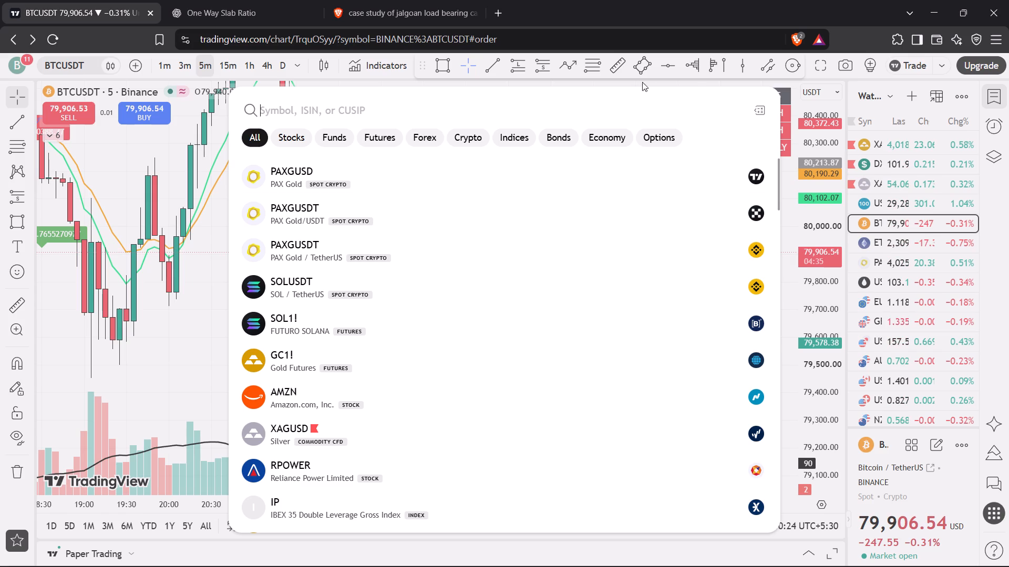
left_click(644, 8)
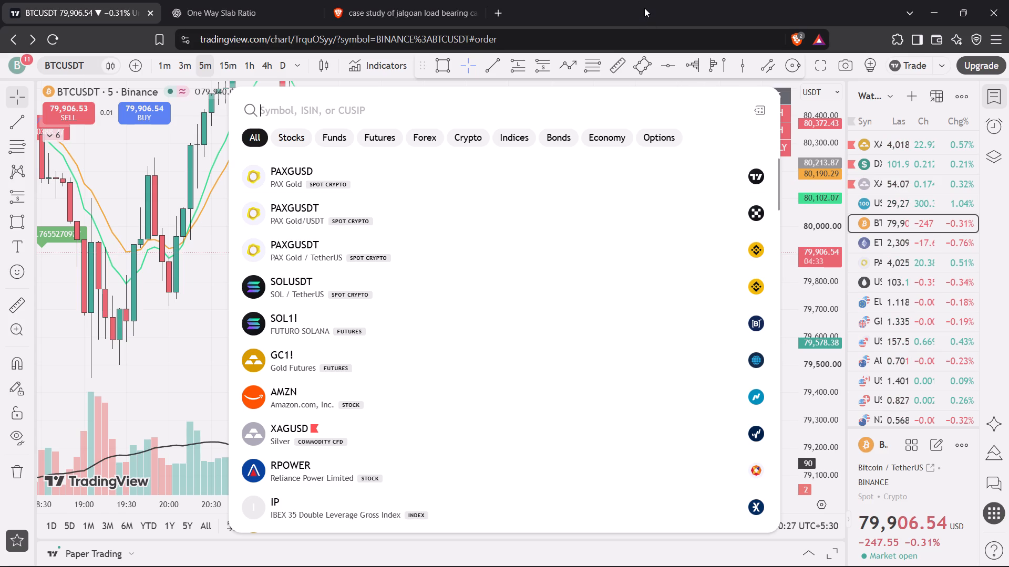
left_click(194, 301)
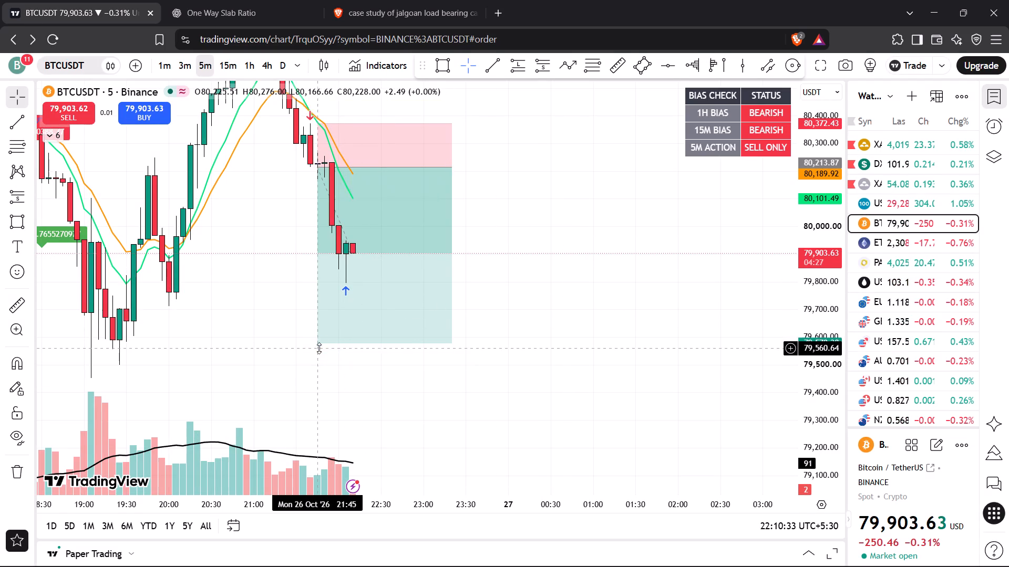
Shrink the short-position drawing on the 5-minute BTCUSDT chart, raising its target to 79,894.99 and shortening its end time to 22:15.
left_click_drag(319, 345, 318, 257)
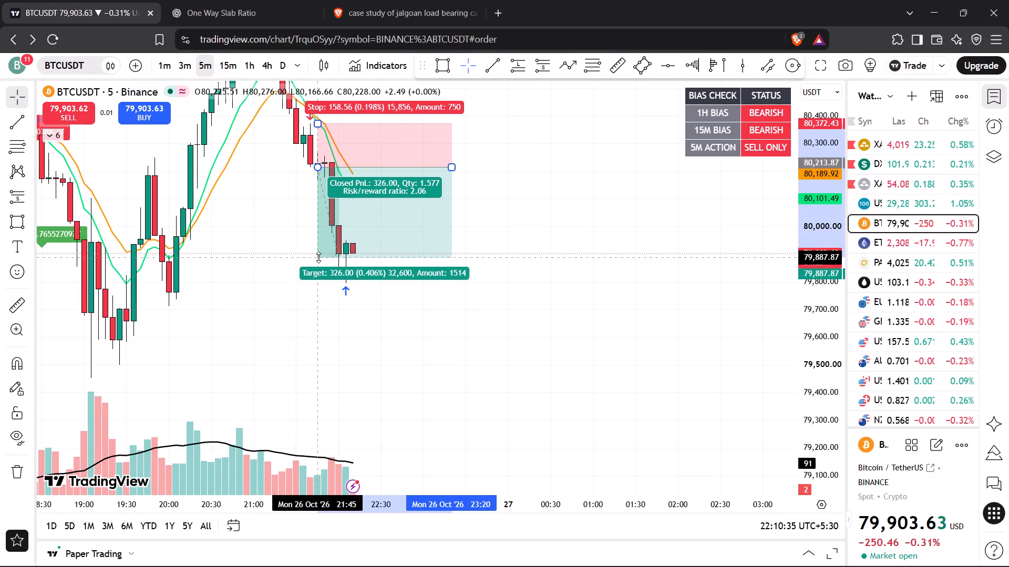
left_click_drag(318, 257, 320, 256)
left_click_drag(453, 168, 360, 166)
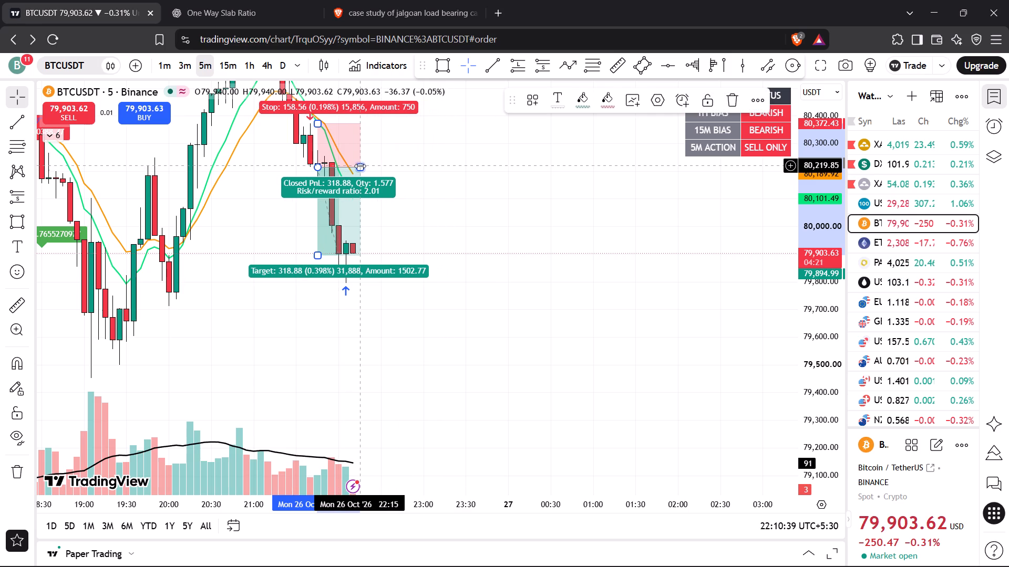
left_click(405, 155)
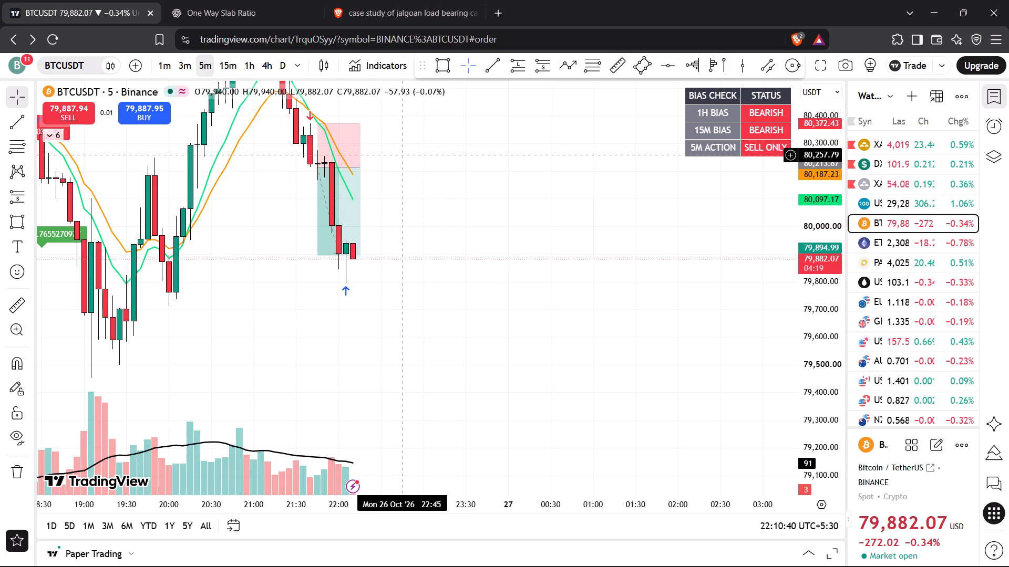
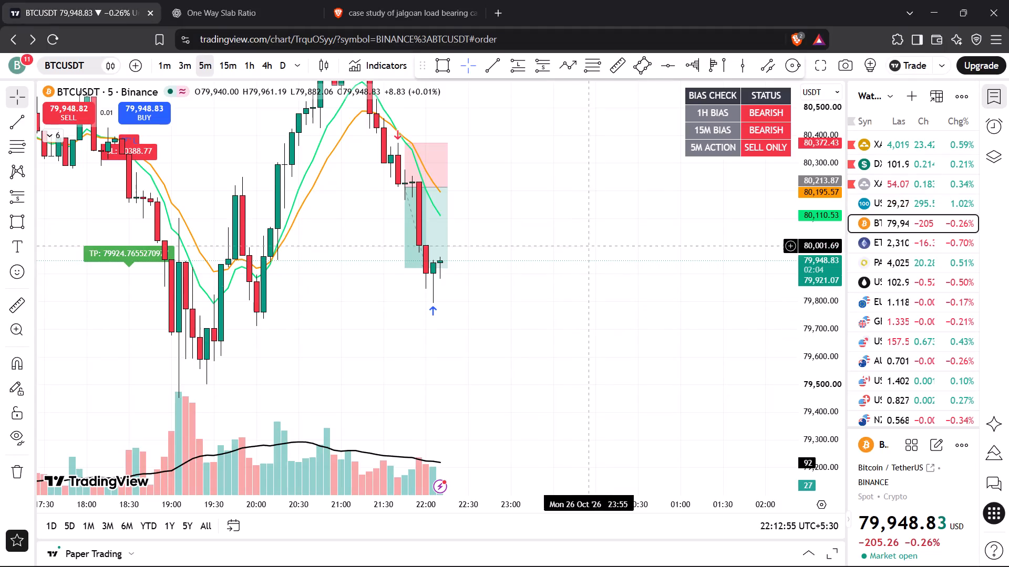
Examine the wider 5-minute BTCUSDT price action around the short position, back to about 13:30 and up to the pink zone above.
left_click_drag(576, 238, 648, 317)
left_click_drag(411, 292, 528, 297)
left_click_drag(811, 172, 810, 258)
scroll(657, 288, "down", 1)
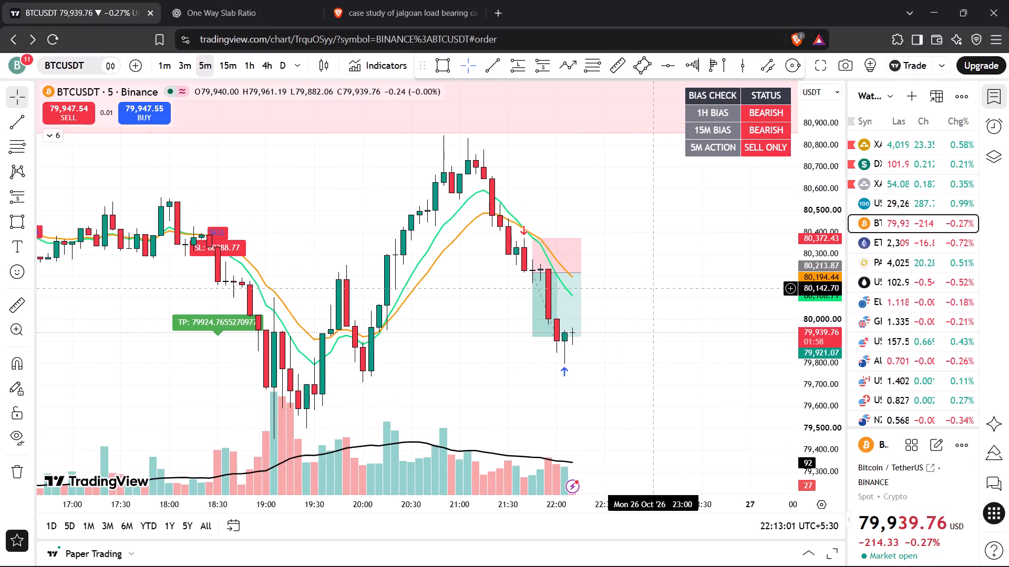
scroll(657, 288, "down", 2)
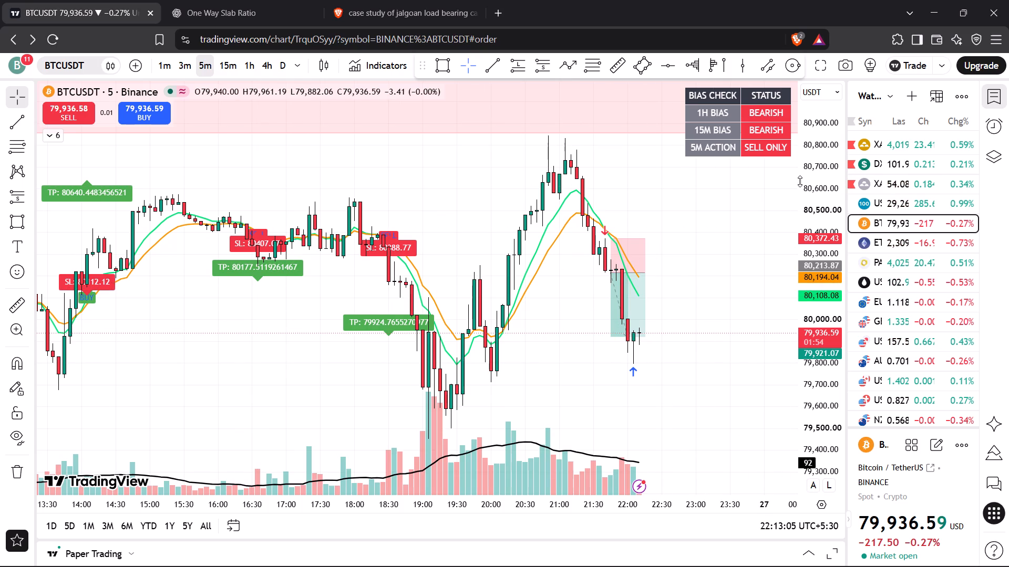
left_click_drag(823, 197, 826, 227)
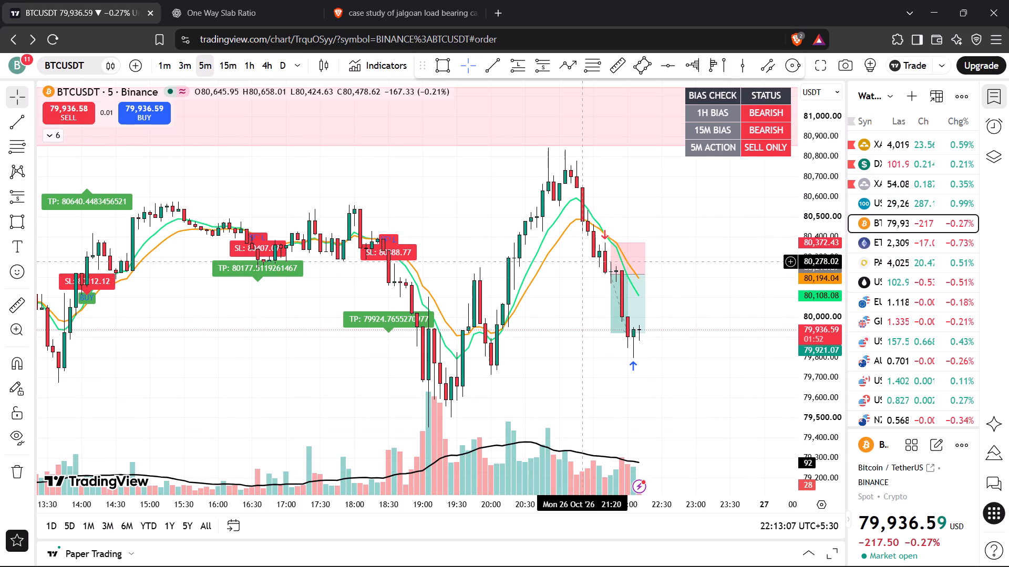
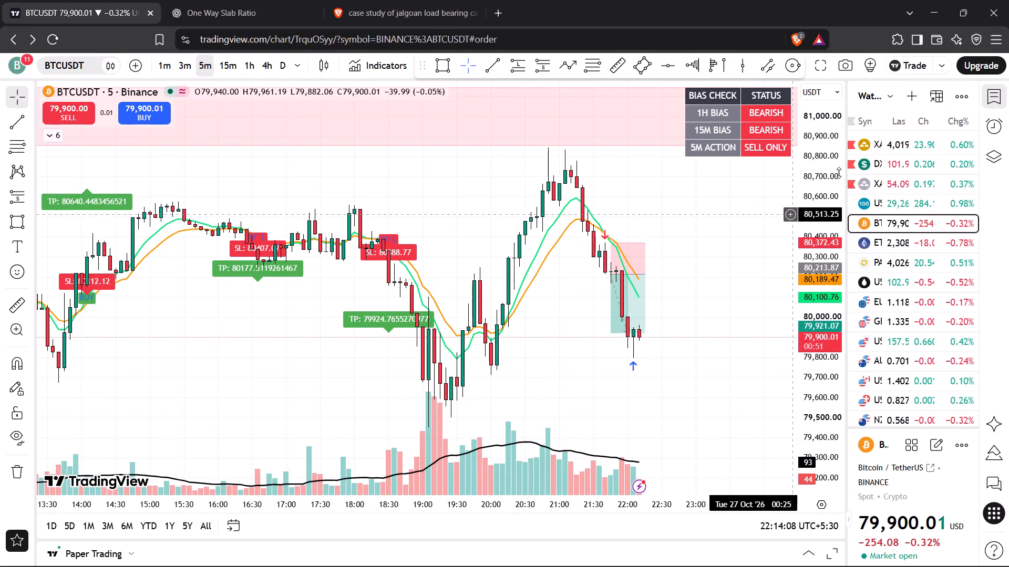
Switch the chart to XAUUSD and view its 5-minute price action.
left_click(904, 143)
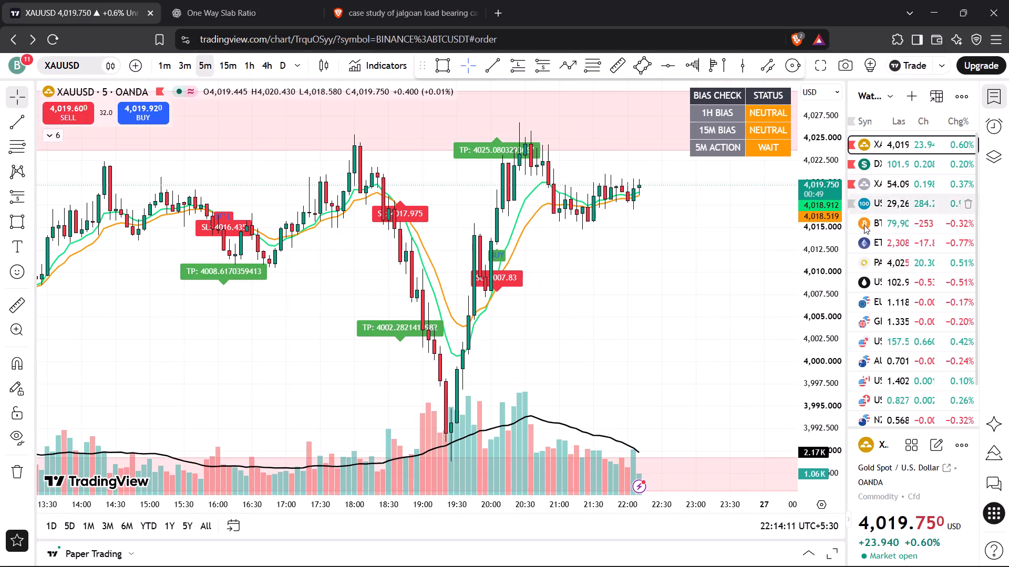
left_click_drag(823, 272, 810, 158)
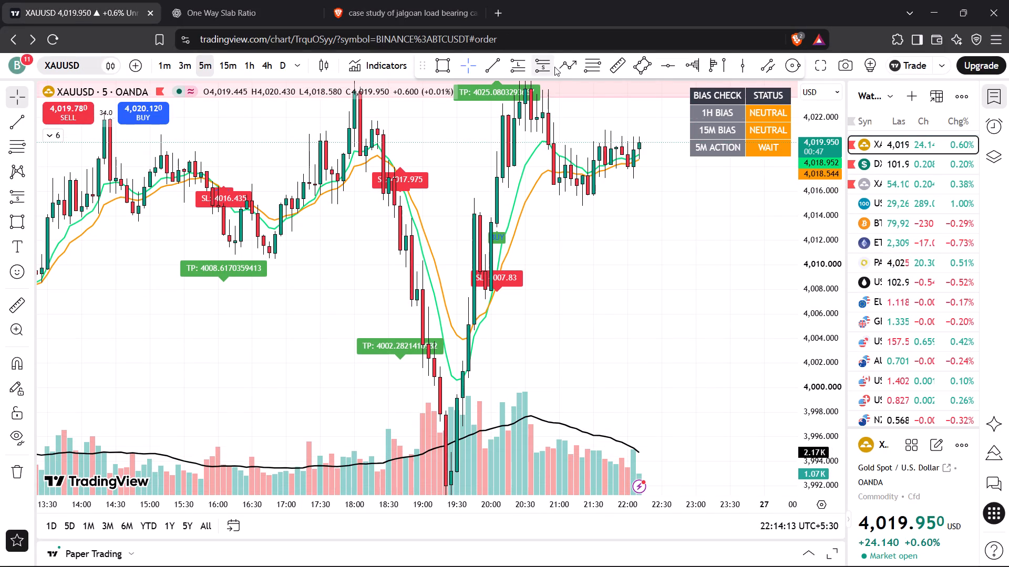
Search Google in a new browser tab for "bitching of someone", dismissing the Chrome download offer.
left_click(499, 9)
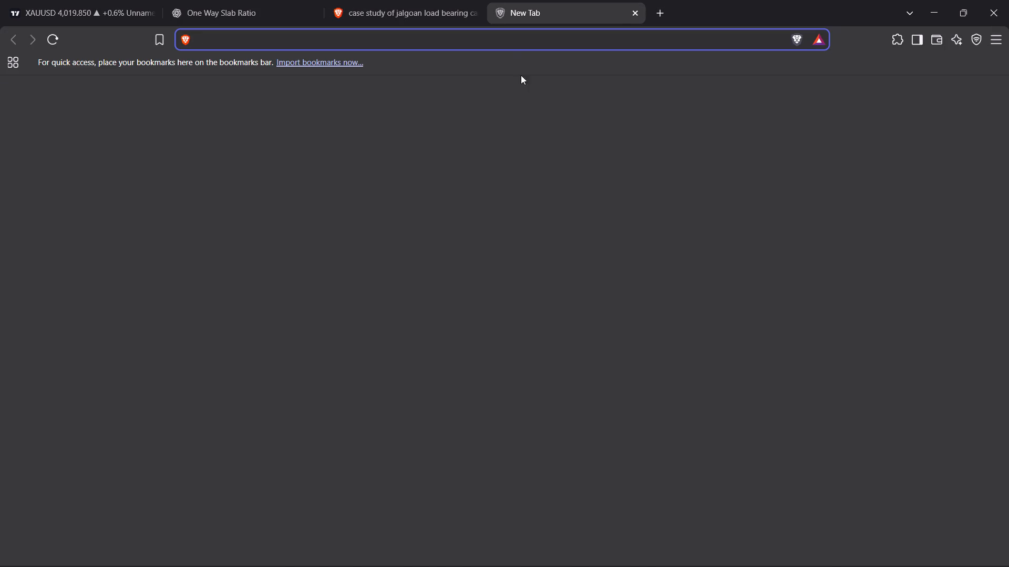
left_click(522, 117)
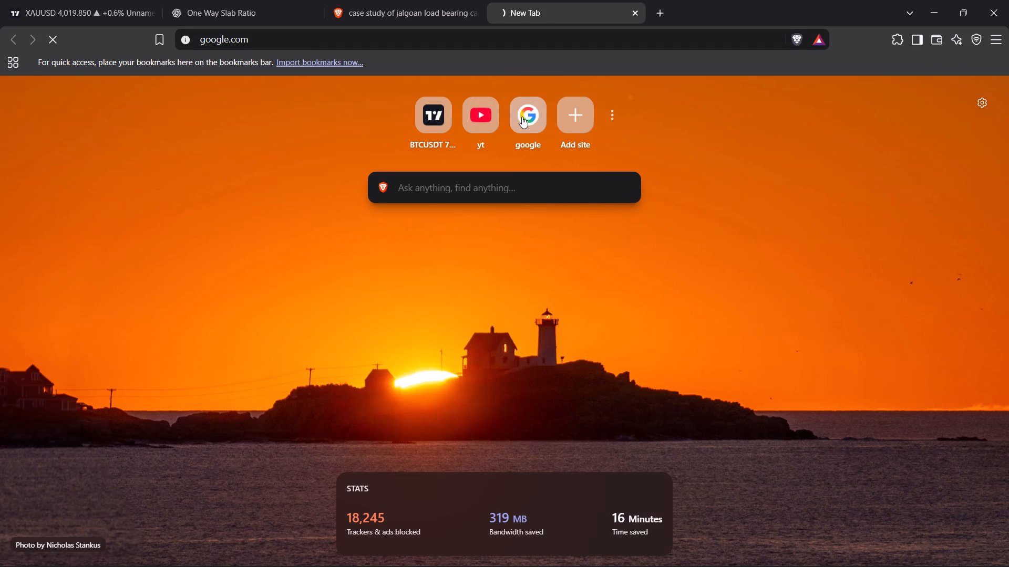
left_click(426, 272)
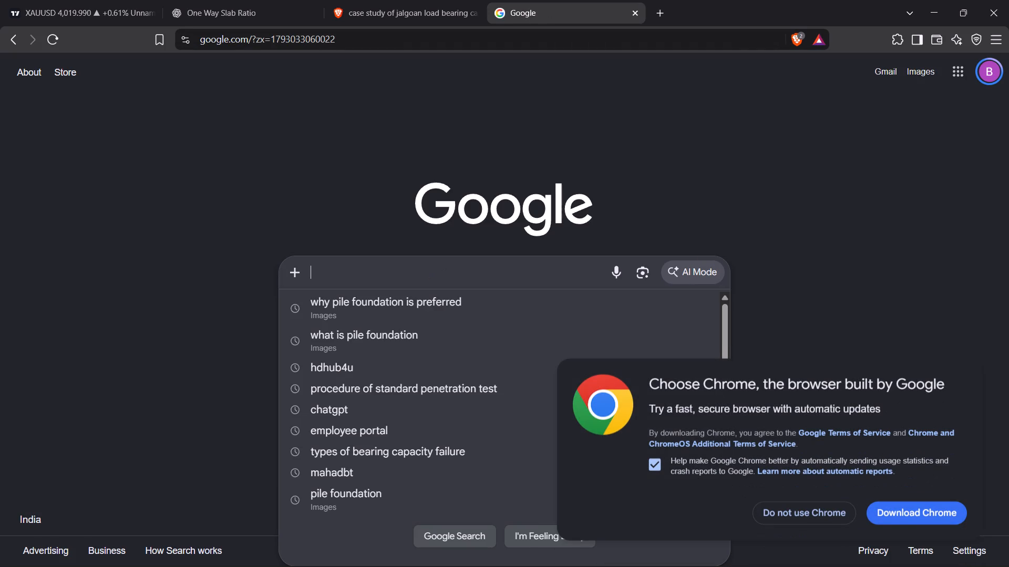
left_click(783, 511)
type("bi")
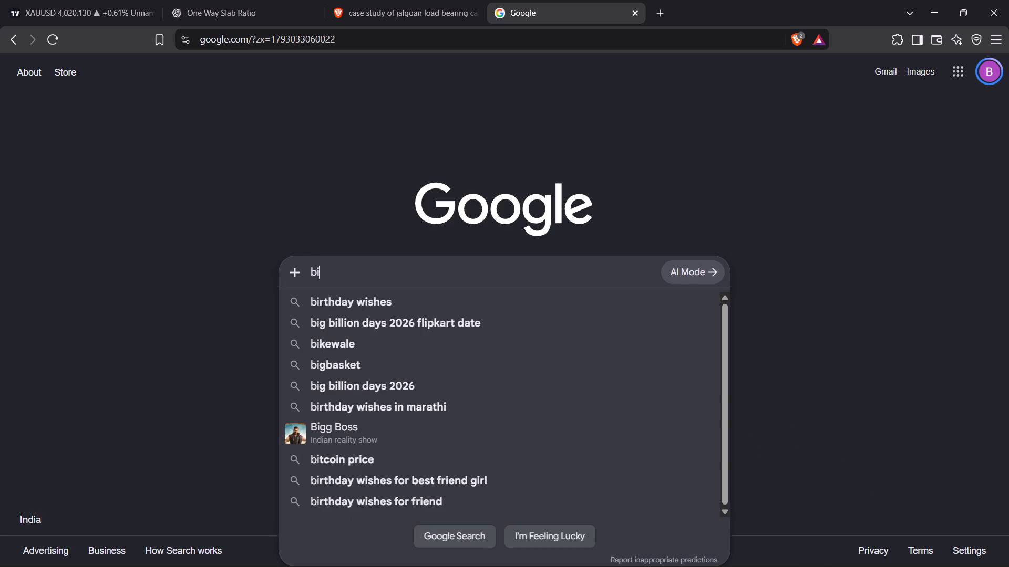
key("t")
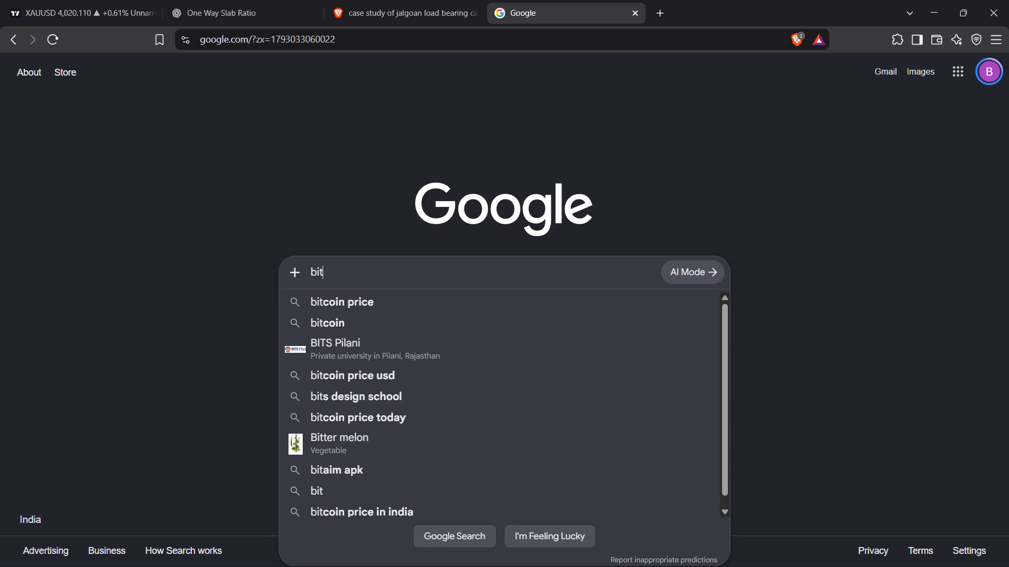
type("ch")
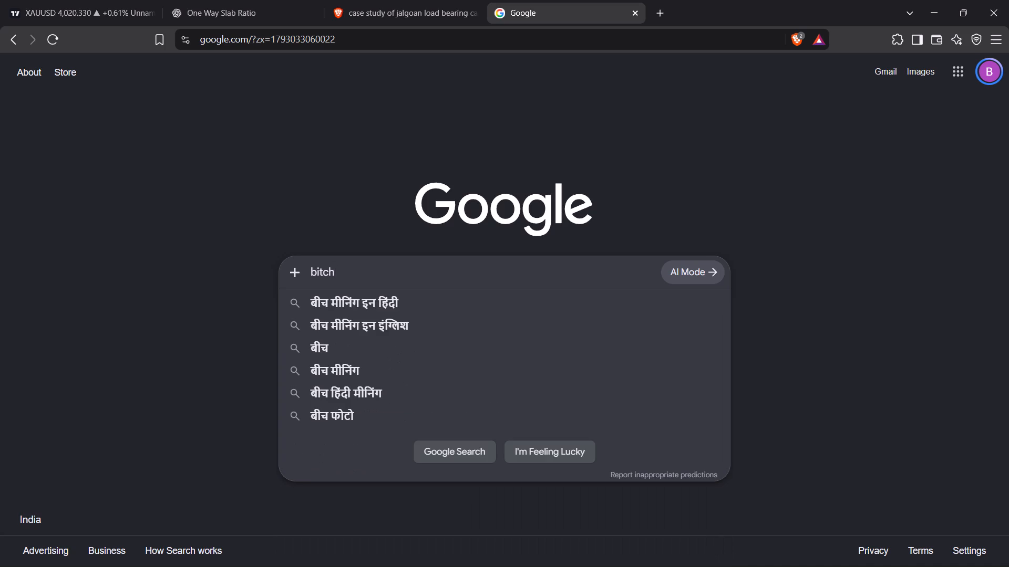
type("ing")
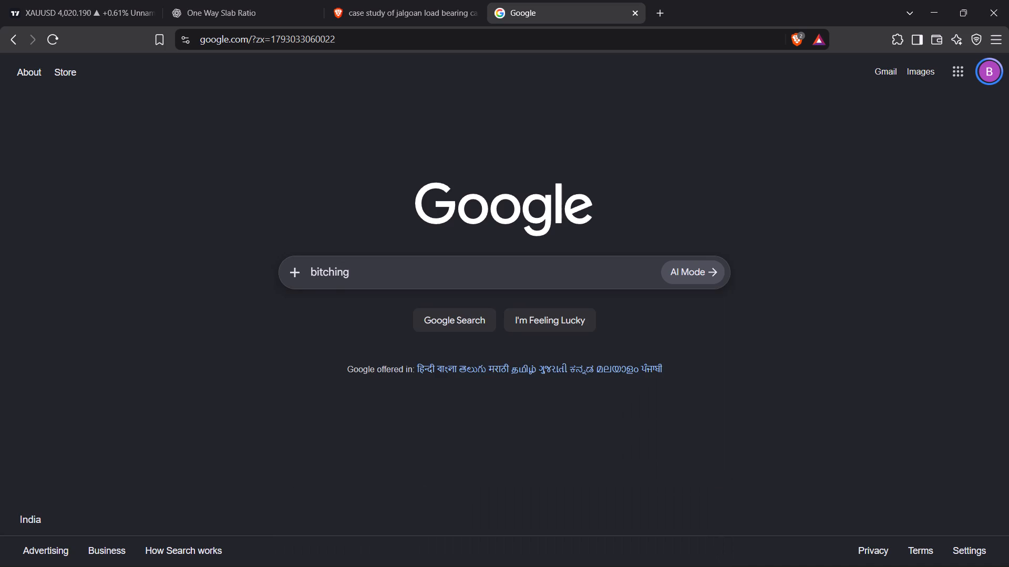
key("space")
type("of someo")
key("n")
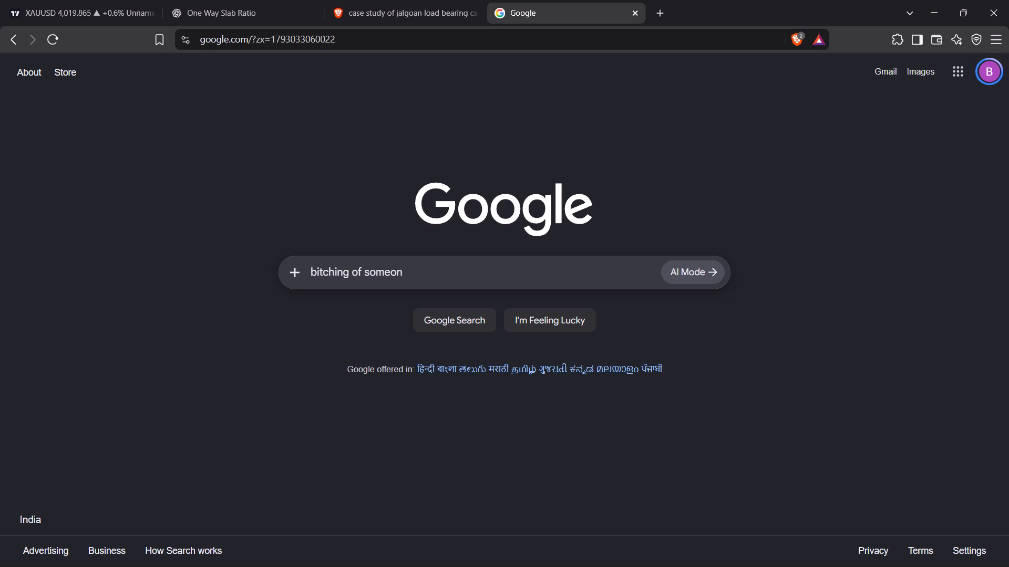
key("e")
key("space")
key("Return")
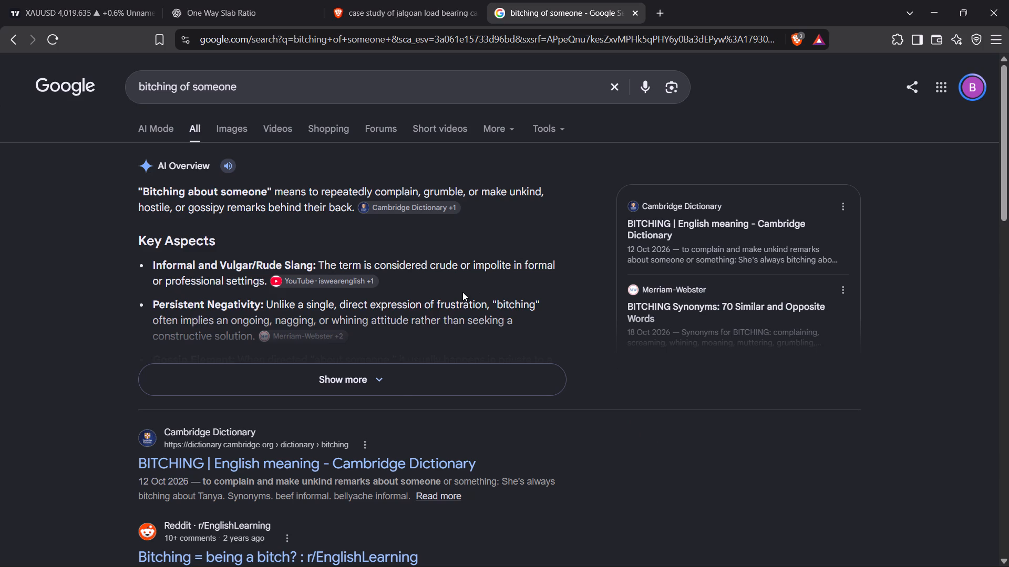
Read the full AI Overview and skim the web results on the phrase's meaning, closing the search tab when done.
left_click(395, 386)
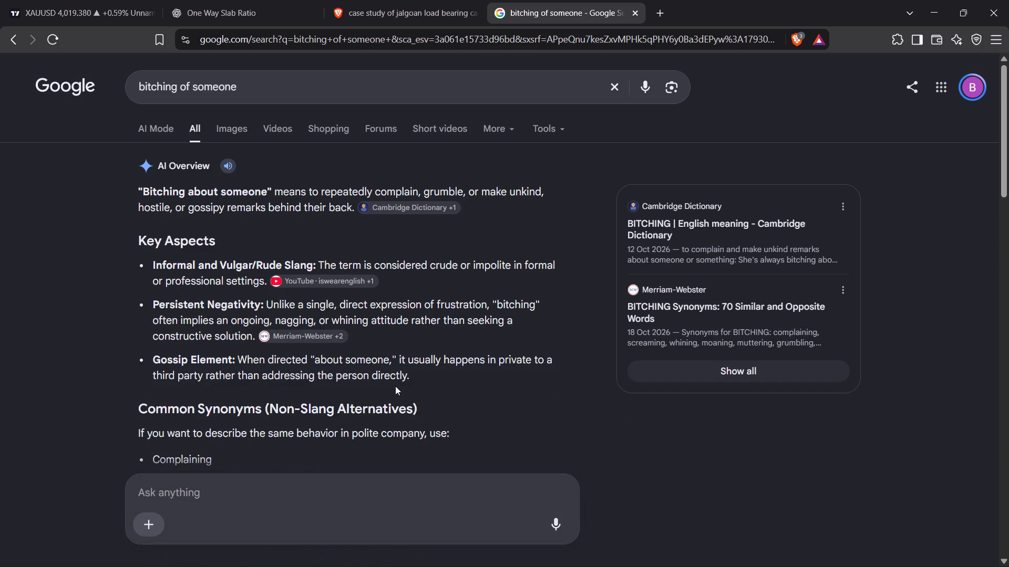
scroll(372, 349, "down", 1)
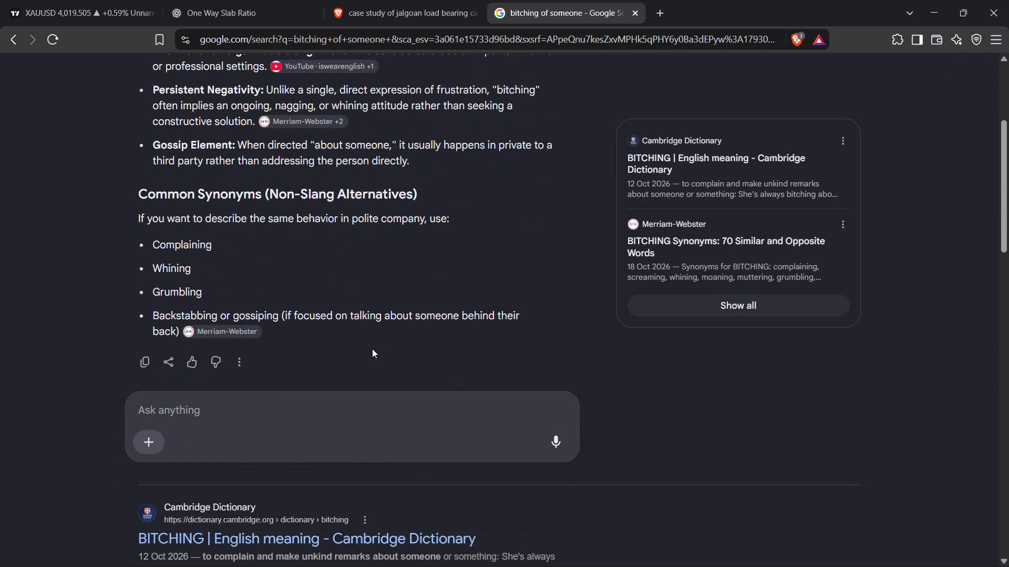
scroll(372, 349, "down", 4)
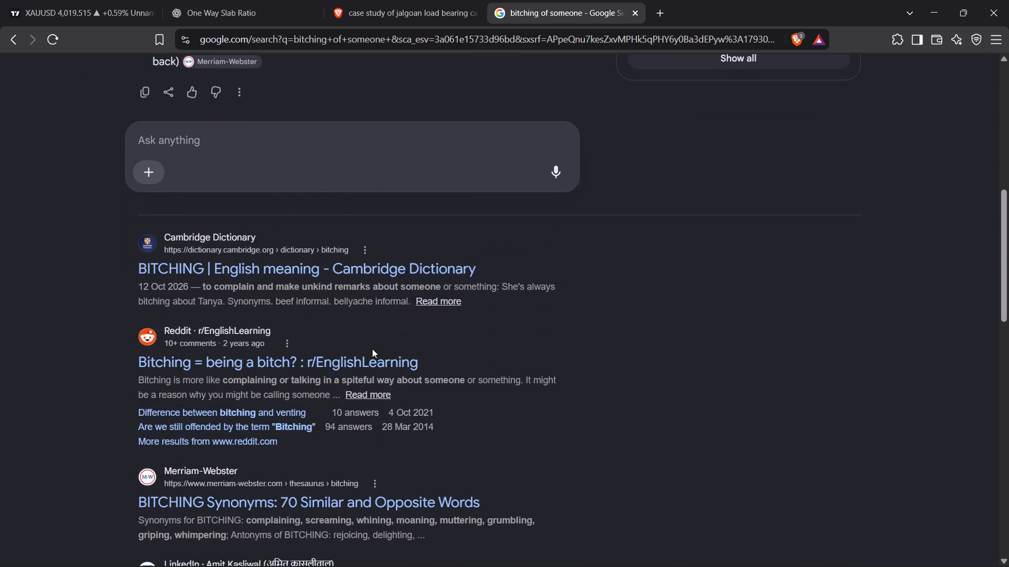
scroll(372, 349, "down", 4)
scroll(372, 349, "up", 1)
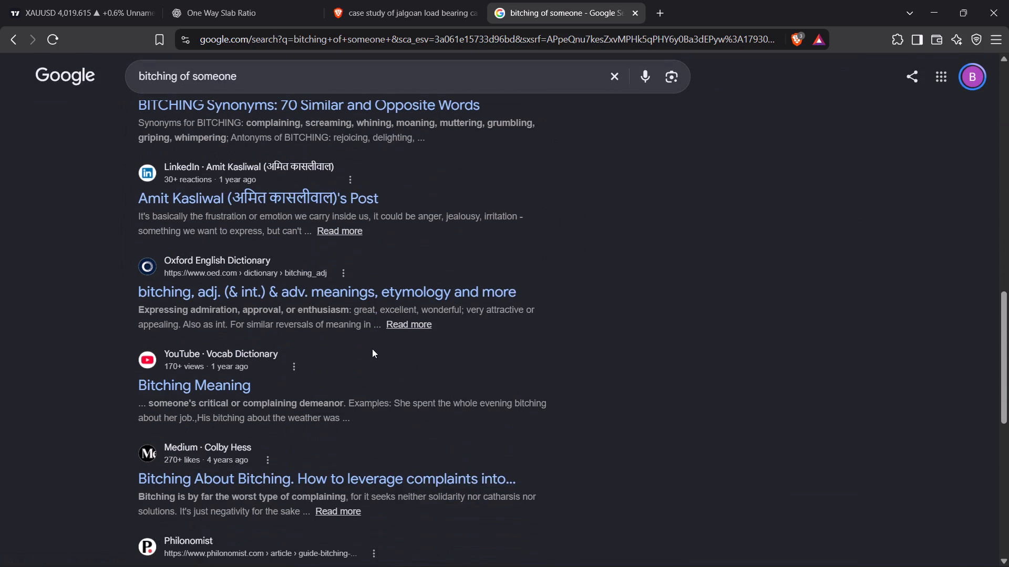
scroll(372, 349, "up", 4)
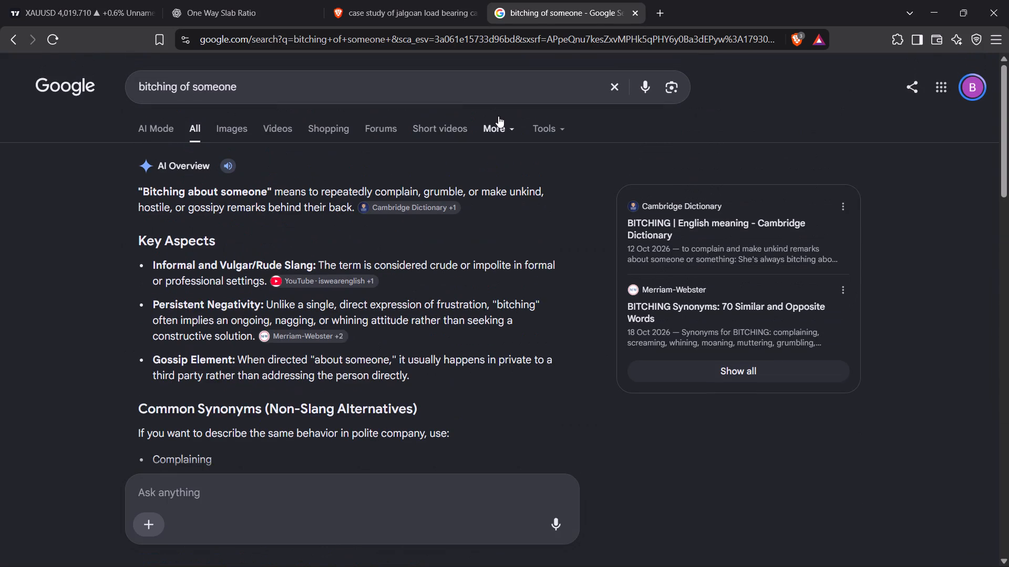
left_click(634, 10)
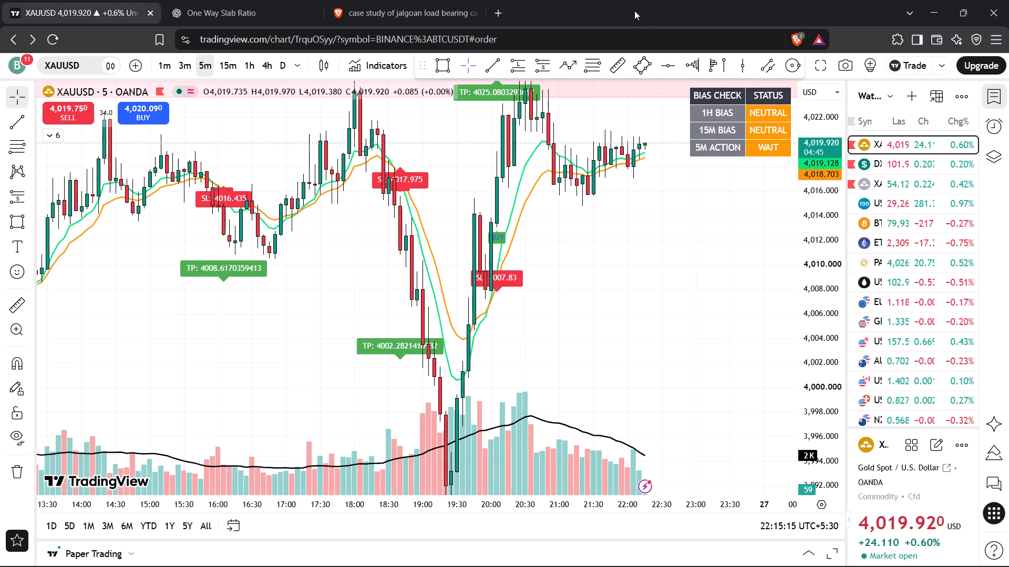
Examine the recent XAUUSD 5-minute price action below the pink zone.
left_click_drag(687, 238, 706, 326)
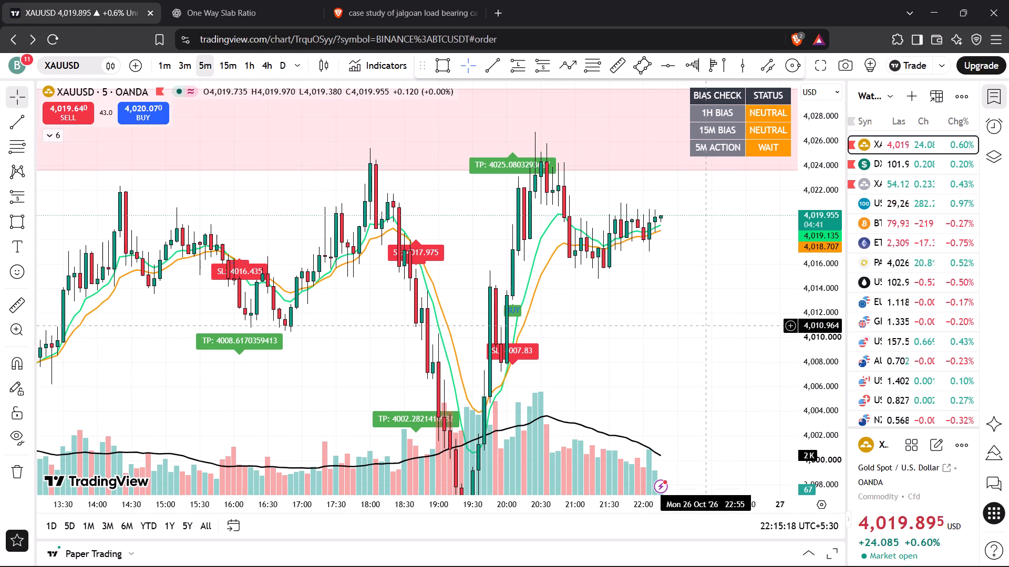
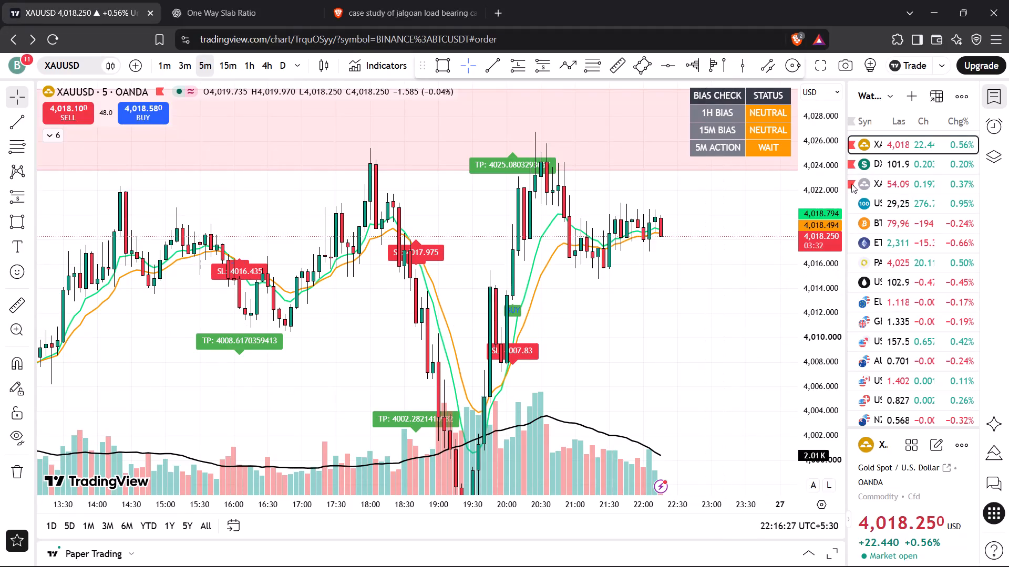
Switch the chart to DXY and delete the short rising trend line under the recent 5-minute candles.
left_click(874, 162)
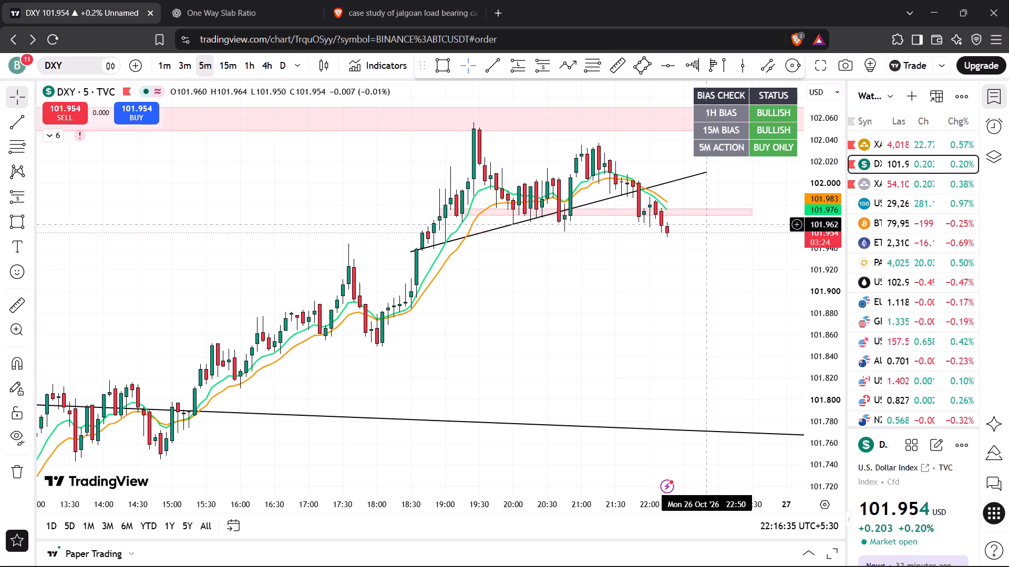
left_click(688, 180)
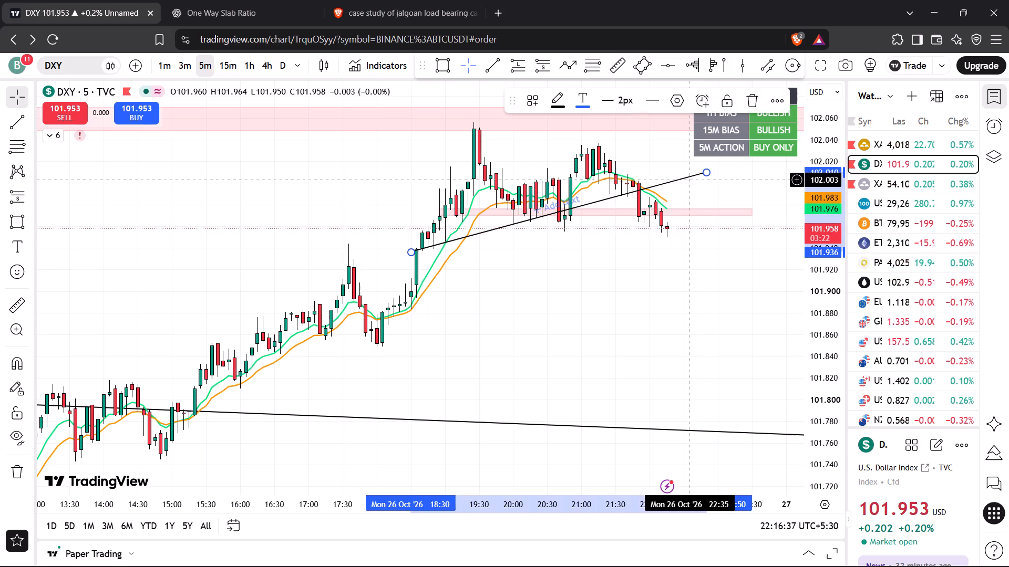
left_click(747, 104)
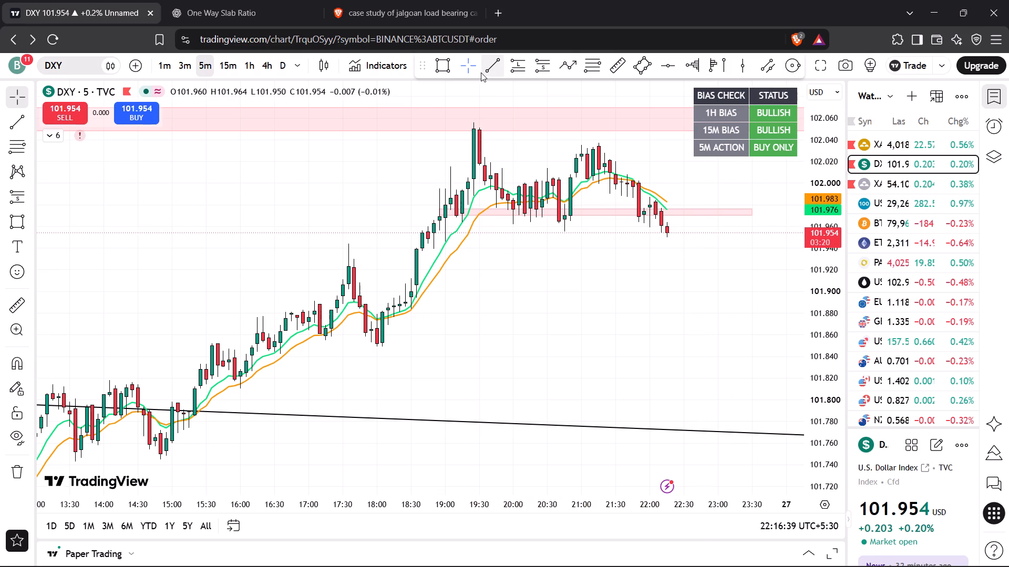
Draw a gently falling trend line beneath the recent DXY lows, from about 101.965 at 18:45 to about 101.948 at 23:05.
left_click(495, 68)
left_click_drag(429, 222, 611, 248)
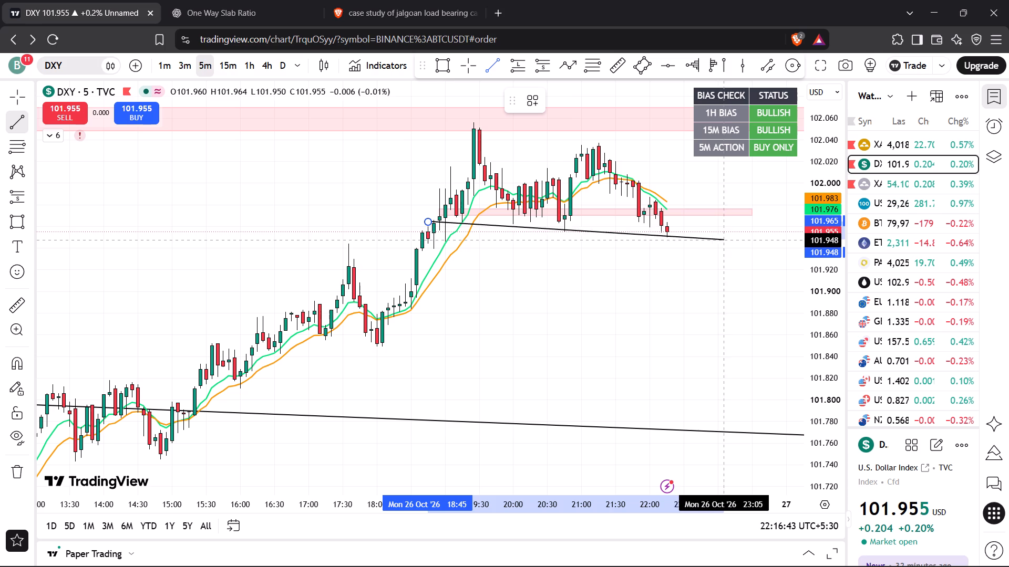
left_click(729, 240)
left_click(699, 254)
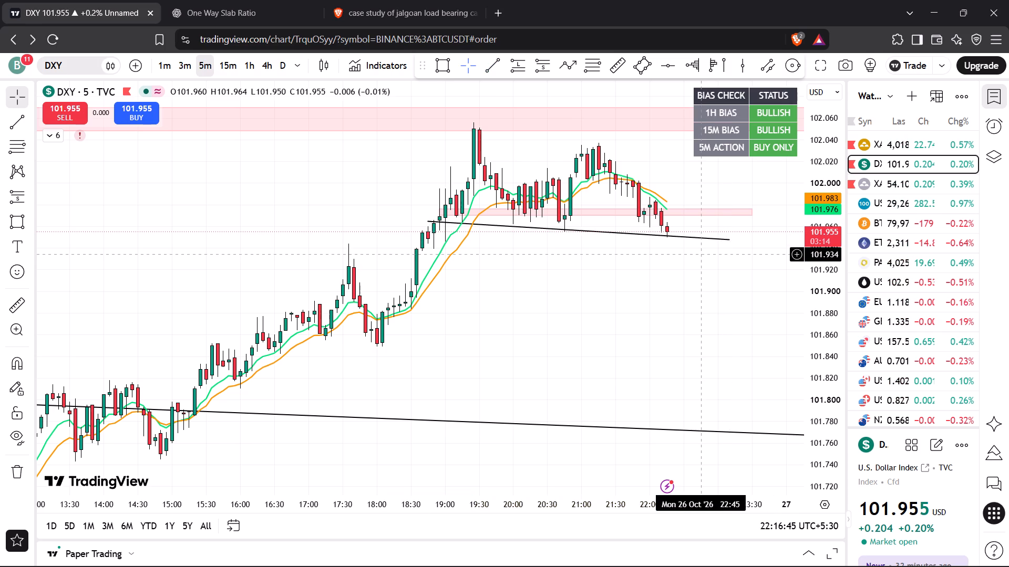
Delete the narrow pink zone just above the new trend line, spanning 101.970 to 101.976.
left_click(723, 215)
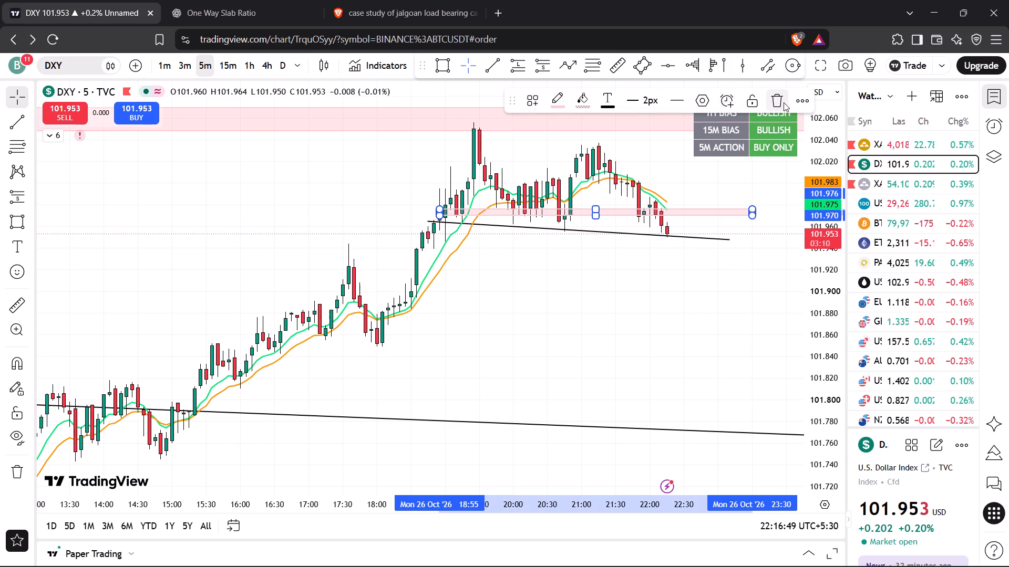
left_click(779, 102)
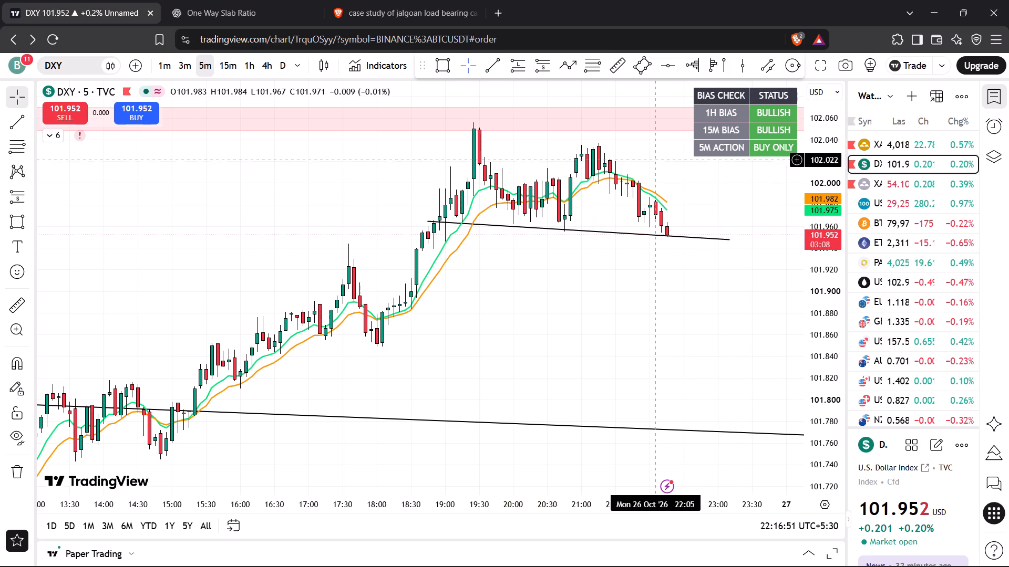
left_click(655, 153)
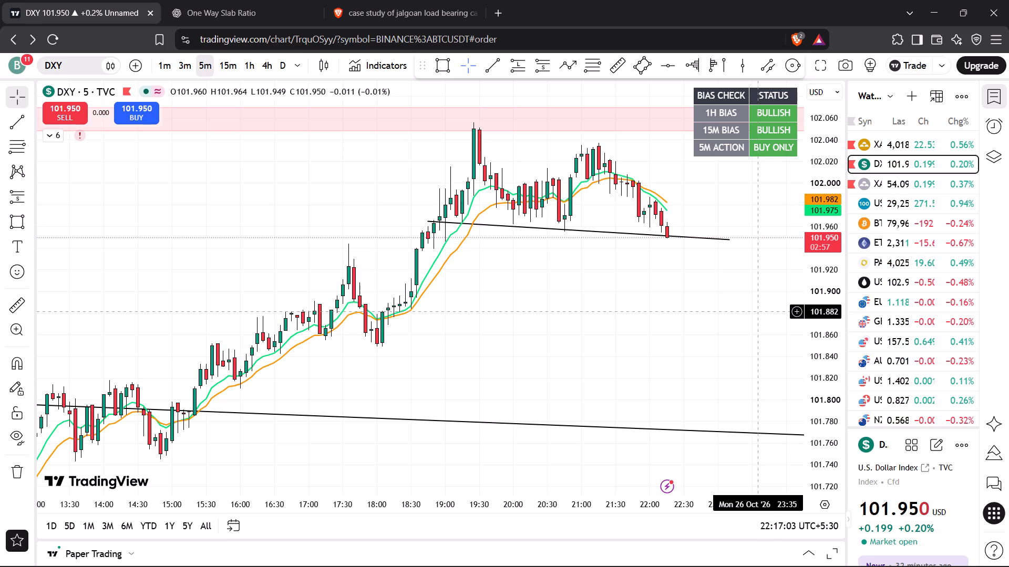
Look over the XAUUSD 5-minute chart and examine the recent XAGUSD 5-minute candles between the two rising trend lines.
left_click(898, 144)
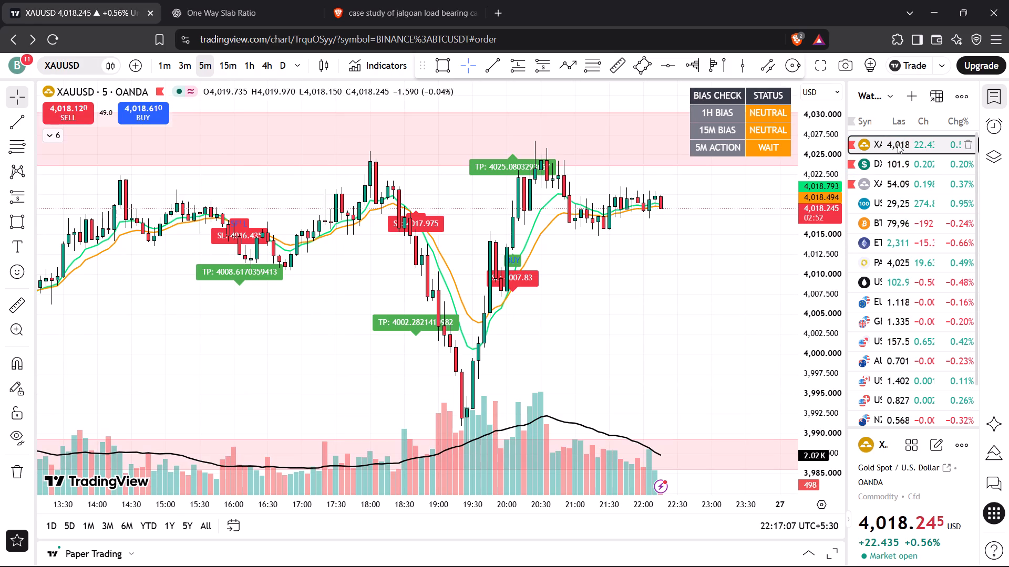
left_click(916, 183)
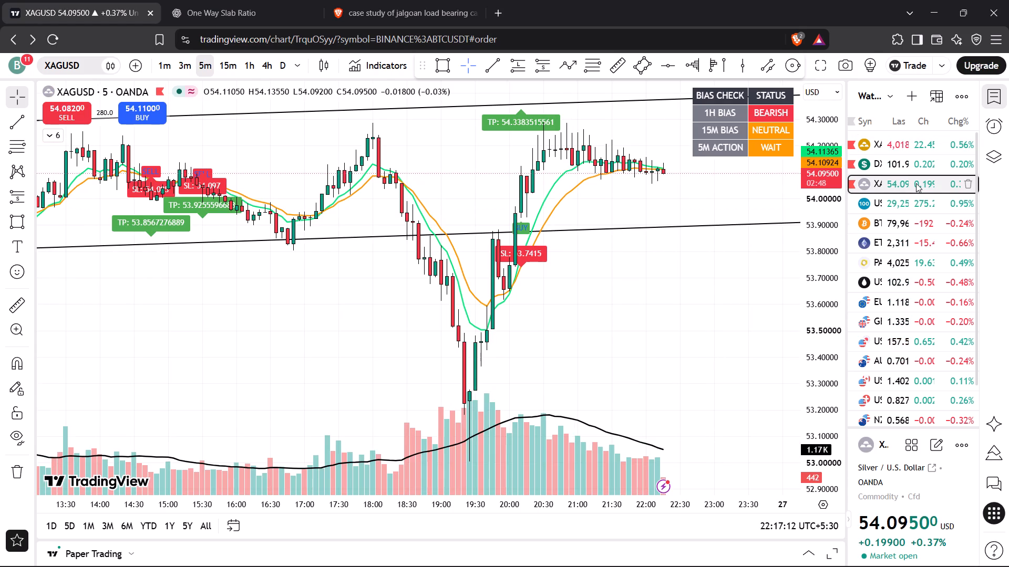
left_click_drag(744, 184, 734, 203)
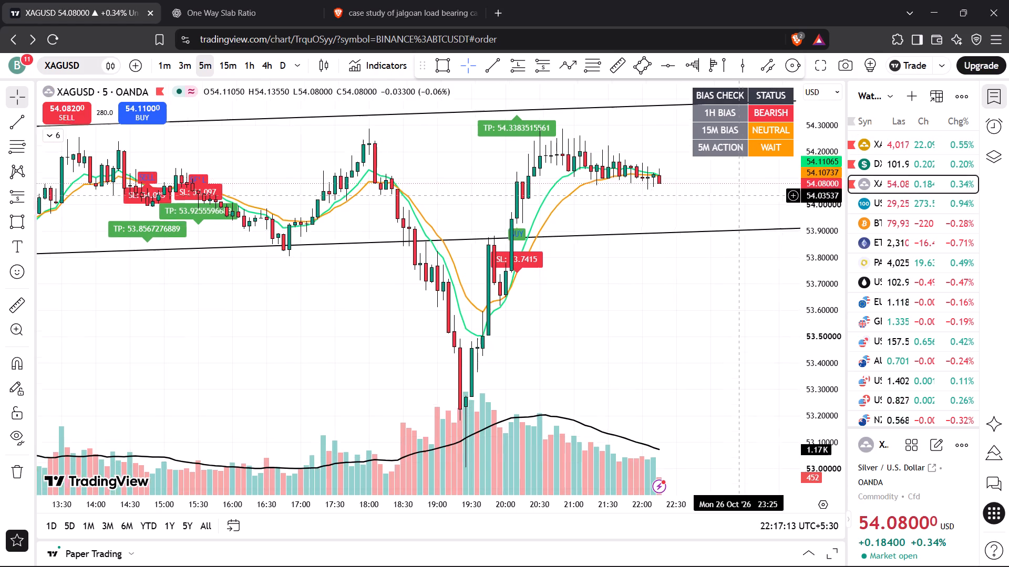
left_click_drag(734, 203, 723, 229)
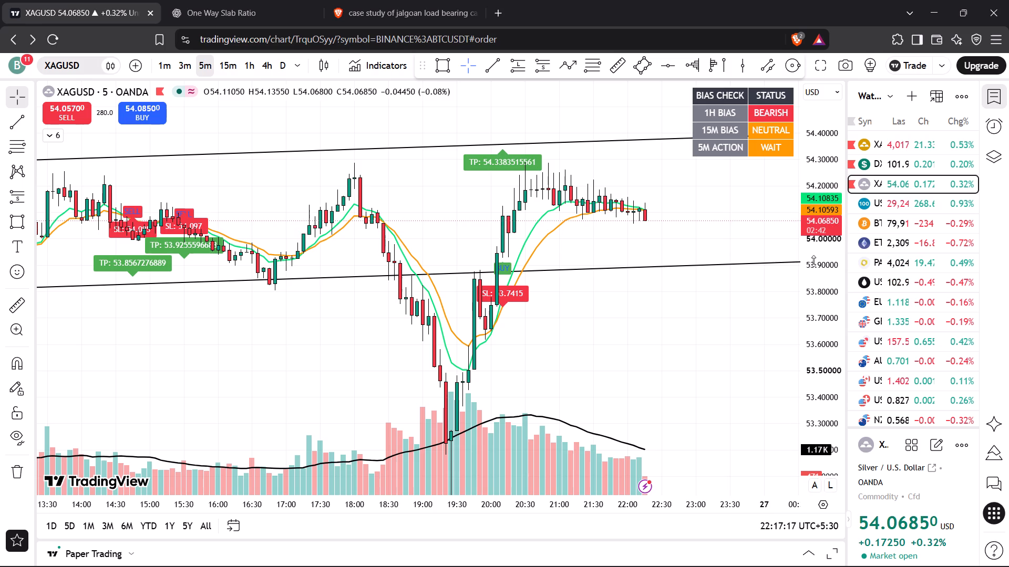
left_click_drag(828, 302, 833, 196)
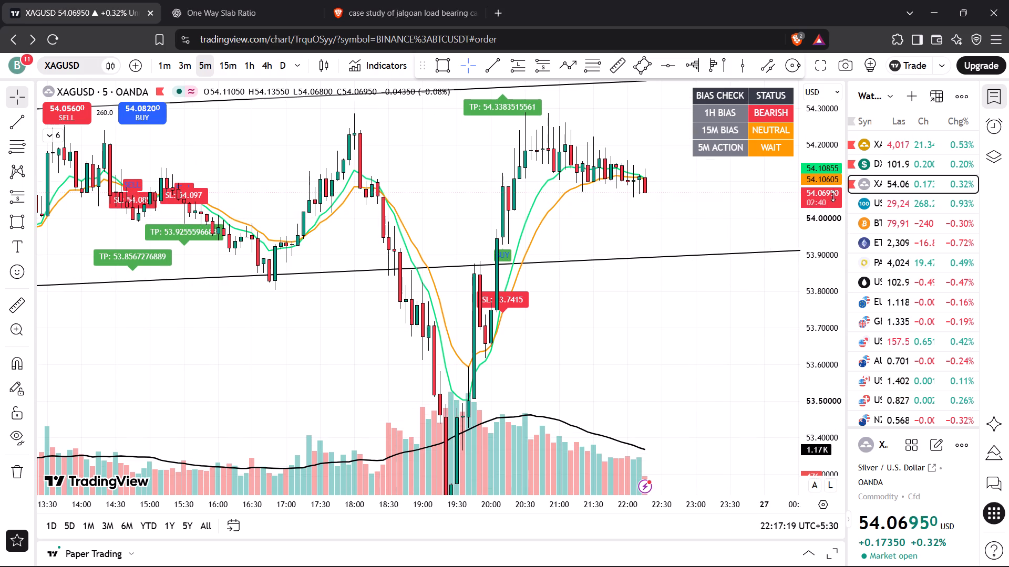
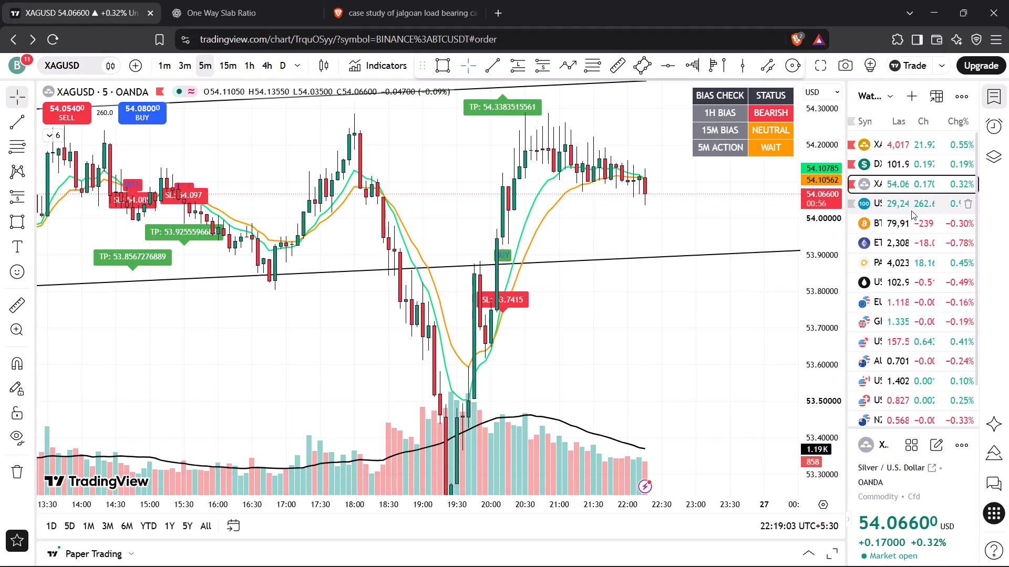
Examine the recent 5-minute price action on USTECH100CFD and on BTCUSDT around its short position drawing.
left_click(903, 202)
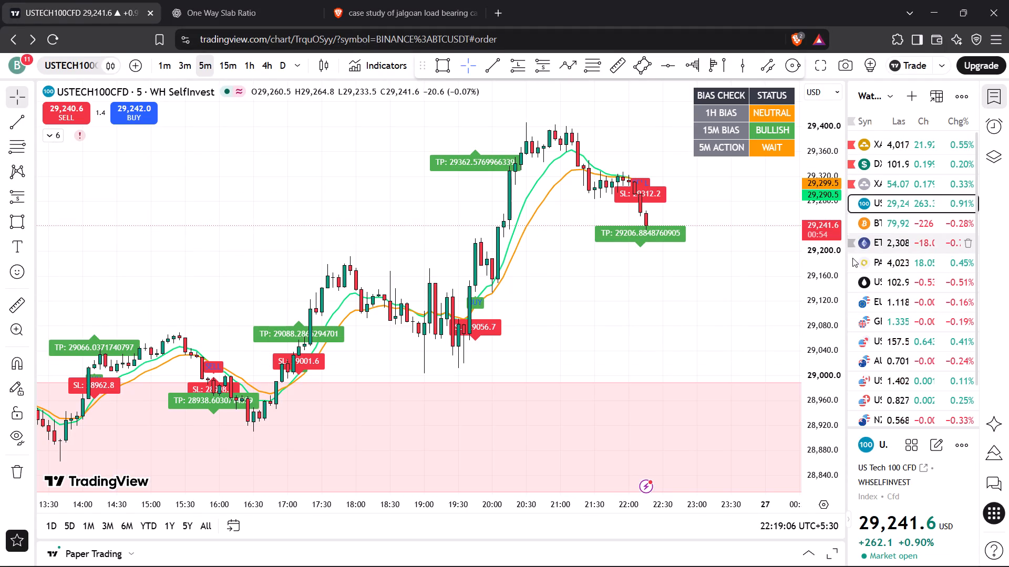
left_click_drag(817, 299, 819, 239)
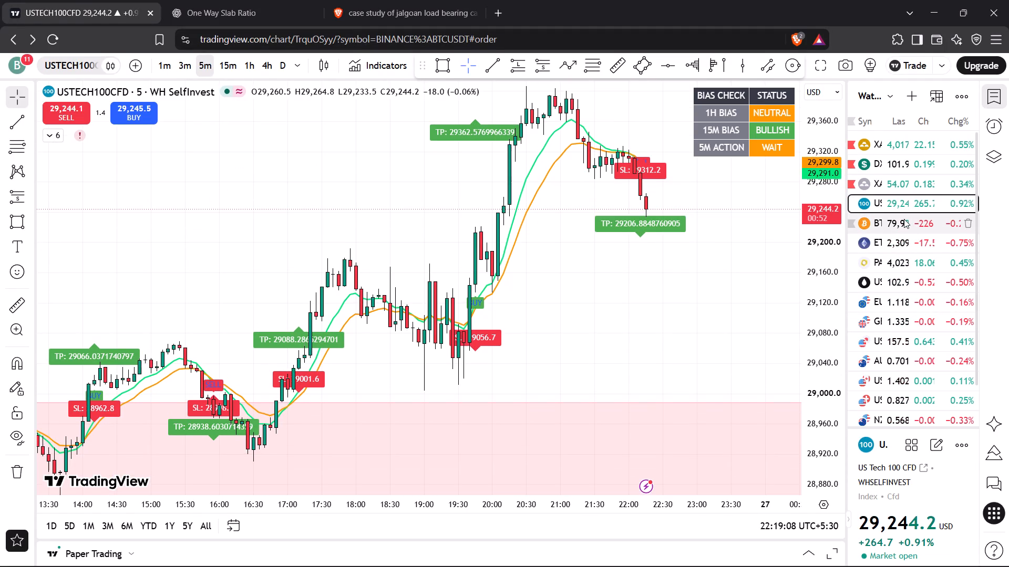
left_click(904, 219)
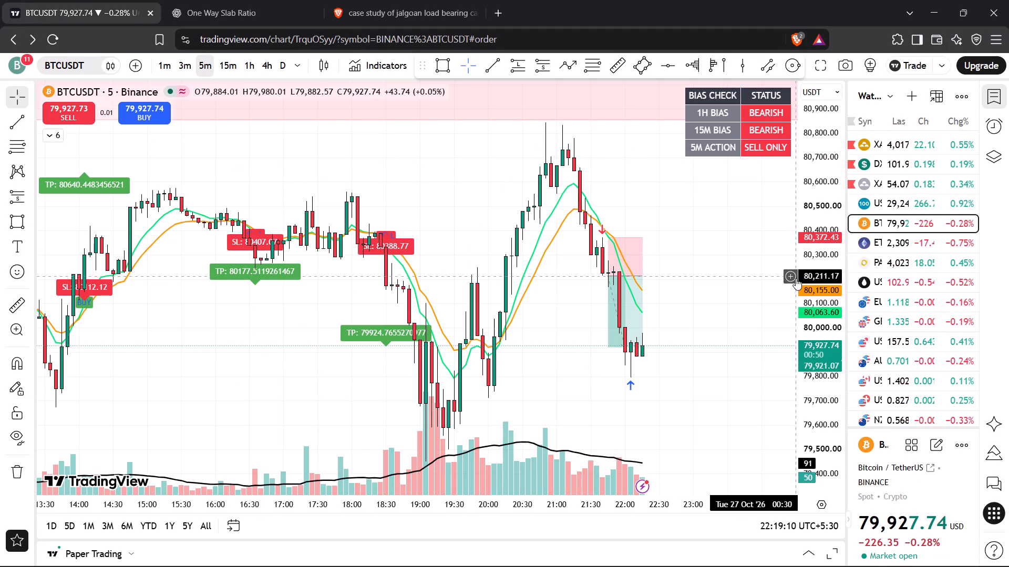
left_click_drag(807, 286, 807, 308)
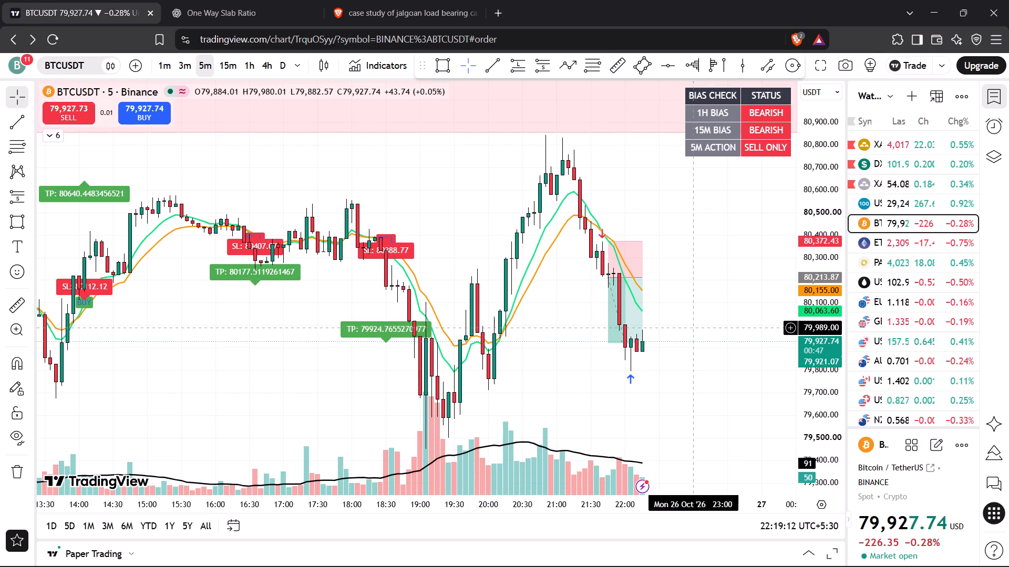
left_click_drag(695, 328, 701, 245)
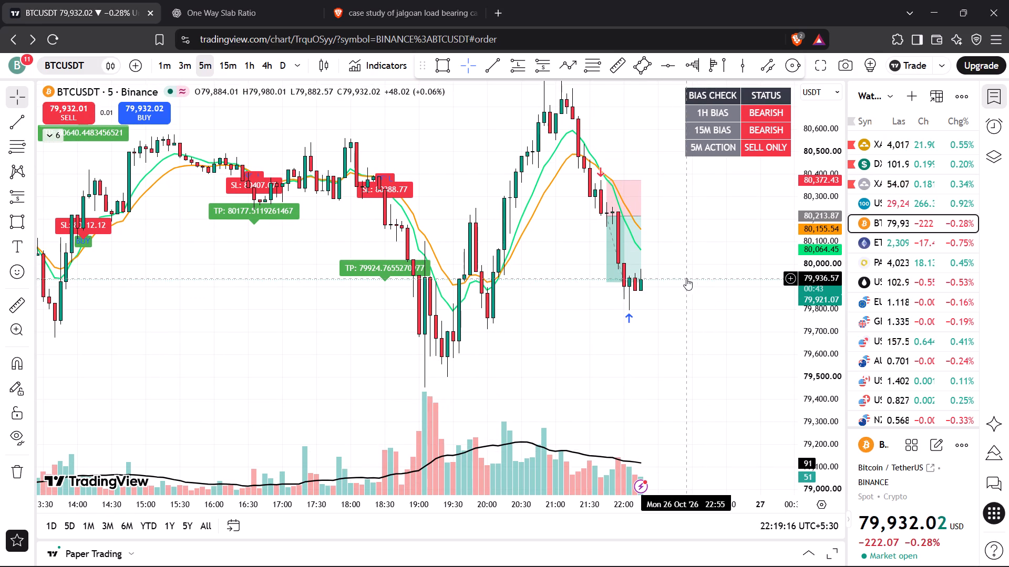
Adjust the target level of the short position drawing on the BTCUSDT chart to about 79,930.74.
left_click(606, 279)
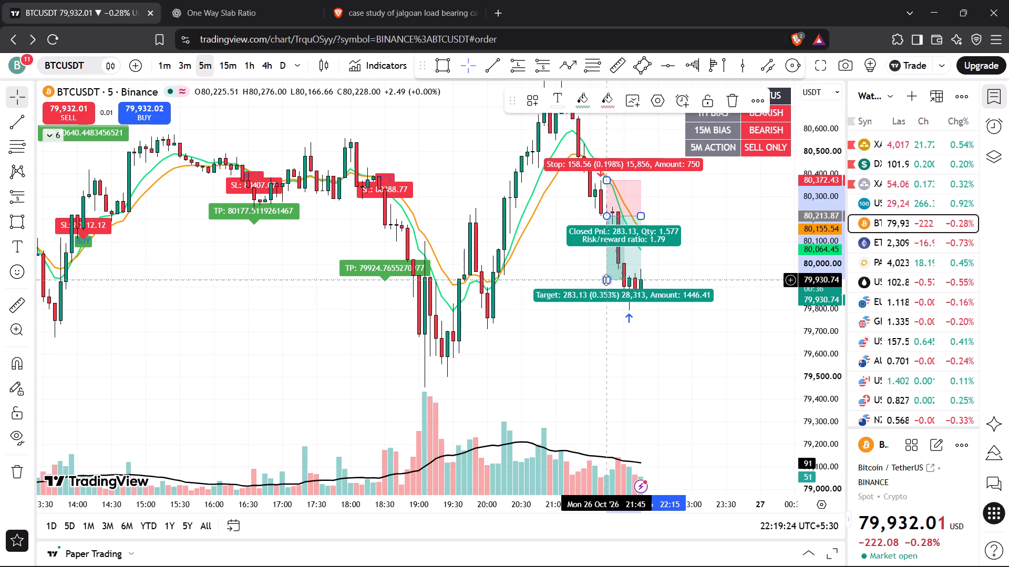
left_click(694, 250)
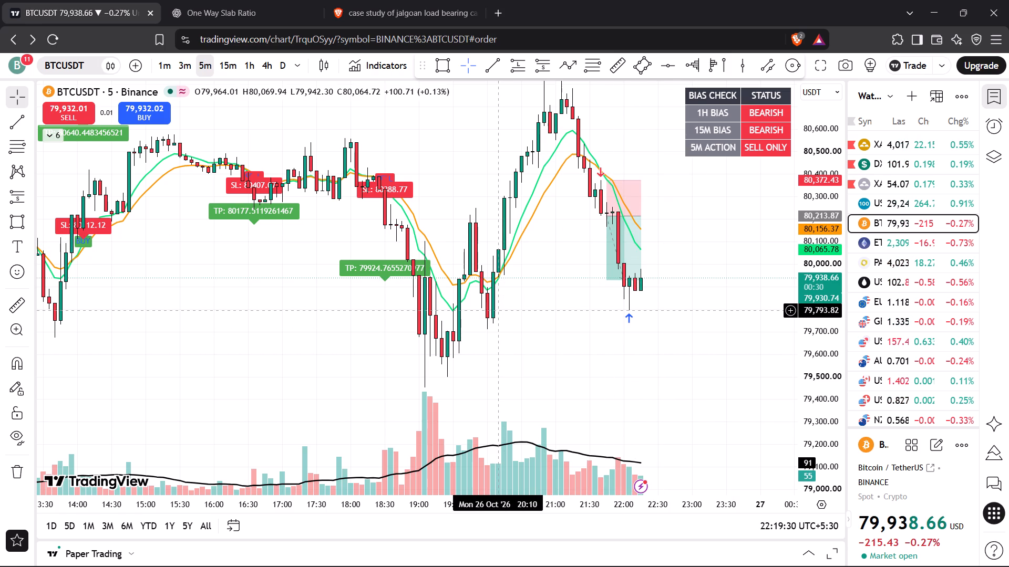
Check the paper trading account's balance and open positions.
left_click(805, 550)
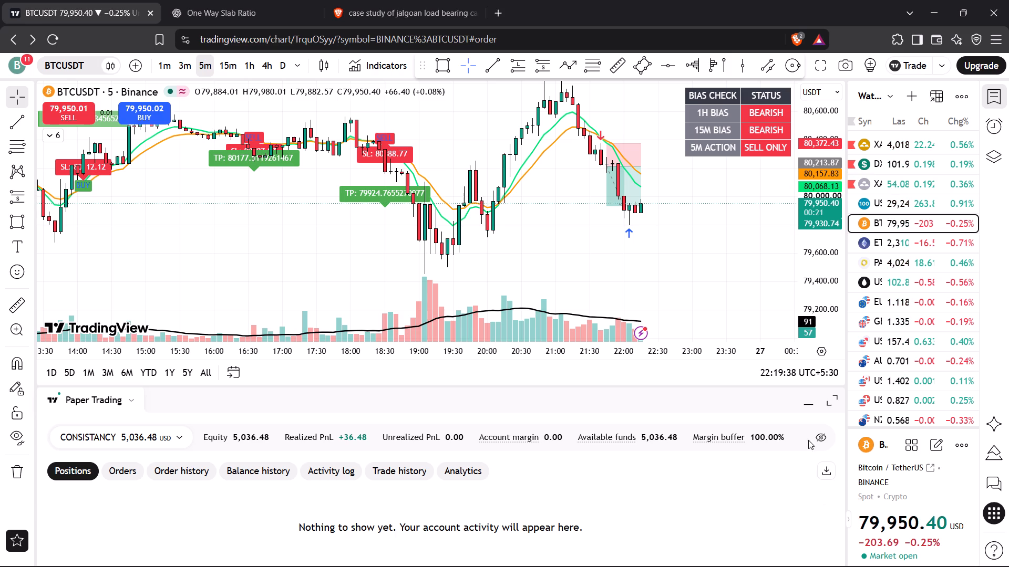
left_click(806, 405)
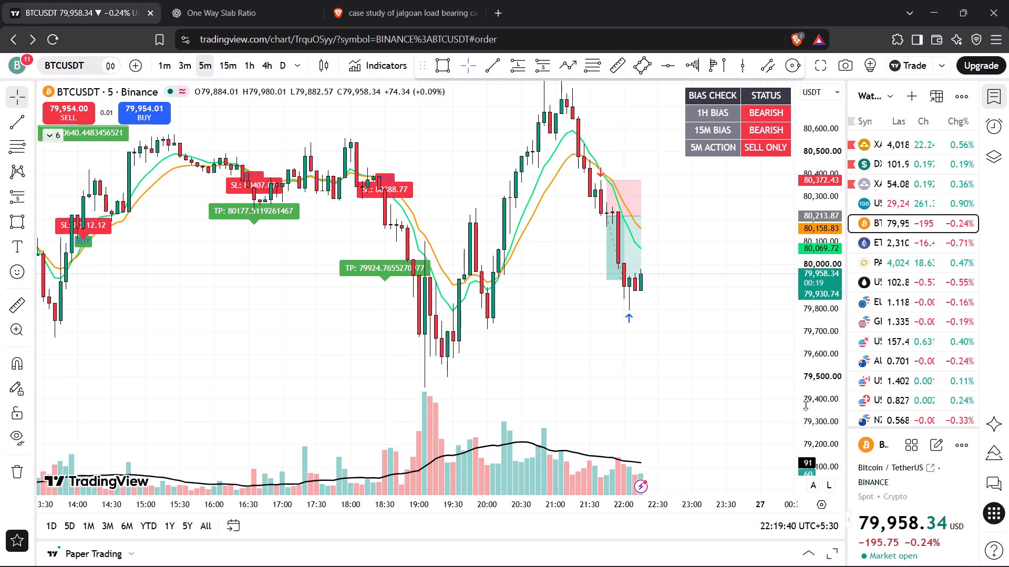
View ETHUSD and PAXGUSD on the 5-minute timeframe.
left_click(874, 249)
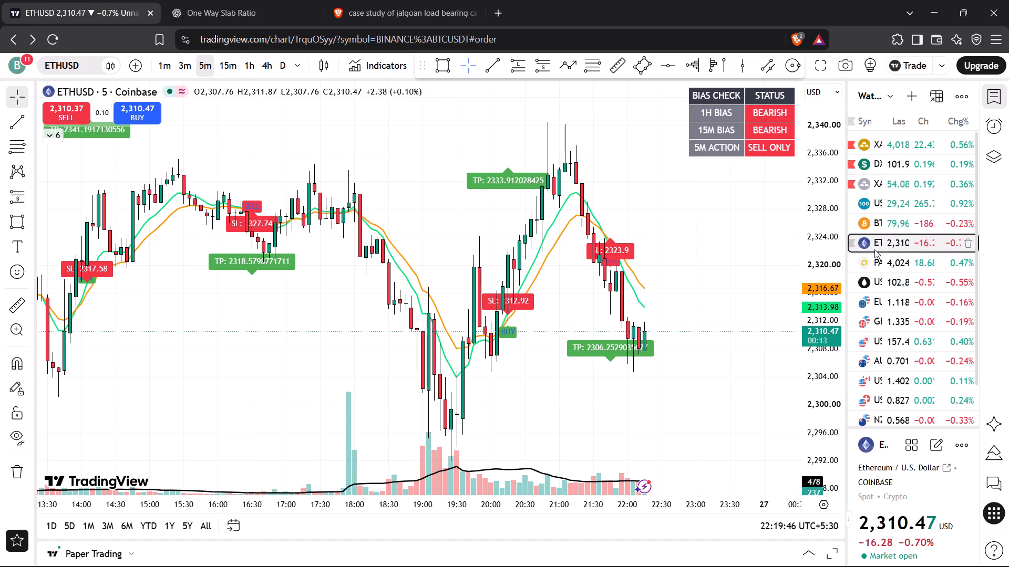
left_click(874, 262)
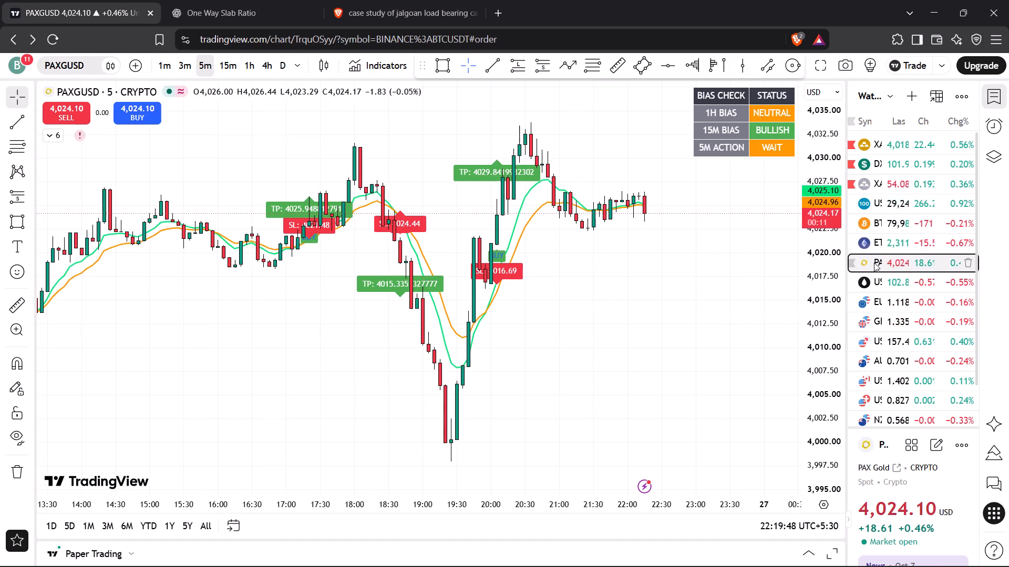
Examine XAUUSD price action on the 15-minute timeframe between the upper and lower pink zones.
left_click(877, 144)
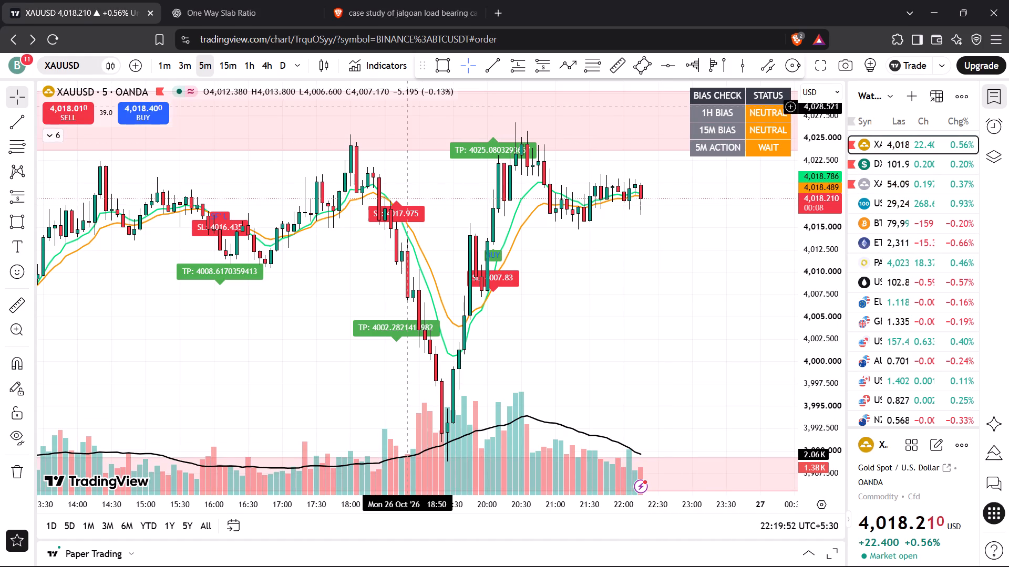
left_click(228, 63)
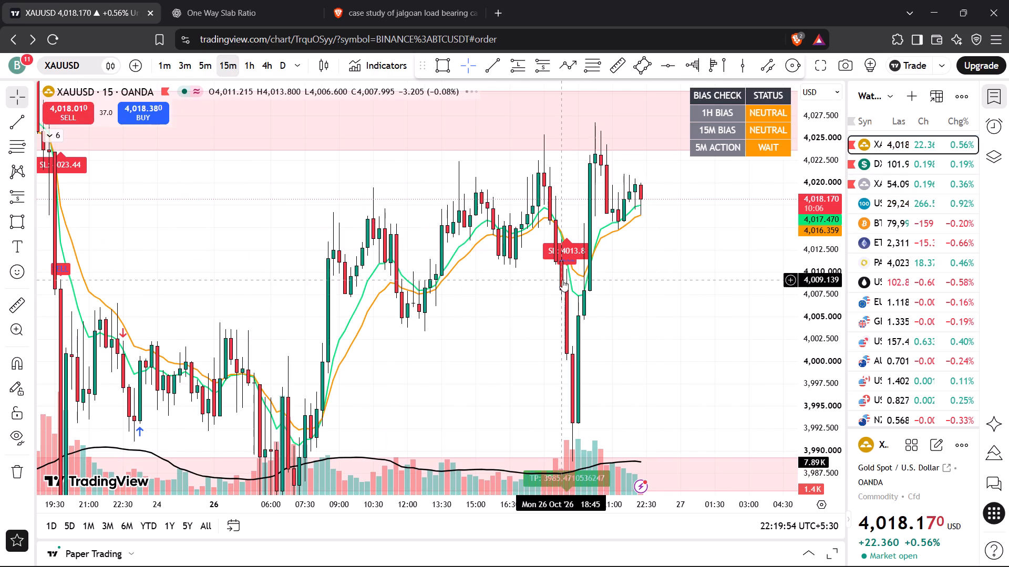
left_click_drag(816, 201, 822, 256)
scroll(655, 309, "down", 1)
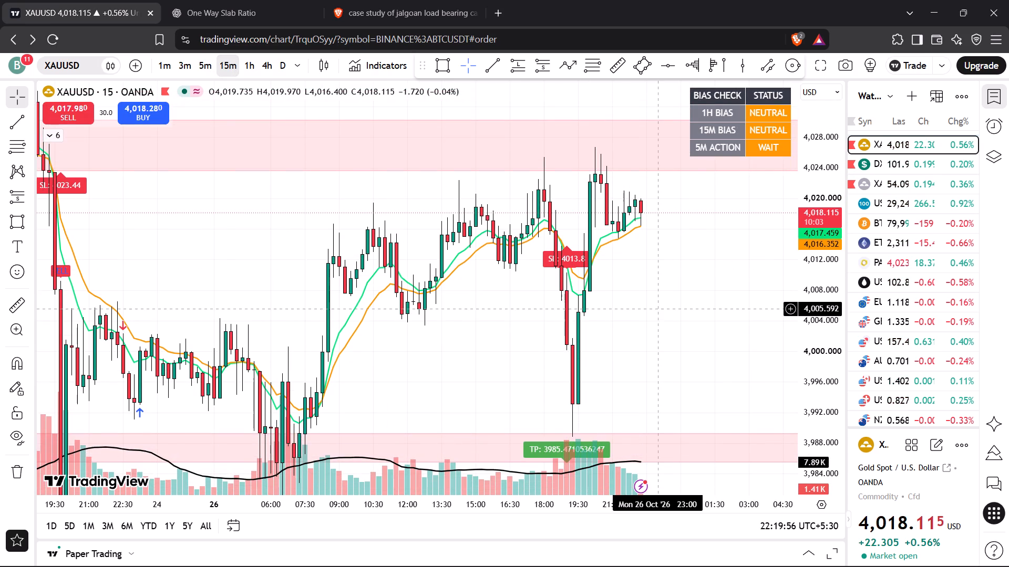
scroll(655, 309, "down", 2)
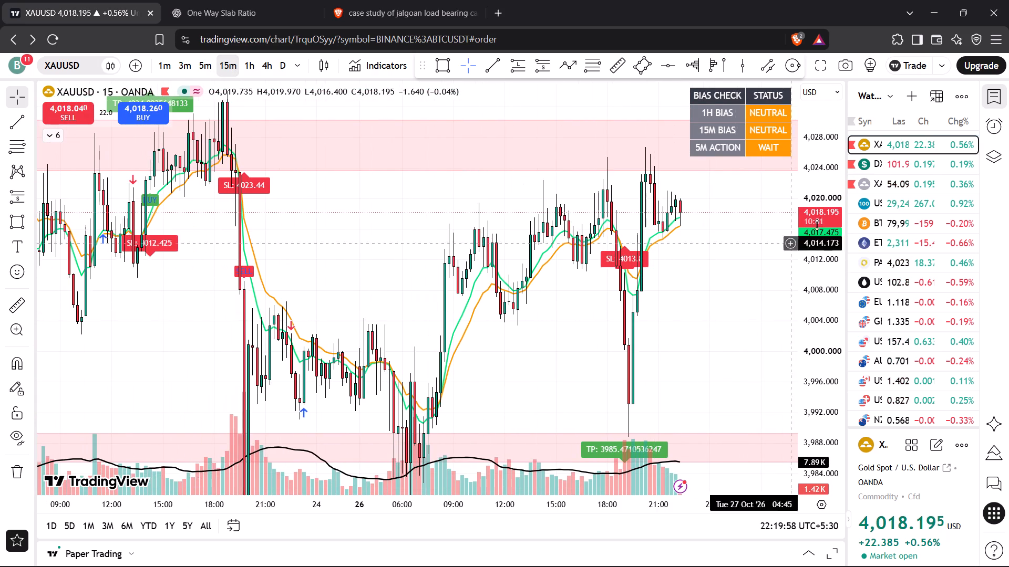
left_click_drag(825, 221, 800, 325)
left_click_drag(711, 332, 729, 291)
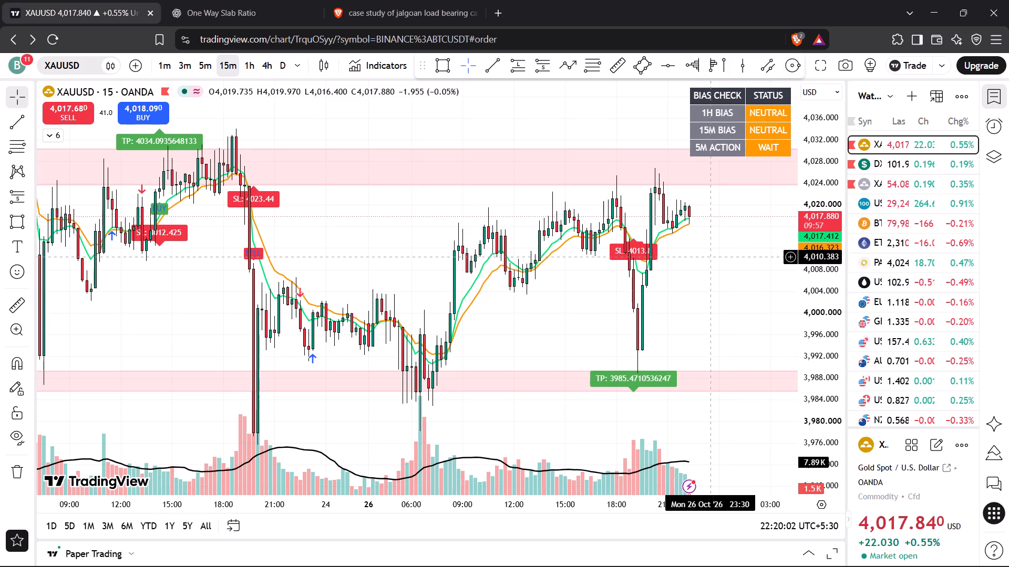
left_click_drag(722, 290, 710, 226)
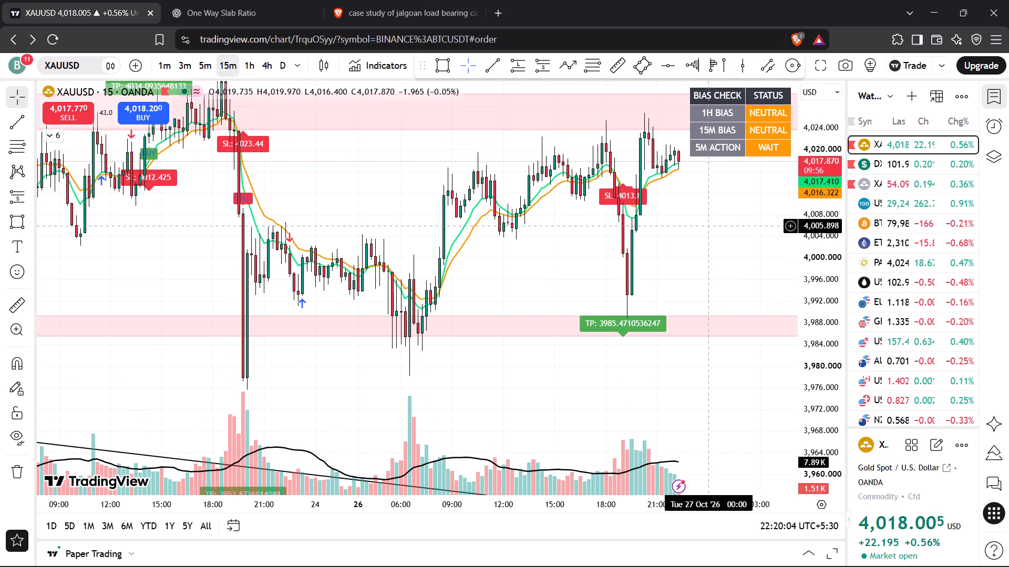
left_click_drag(704, 217, 696, 239)
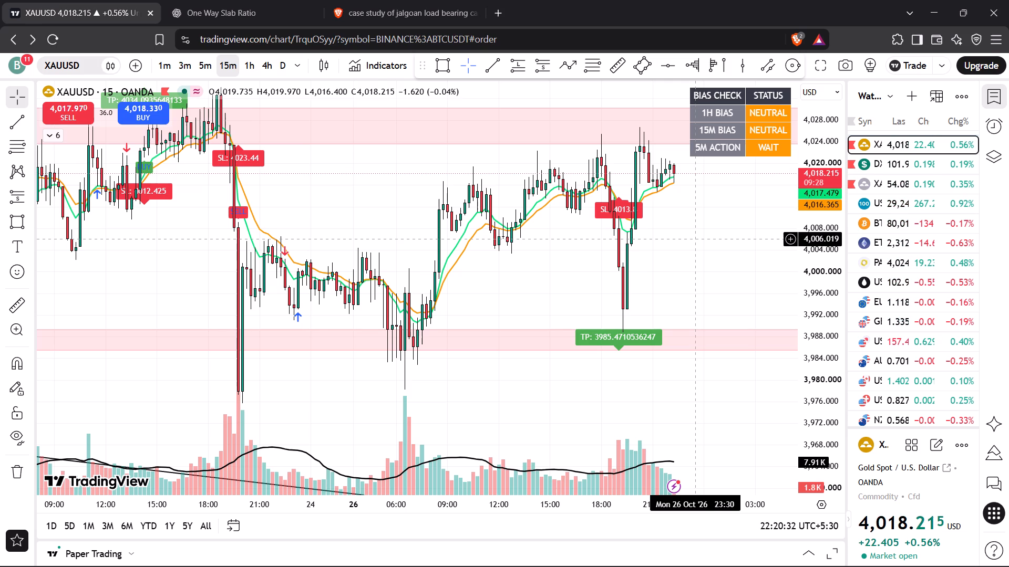
On the 15-minute DXY chart, extend the short falling trend line's later end to 00:00 on 27 October, at about 101.948.
left_click(896, 159)
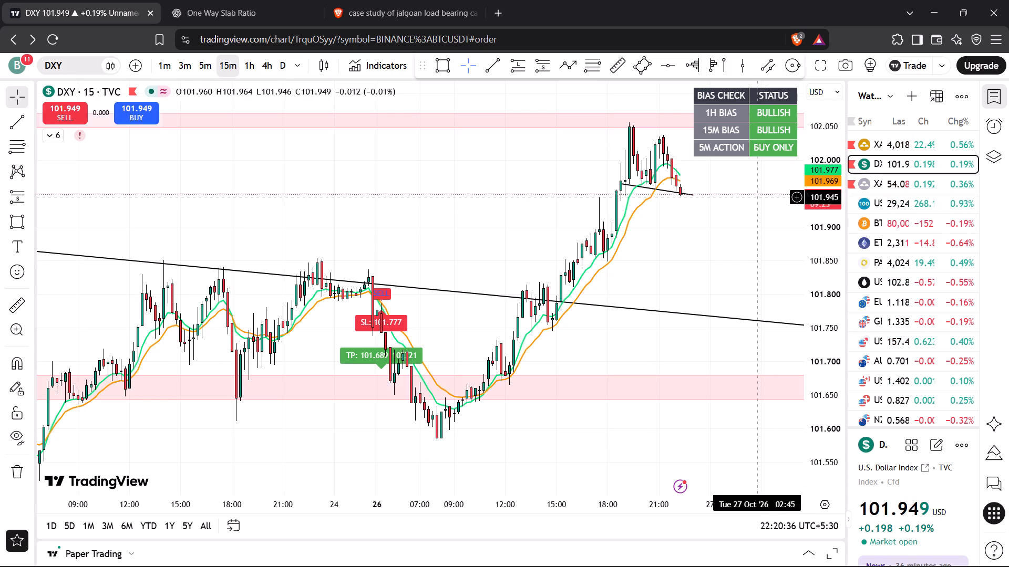
scroll(739, 204, "up", 4)
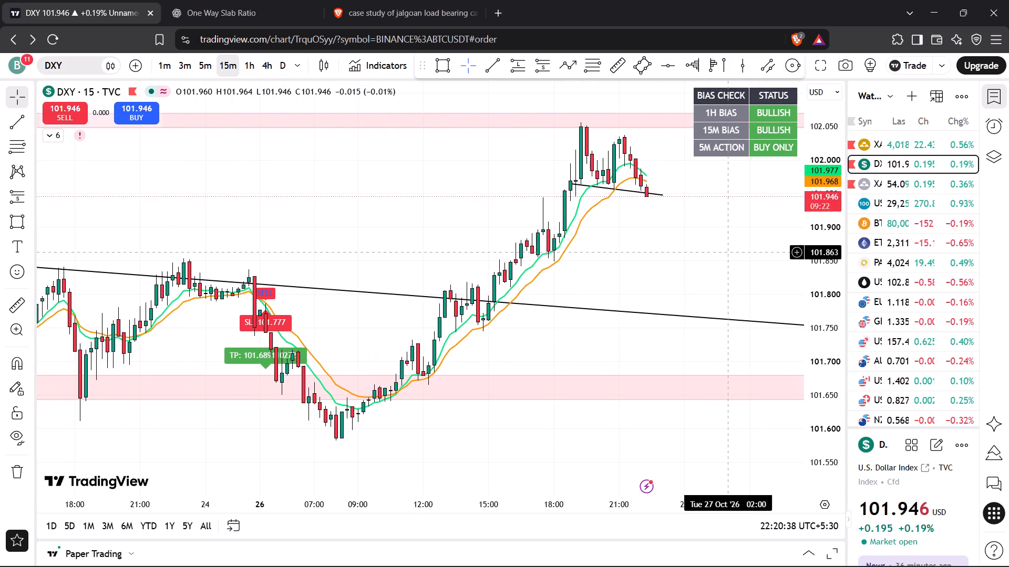
scroll(727, 252, "up", 1)
left_click_drag(823, 291, 818, 241)
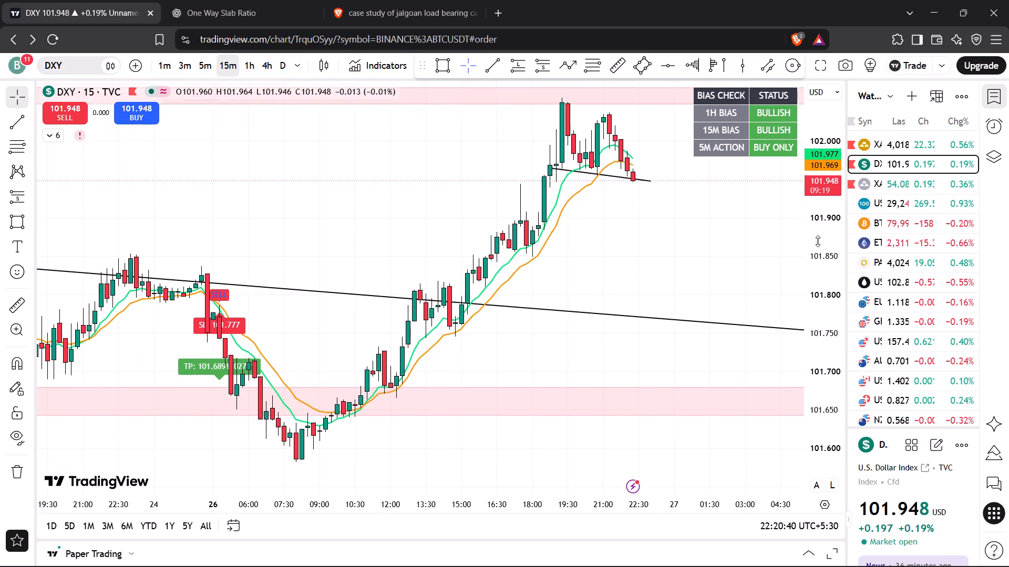
left_click_drag(818, 241, 815, 229)
scroll(722, 203, "up", 2)
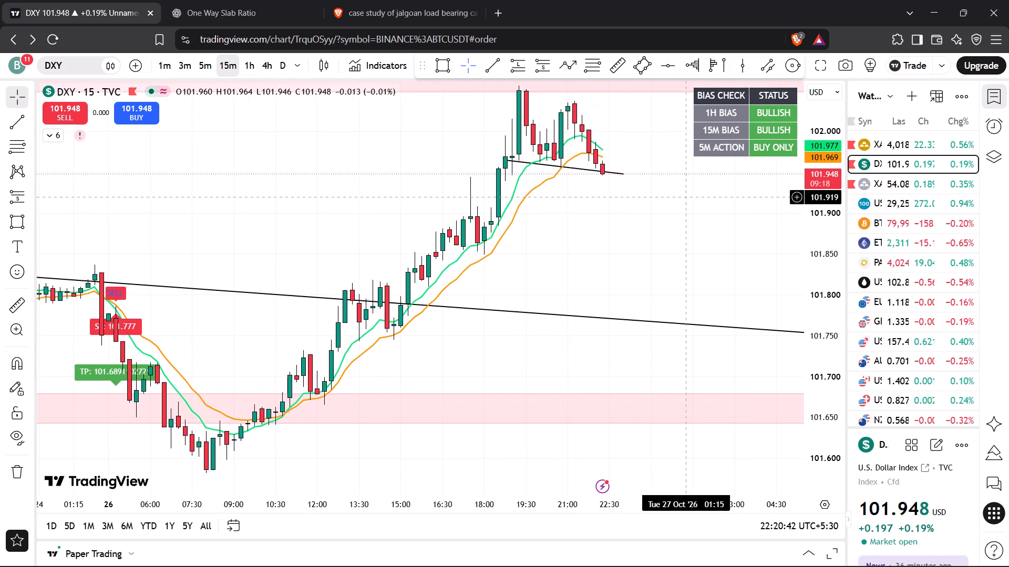
left_click_drag(681, 194, 673, 262)
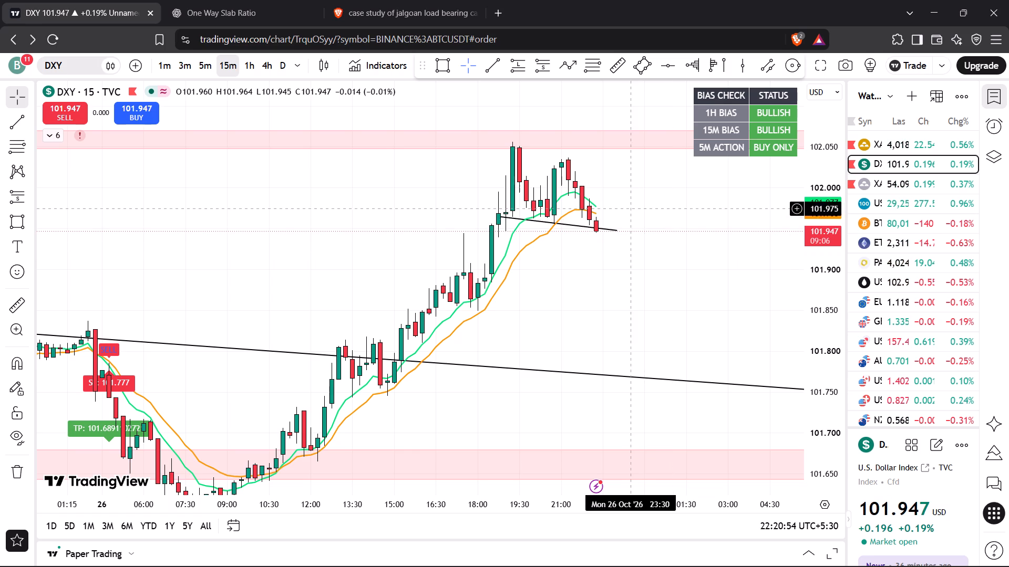
left_click_drag(620, 232, 630, 230)
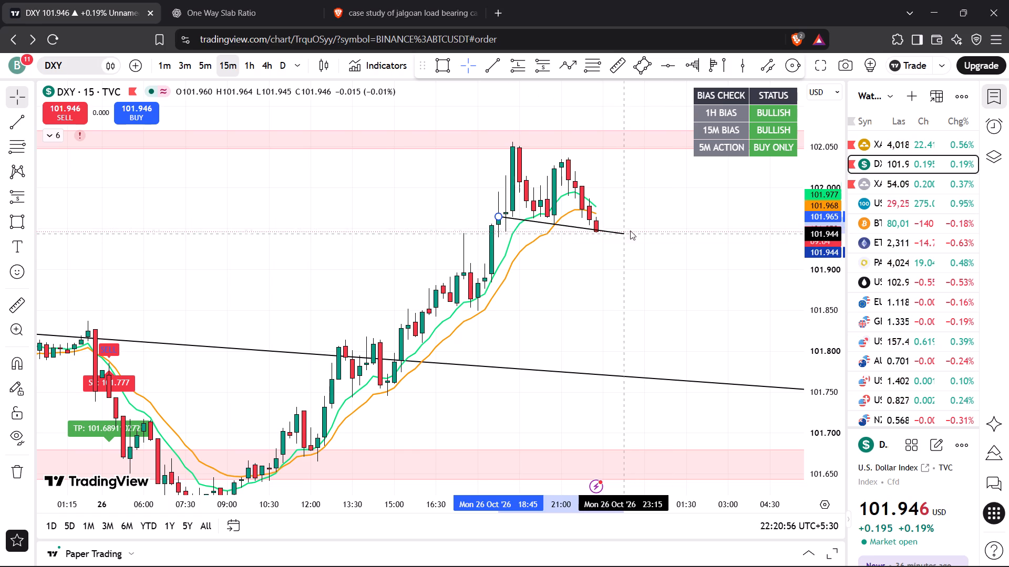
left_click_drag(630, 230, 647, 230)
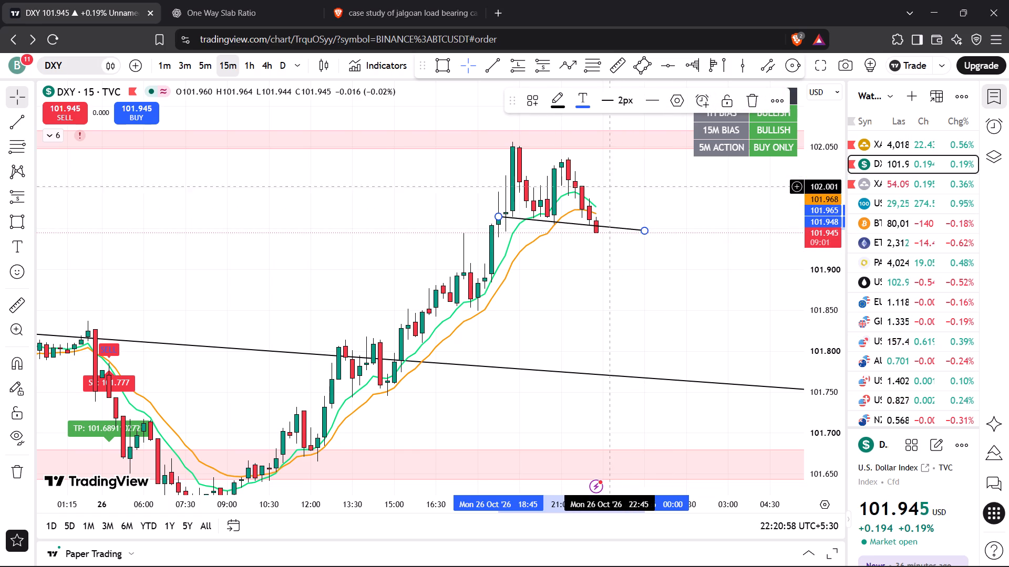
left_click(411, 170)
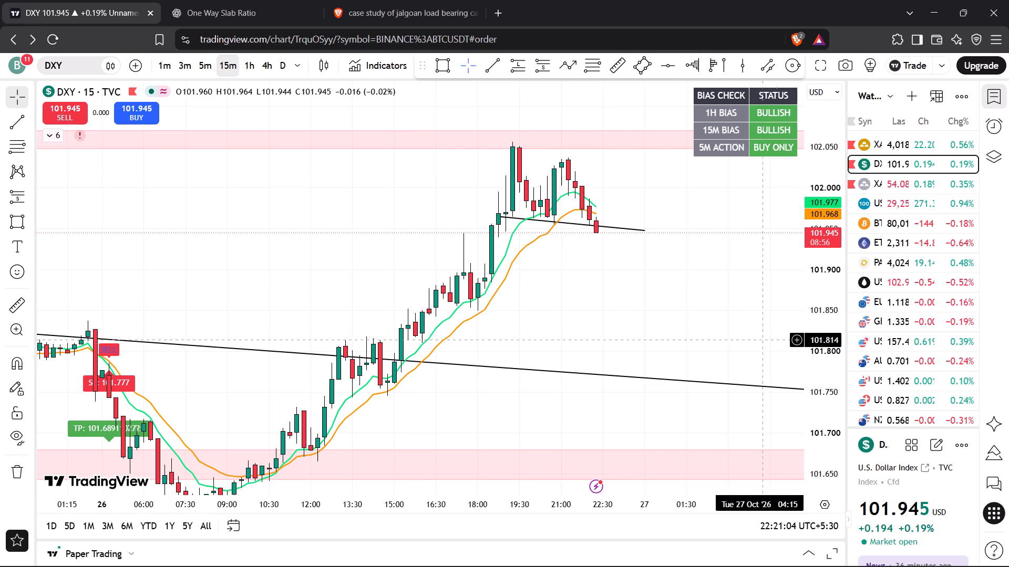
Examine DXY candles around the extended trend line on the 15-minute and 5-minute timeframes.
left_click(813, 354)
left_click_drag(813, 354, 815, 313)
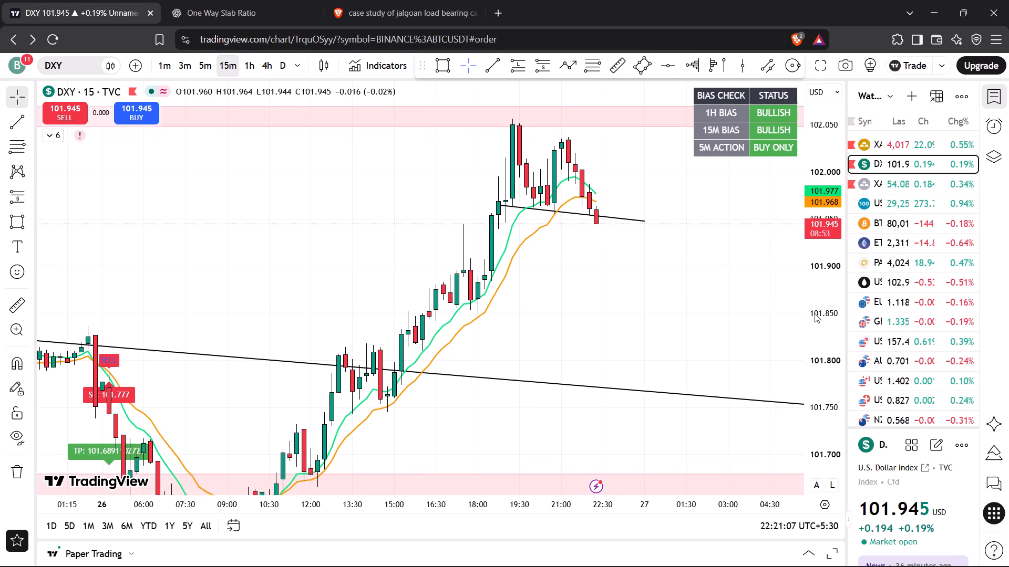
left_click_drag(815, 313, 814, 305)
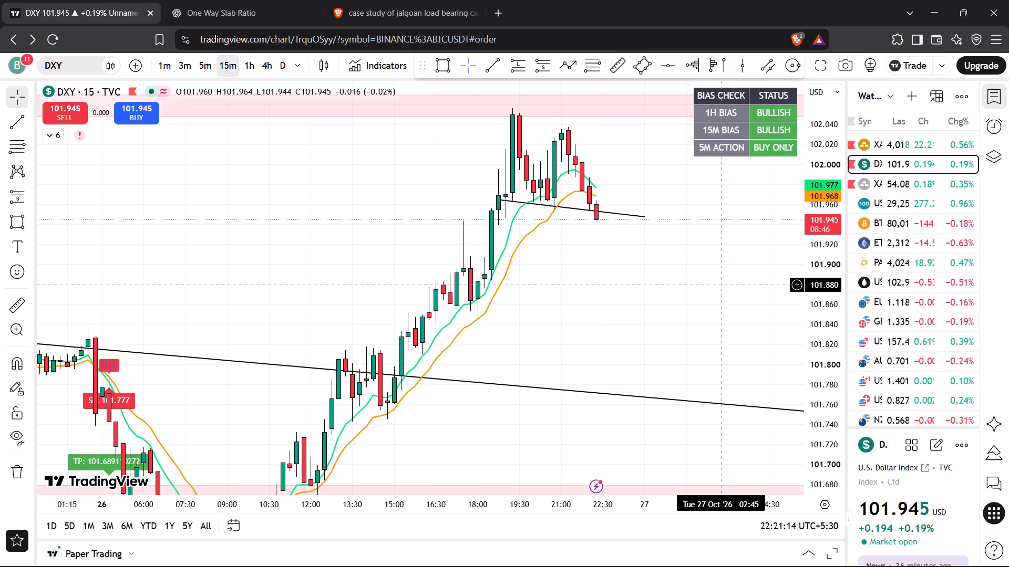
left_click(207, 61)
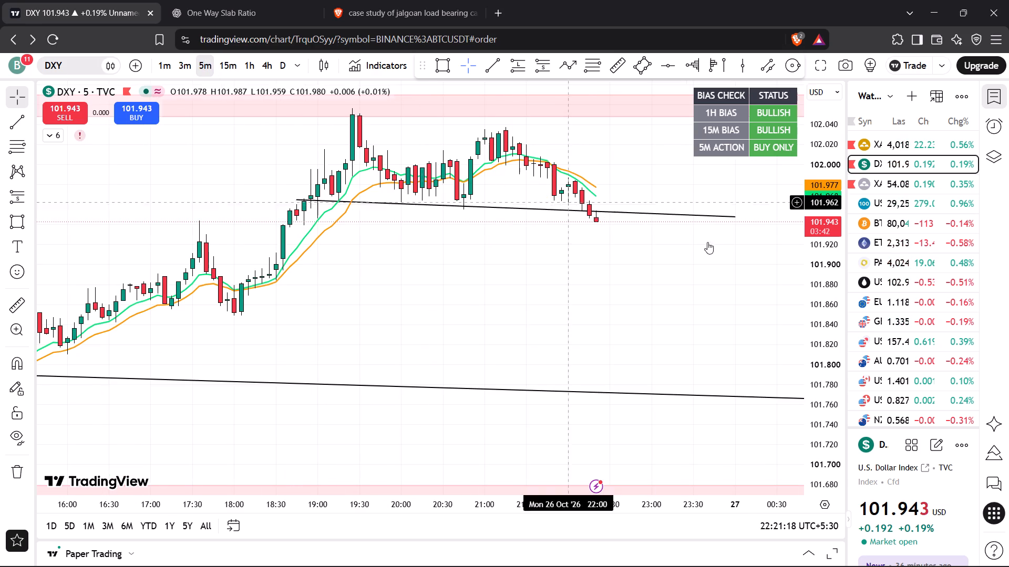
left_click_drag(822, 346, 820, 239)
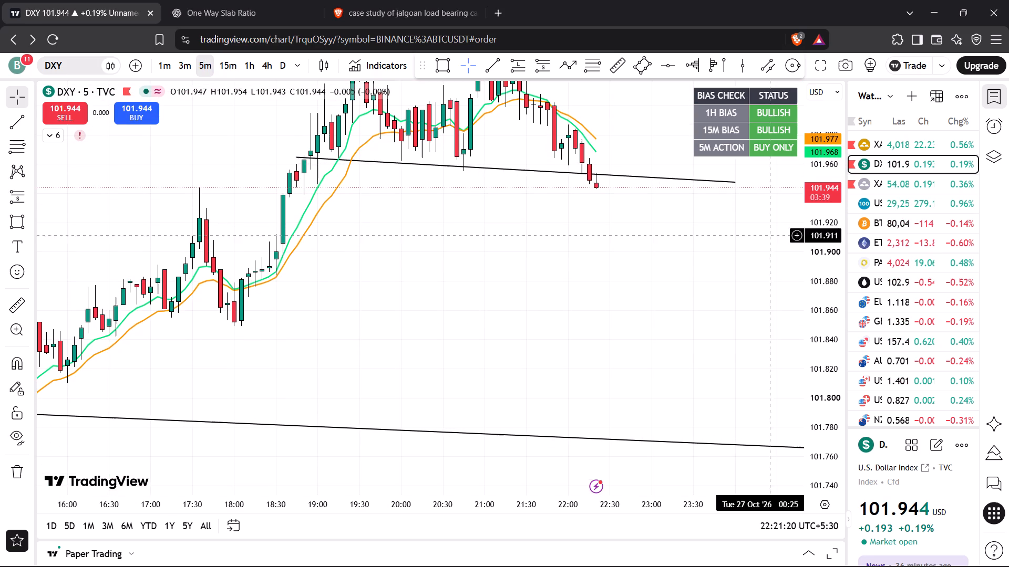
left_click_drag(740, 227, 694, 261)
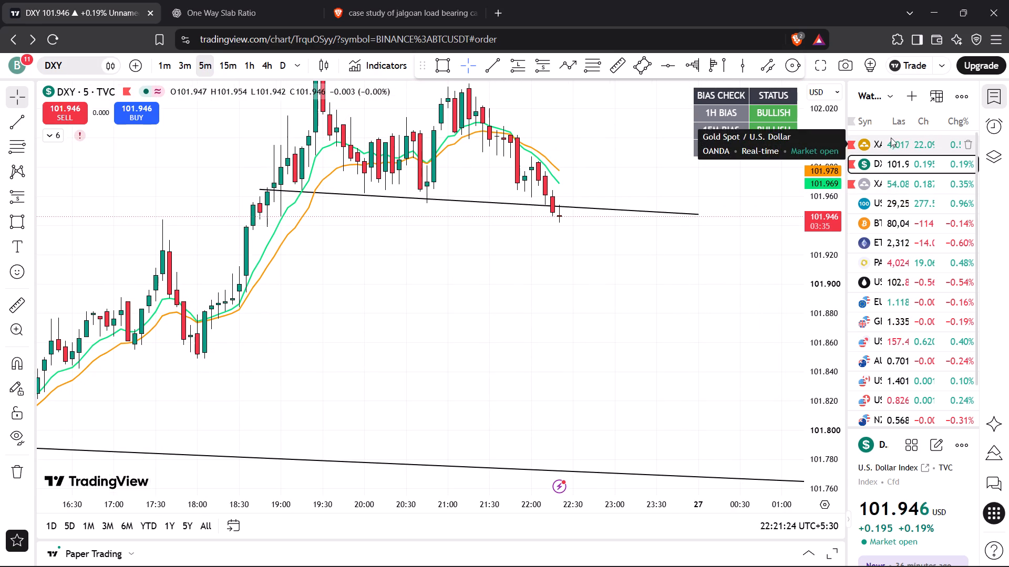
Compare XAUUSD with DXY on the 5-minute timeframe and examine gold's recent price action between its pink zones.
left_click(886, 144)
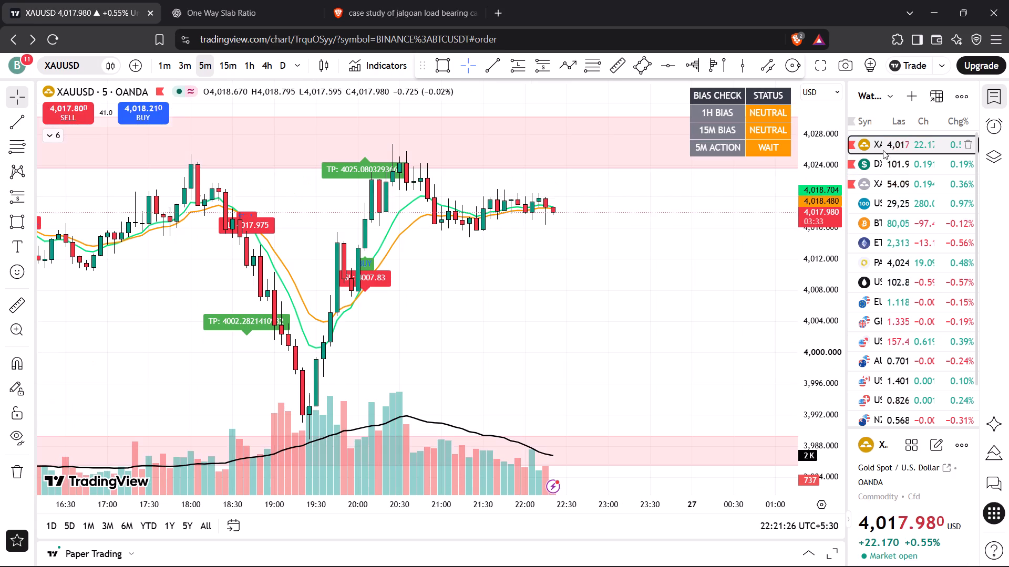
left_click(880, 156)
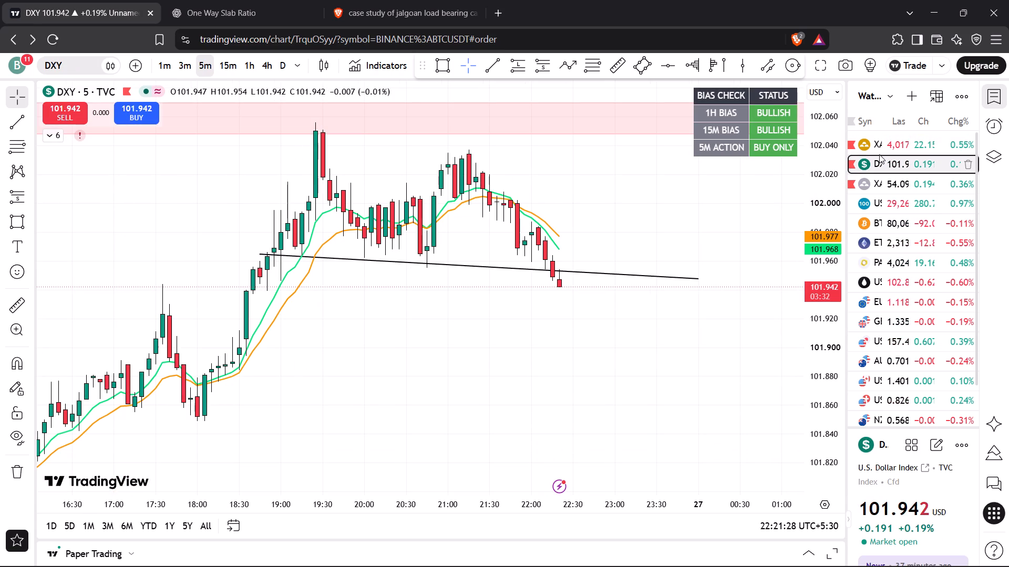
left_click(879, 146)
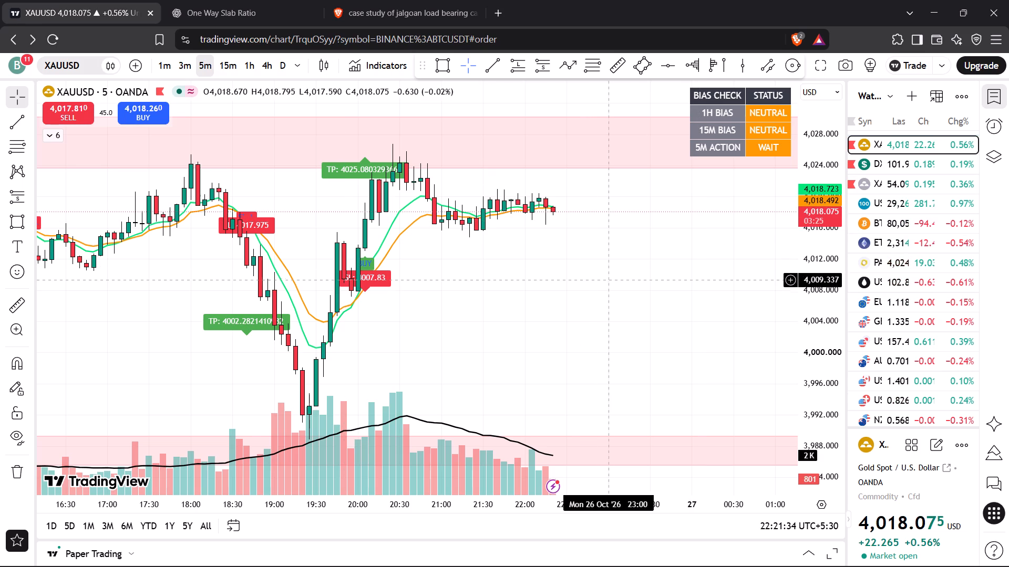
left_click_drag(560, 280, 665, 328)
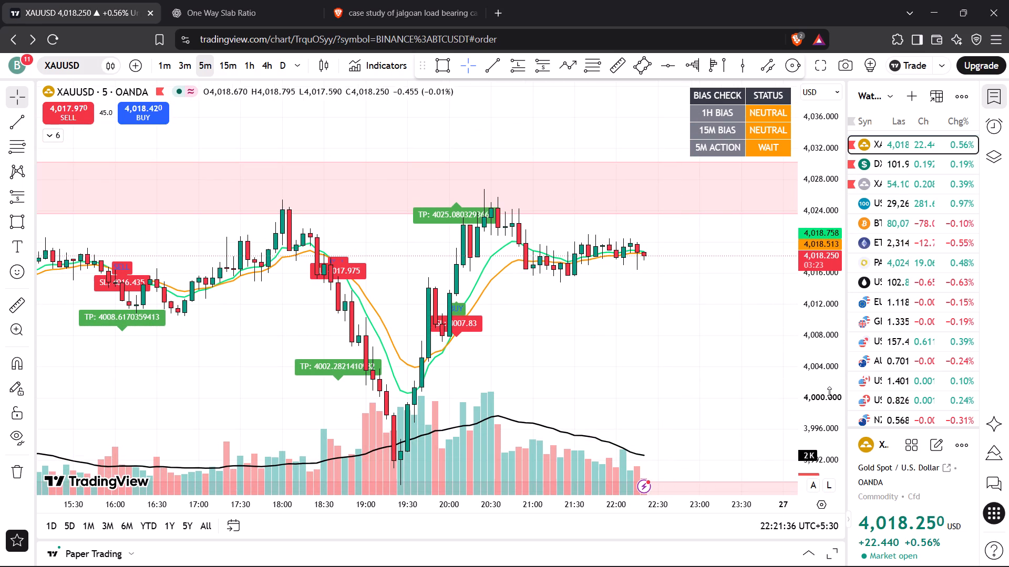
left_click_drag(706, 323, 682, 233)
scroll(681, 244, "down", 1)
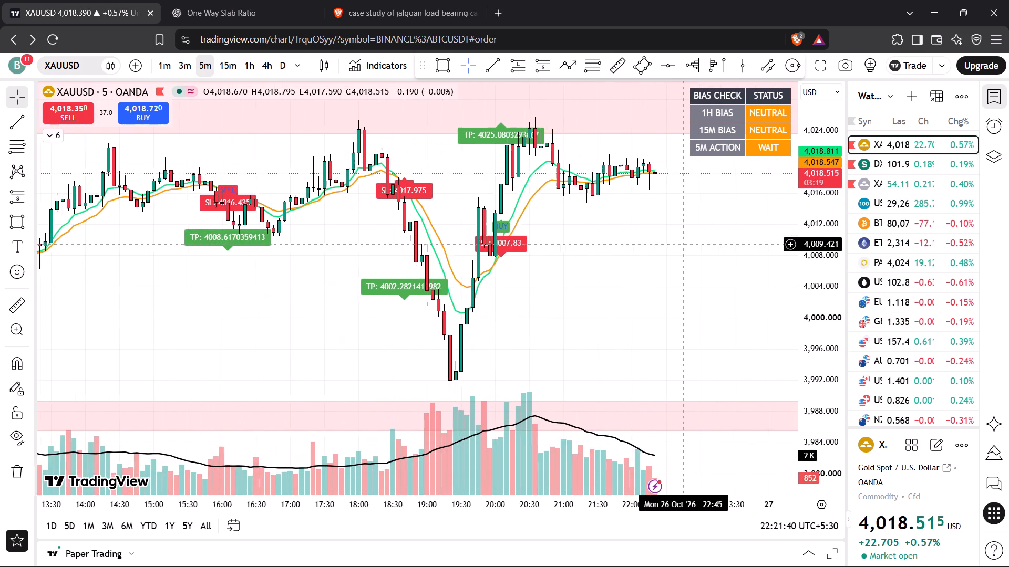
scroll(681, 244, "down", 1)
left_click_drag(664, 274, 652, 294)
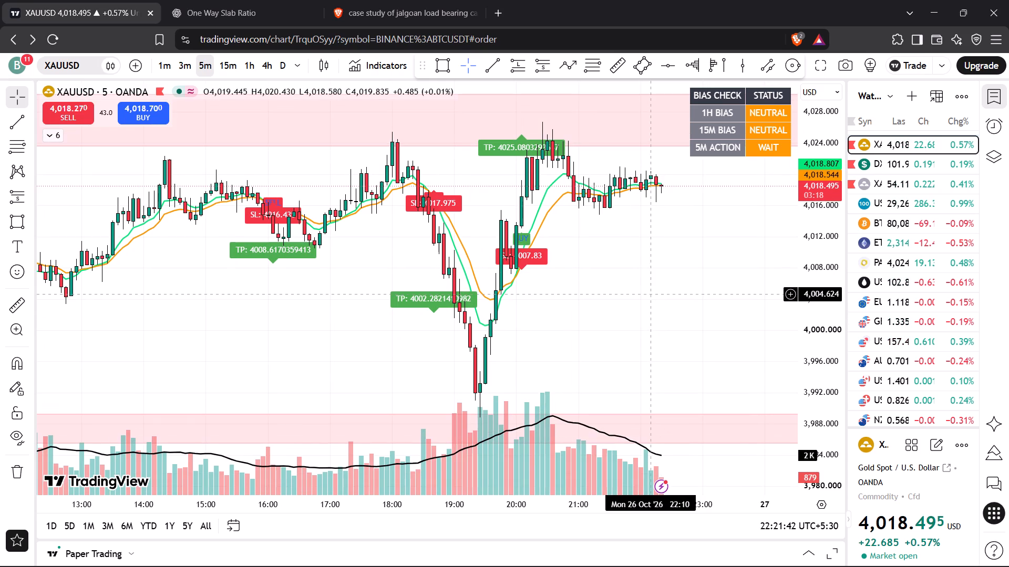
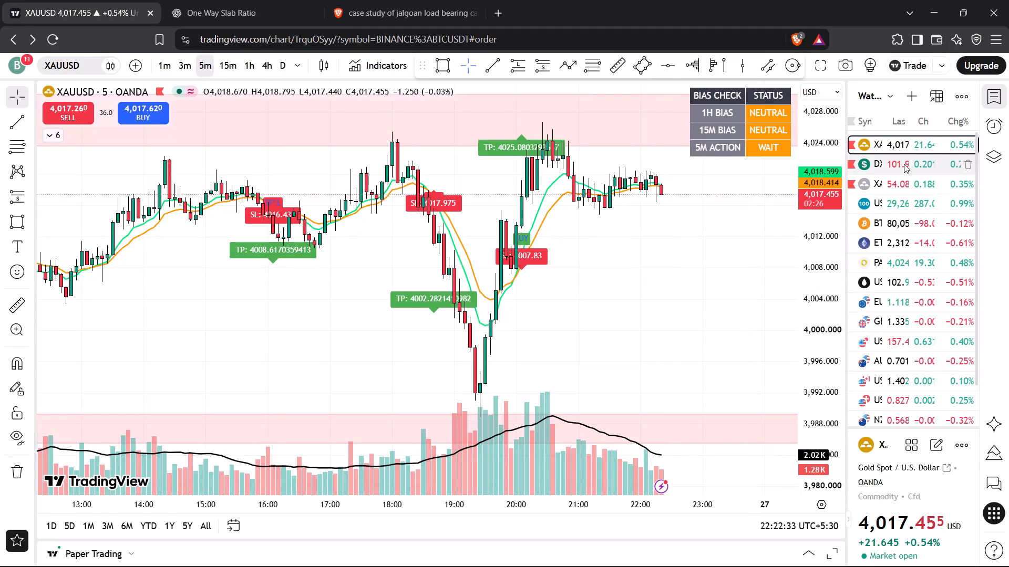
Compare DXY, XAGUSD and XAUUSD price action on the 5-minute timeframe.
left_click(904, 164)
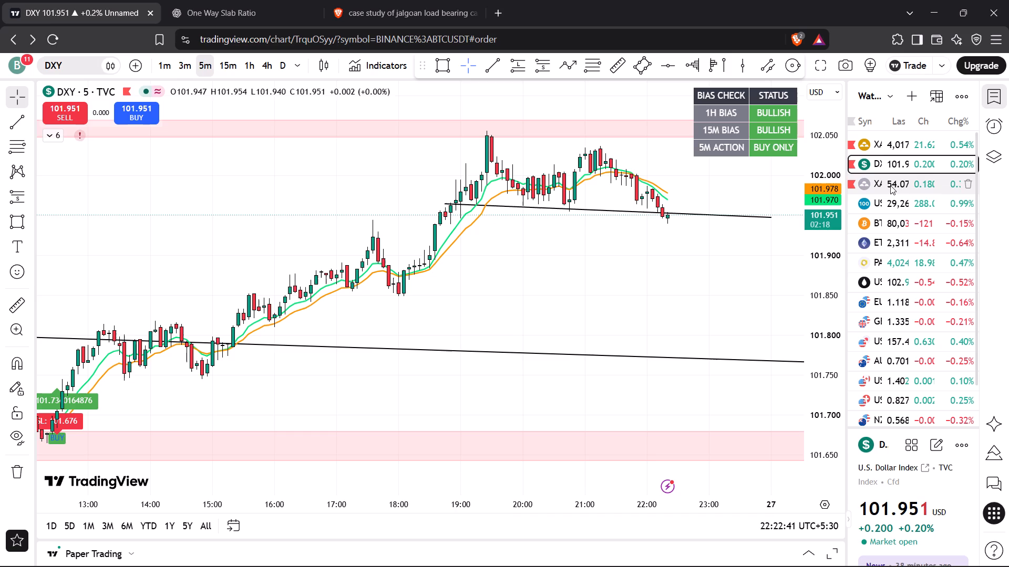
left_click(890, 185)
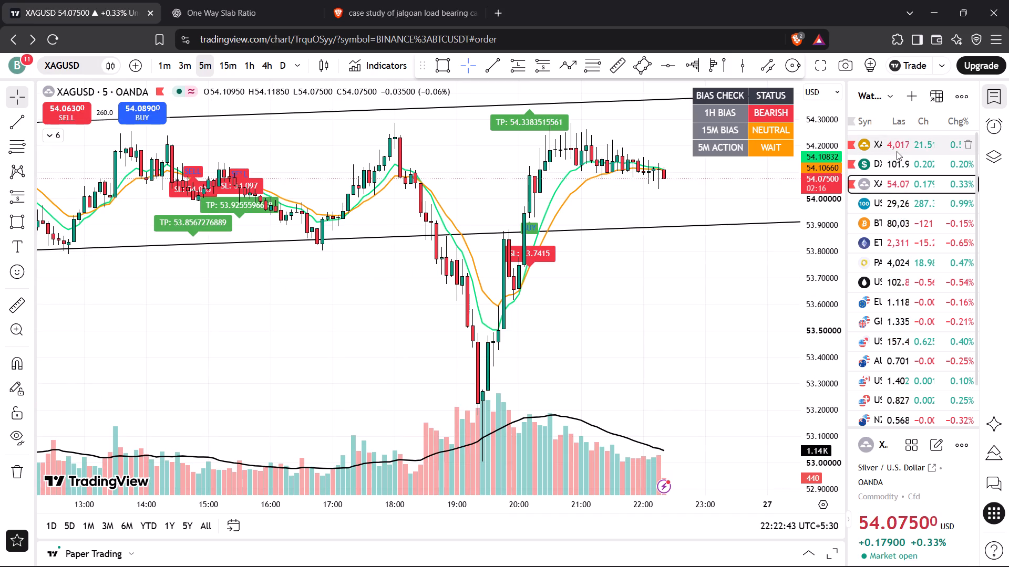
left_click(895, 147)
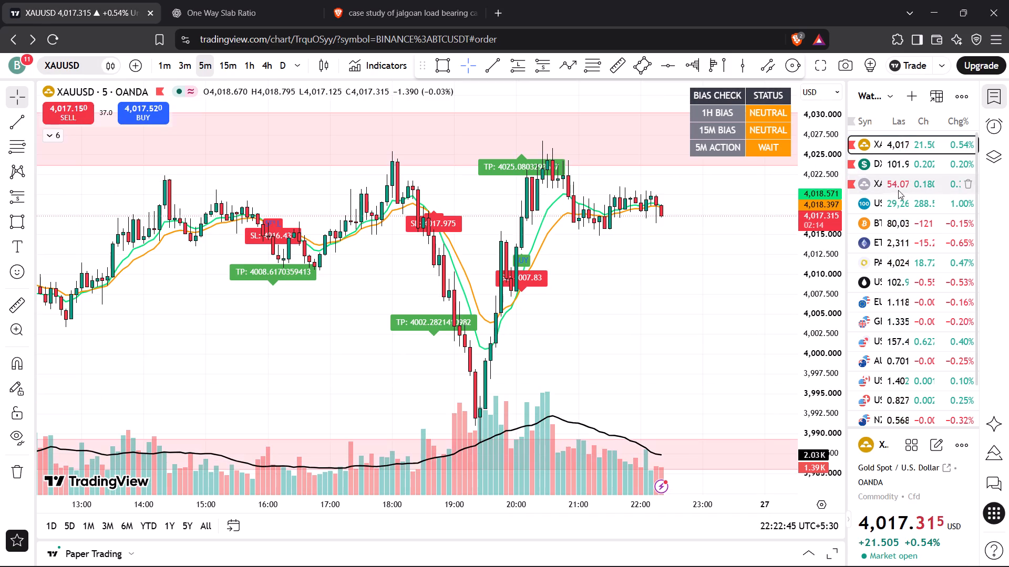
Remove the existing short position drawing near 22:00 from the 5-minute BTCUSDT chart.
left_click(893, 222)
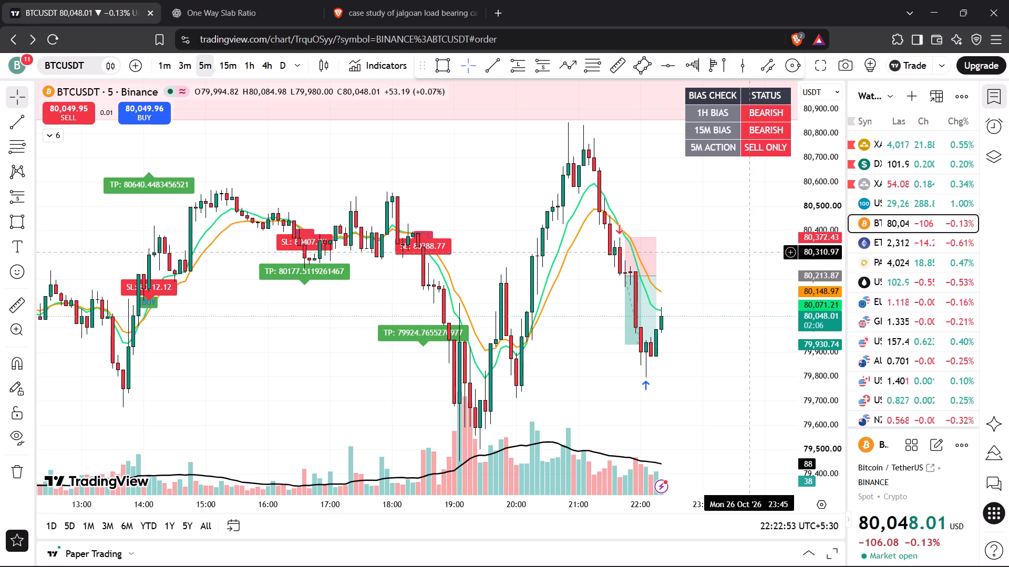
left_click_drag(719, 315, 697, 249)
left_click(640, 215)
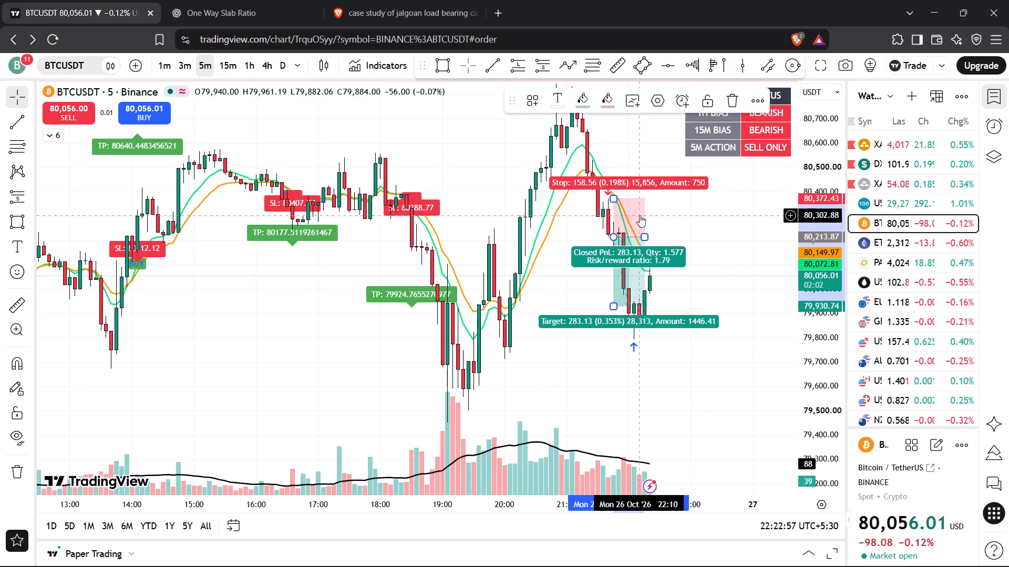
left_click(730, 105)
Place a new BTCUSDT short position from 22:20 to 23:20, with entry at about 80,154.53 and stop at about 80,327.15.
left_click_drag(732, 235, 717, 221)
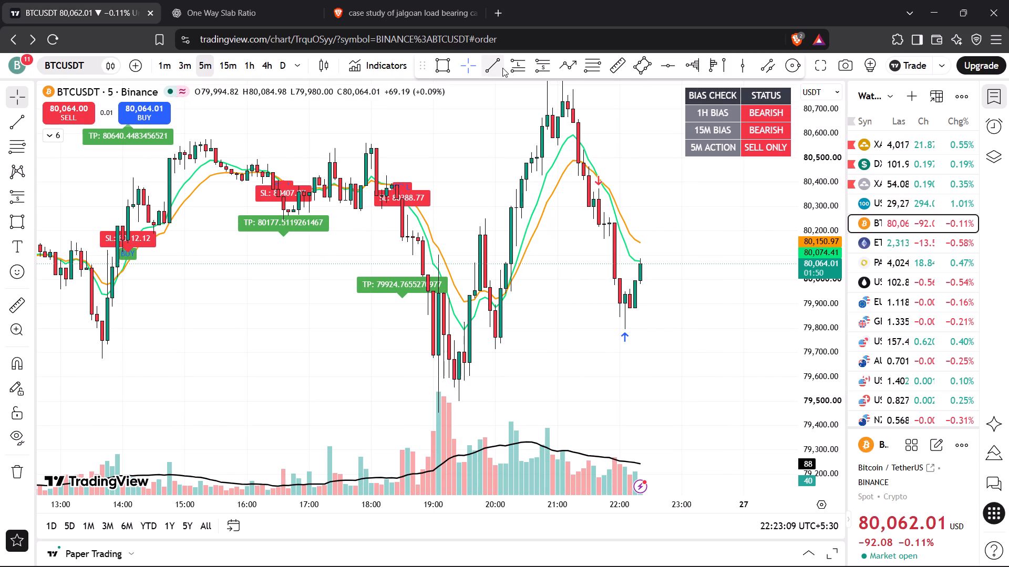
left_click(544, 65)
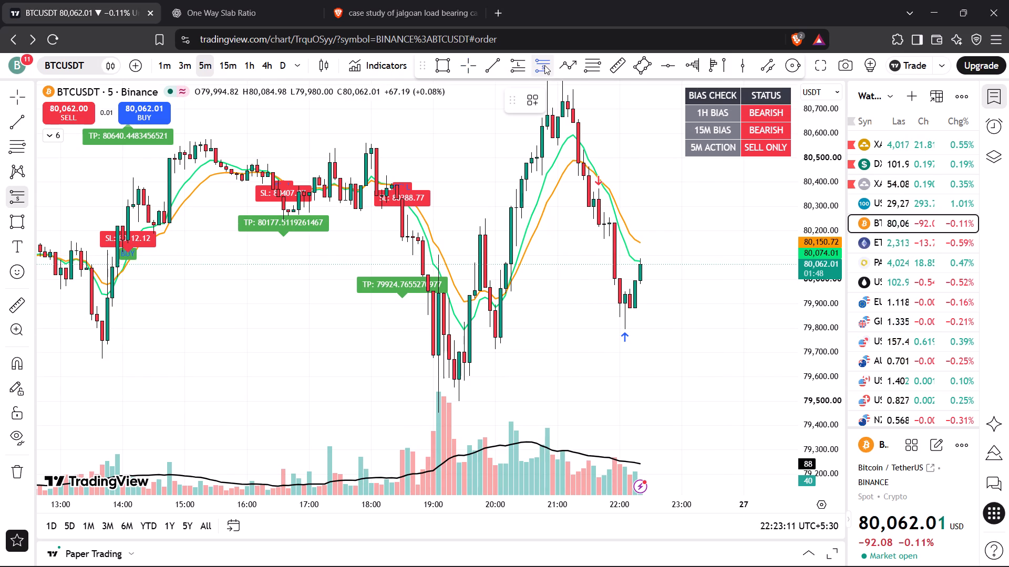
left_click(643, 241)
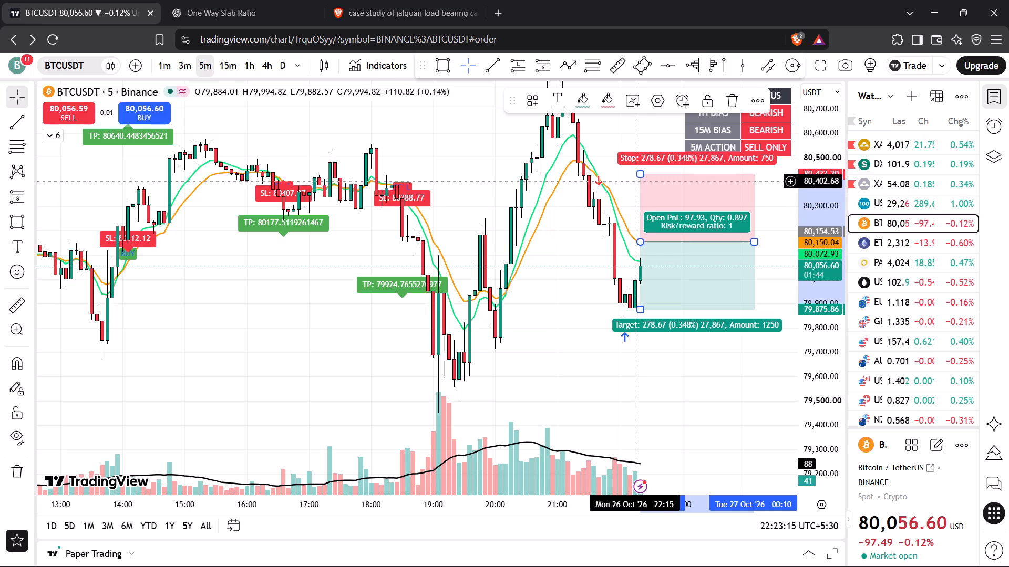
left_click_drag(641, 176, 644, 200)
left_click_drag(755, 243, 712, 245)
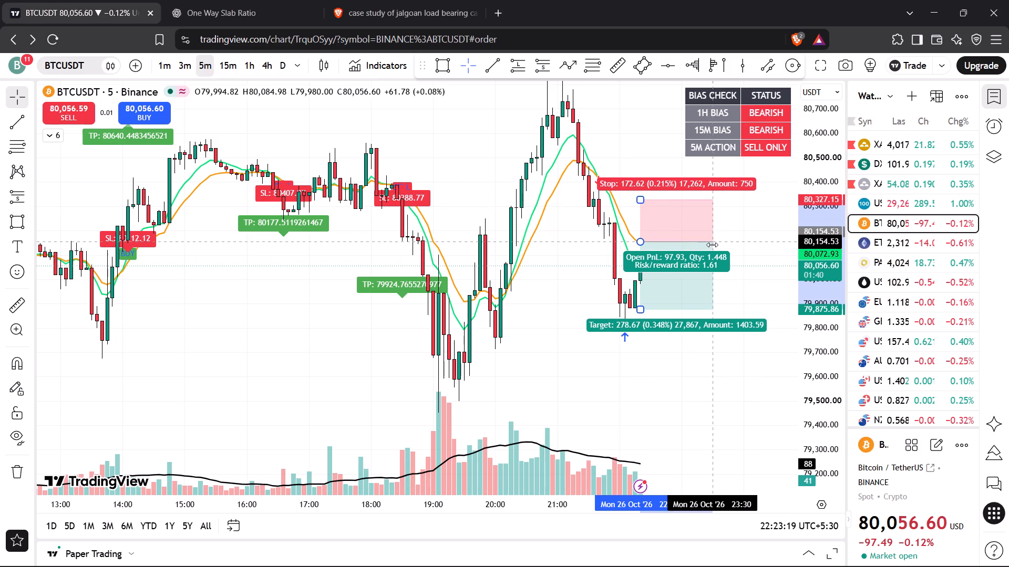
left_click_drag(712, 245, 702, 245)
Lower the new BTCUSDT short position's target to about 79,709.49.
left_click_drag(739, 215, 695, 233)
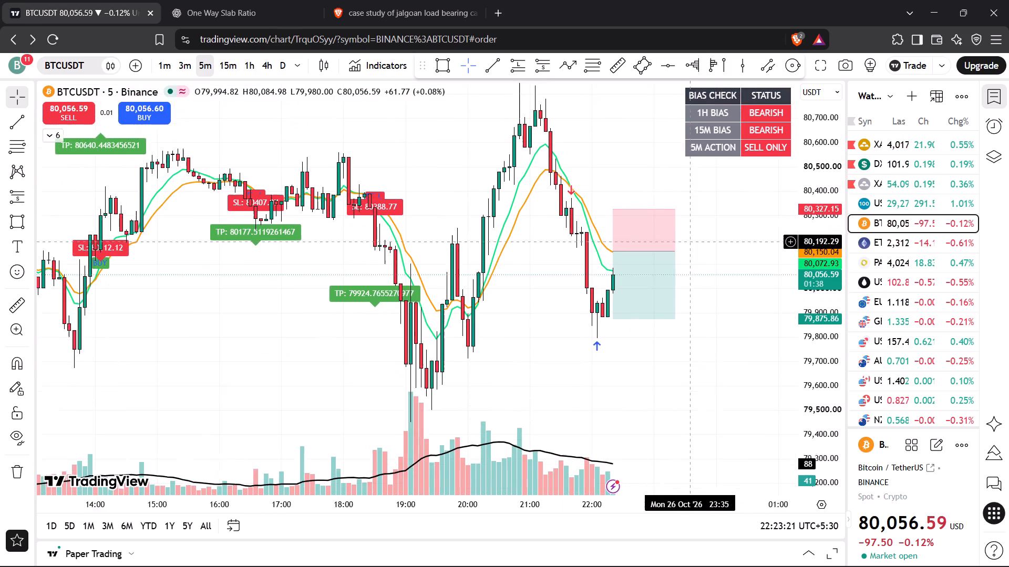
left_click_drag(695, 233, 703, 211)
left_click_drag(703, 211, 679, 260)
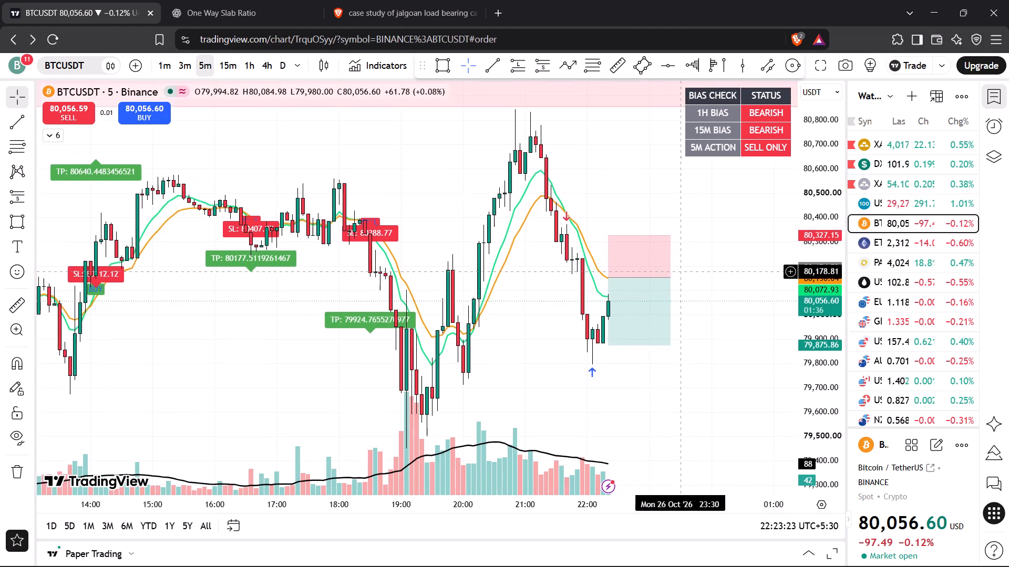
left_click_drag(679, 260, 666, 238)
left_click_drag(592, 312, 599, 338)
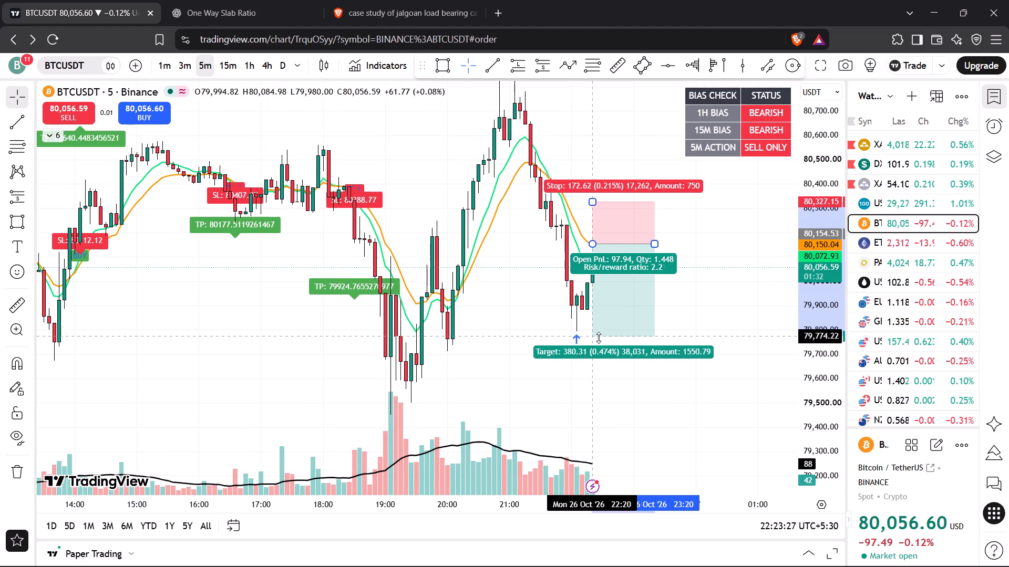
left_click_drag(599, 338, 604, 352)
left_click(732, 302)
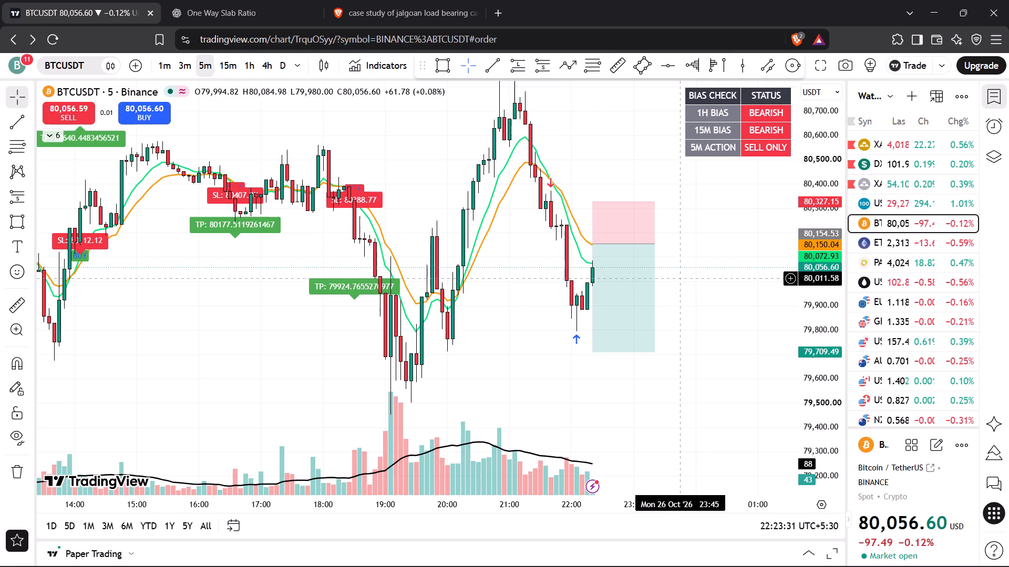
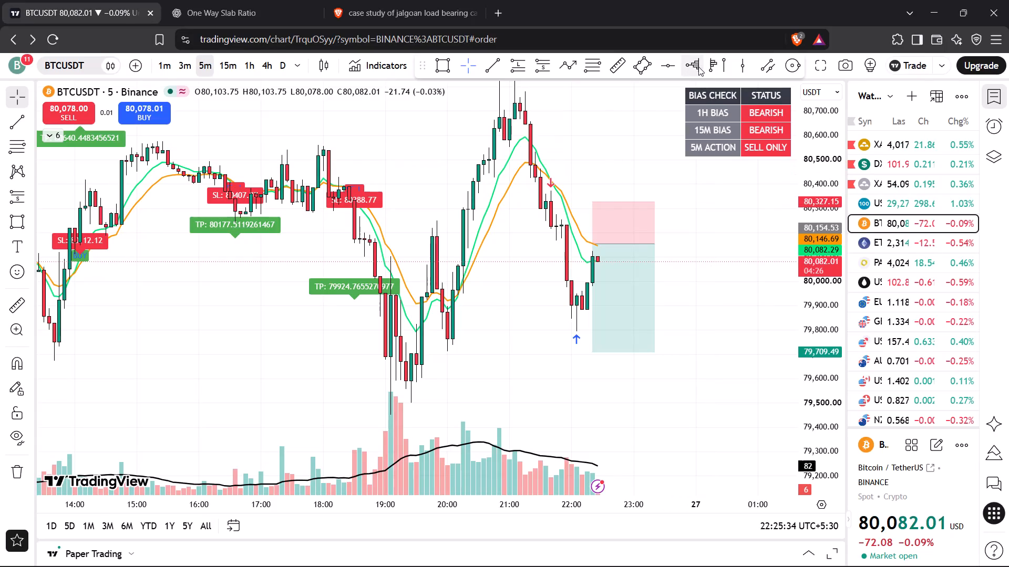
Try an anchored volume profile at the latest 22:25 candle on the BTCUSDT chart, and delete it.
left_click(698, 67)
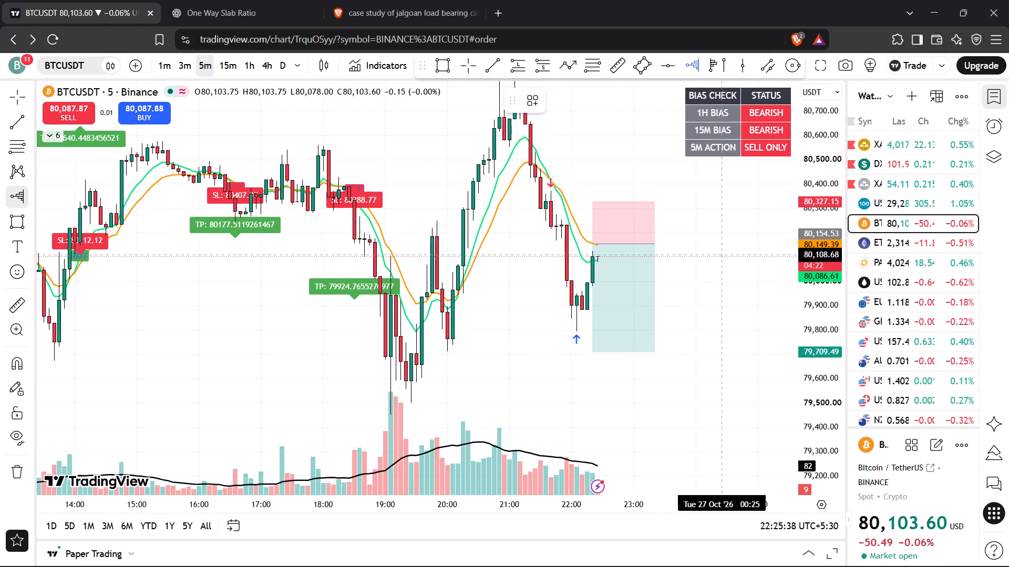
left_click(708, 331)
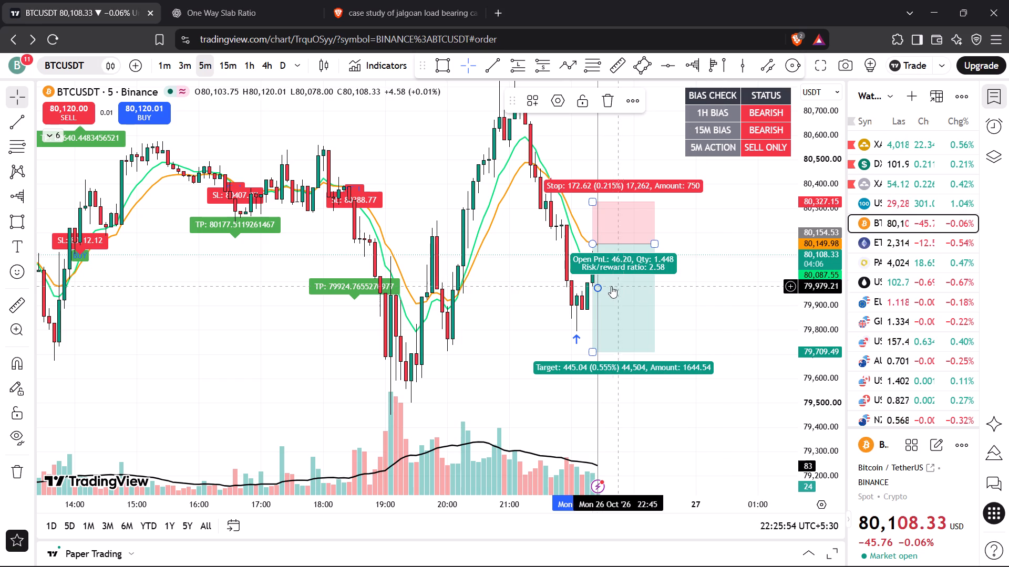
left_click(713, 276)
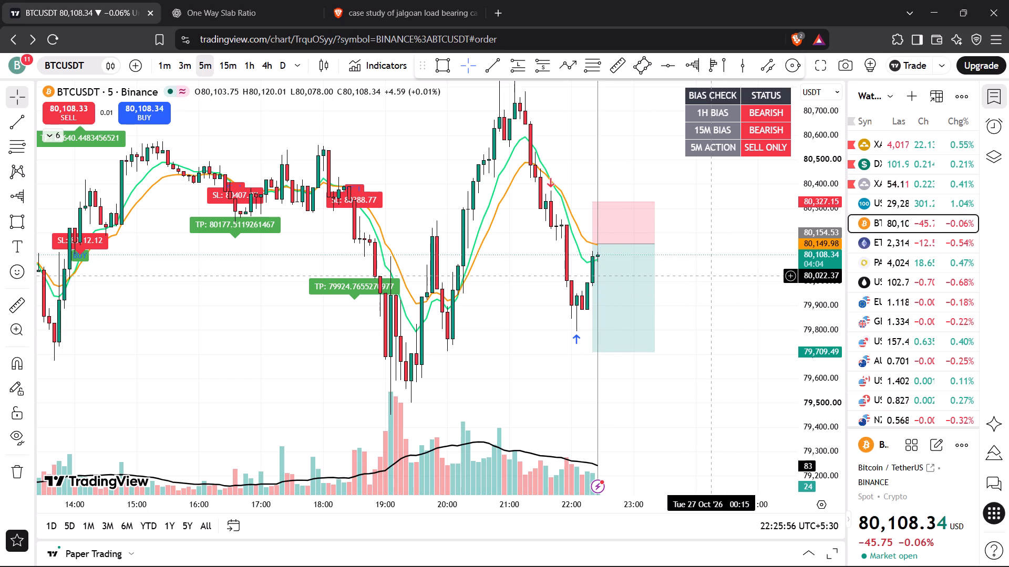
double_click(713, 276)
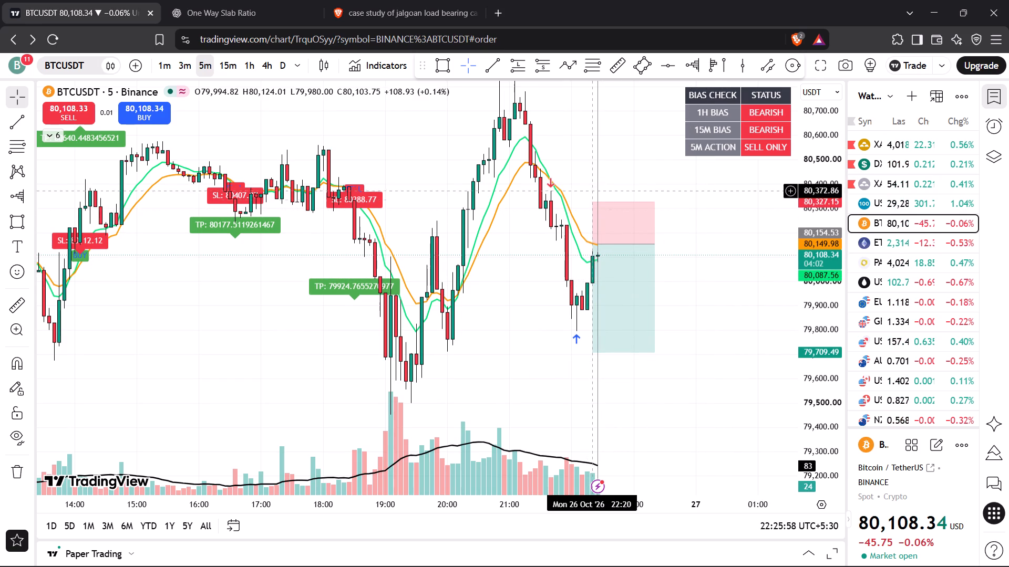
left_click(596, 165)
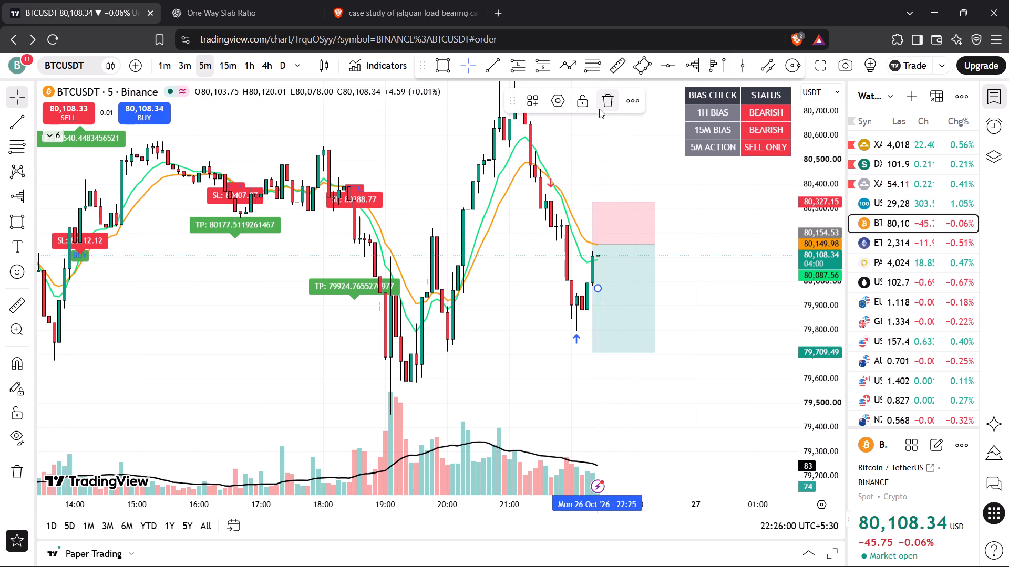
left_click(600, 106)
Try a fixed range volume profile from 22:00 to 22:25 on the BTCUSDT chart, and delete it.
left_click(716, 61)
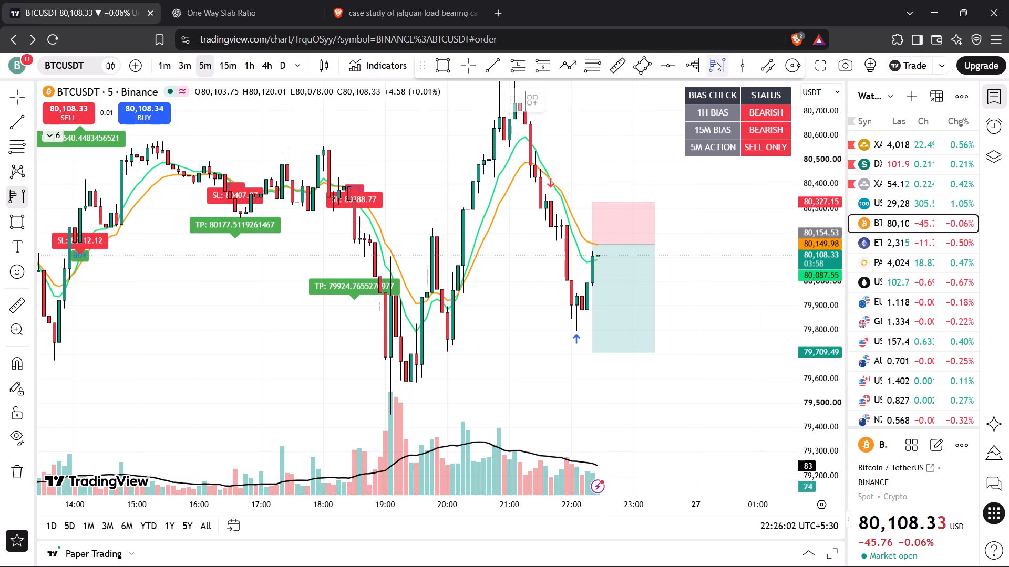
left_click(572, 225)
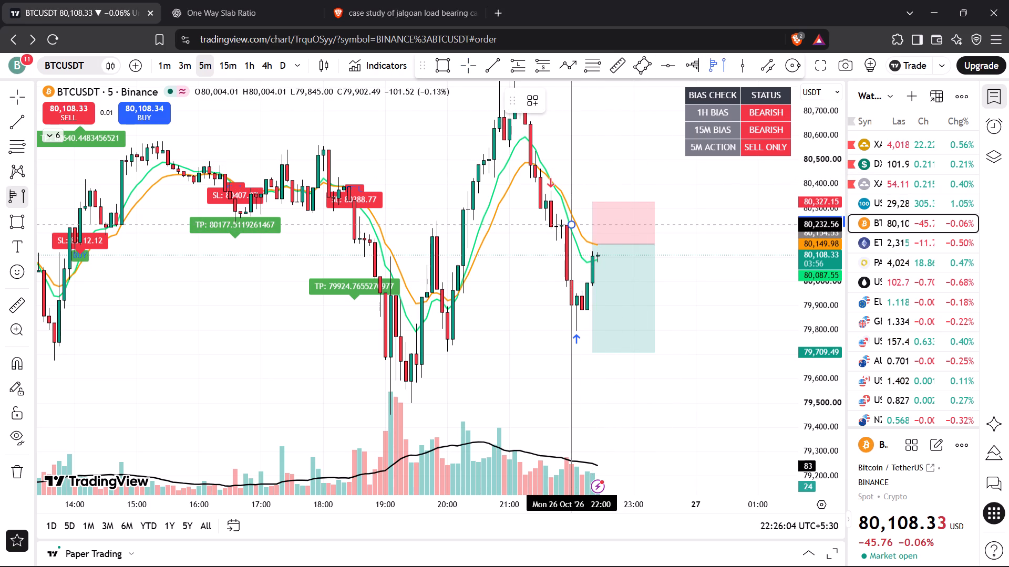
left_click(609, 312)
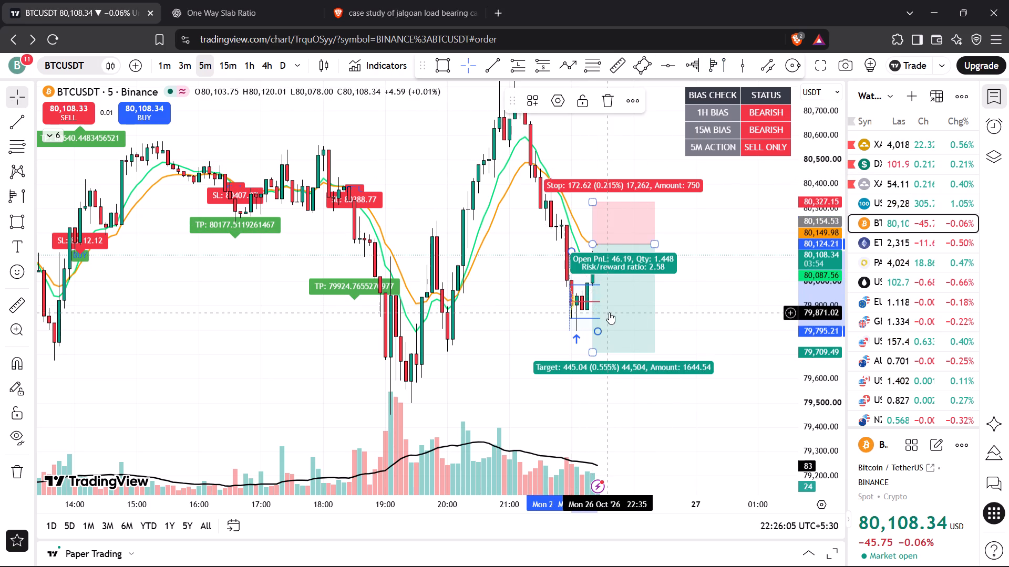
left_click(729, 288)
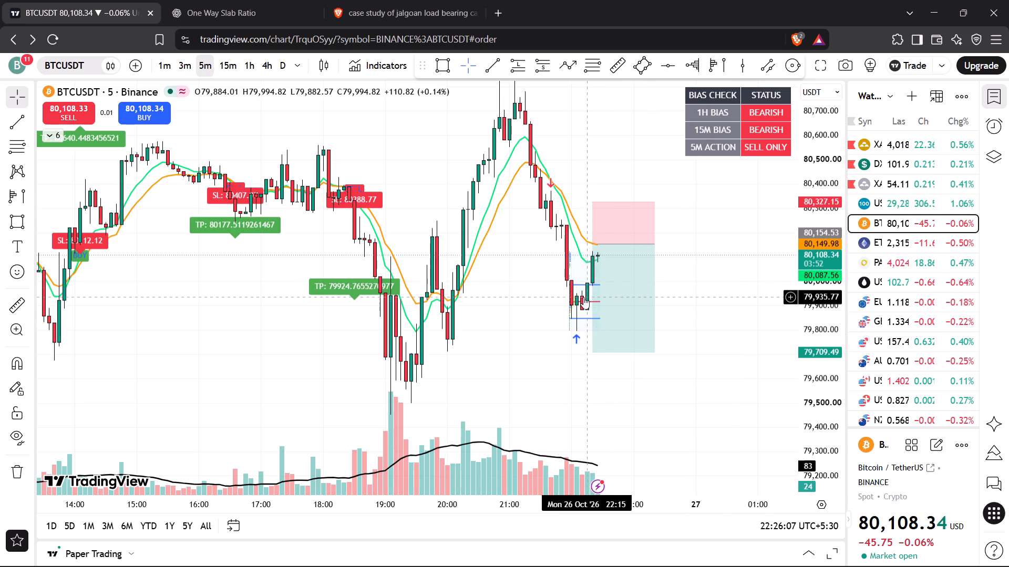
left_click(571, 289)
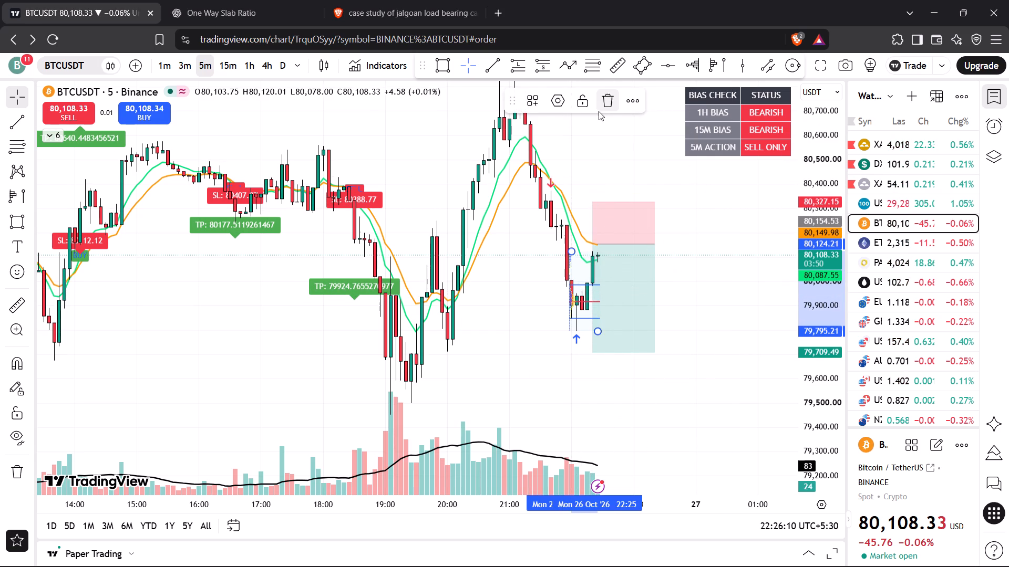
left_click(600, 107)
Place an anchored volume profile on the 5-minute BTCUSDT chart, starting at the 21:00 candle.
left_click(696, 57)
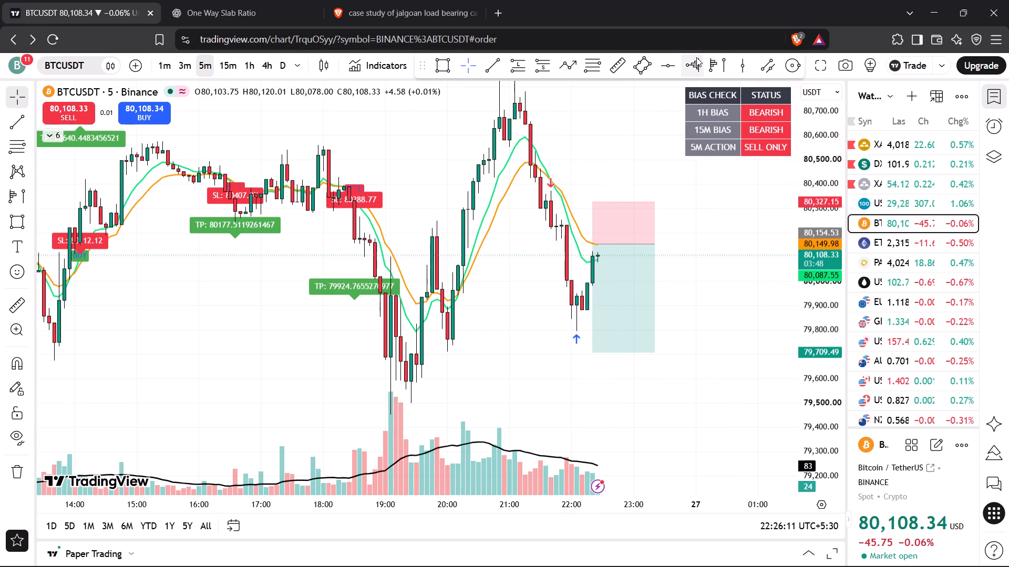
left_click(508, 246)
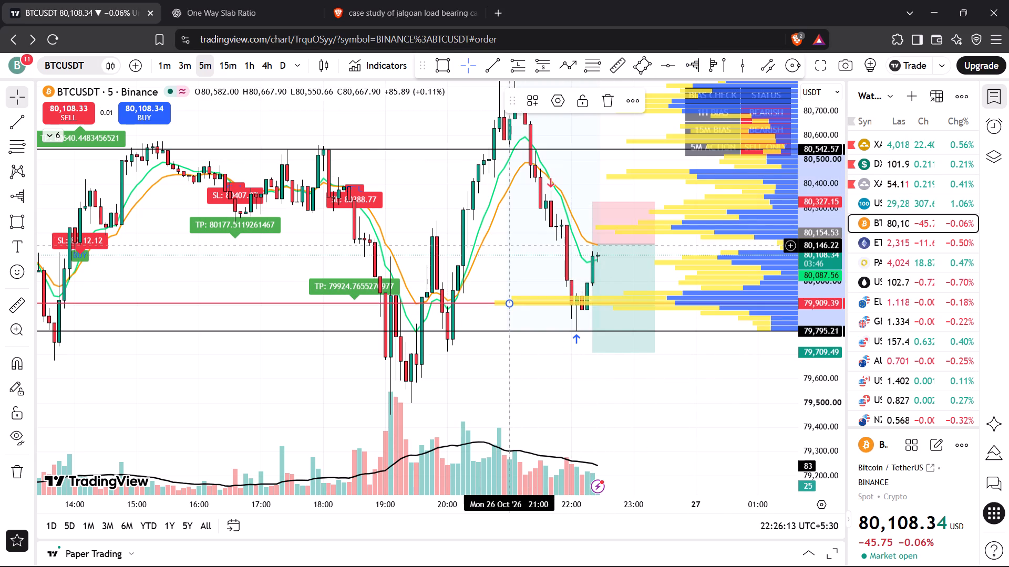
left_click(665, 374)
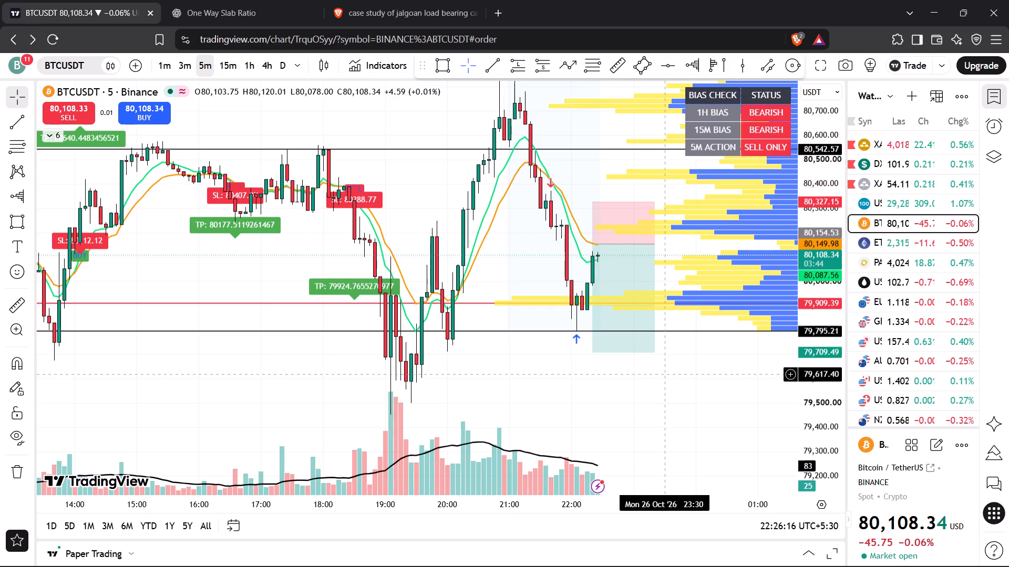
left_click_drag(665, 374, 507, 405)
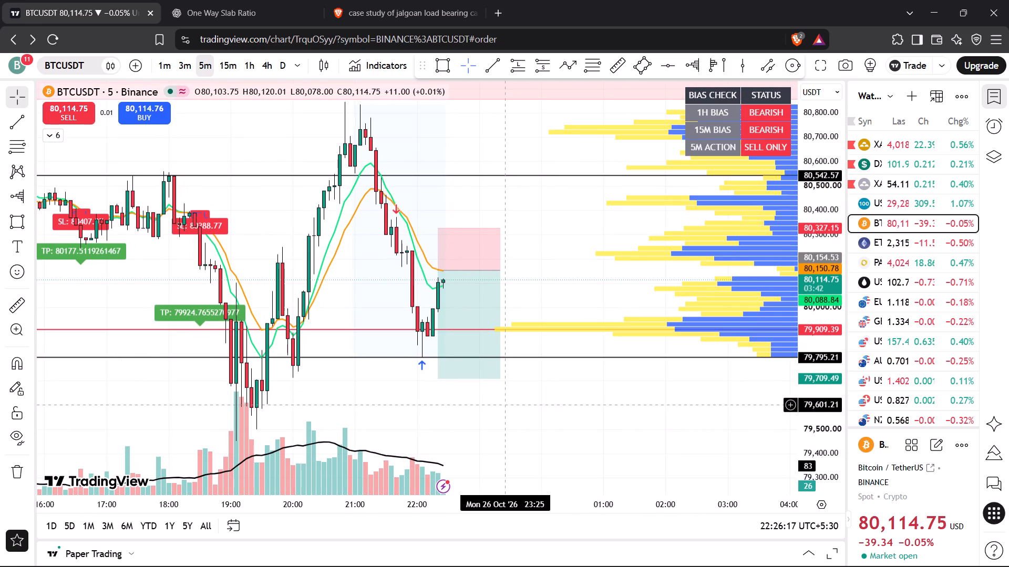
left_click_drag(557, 289, 549, 280)
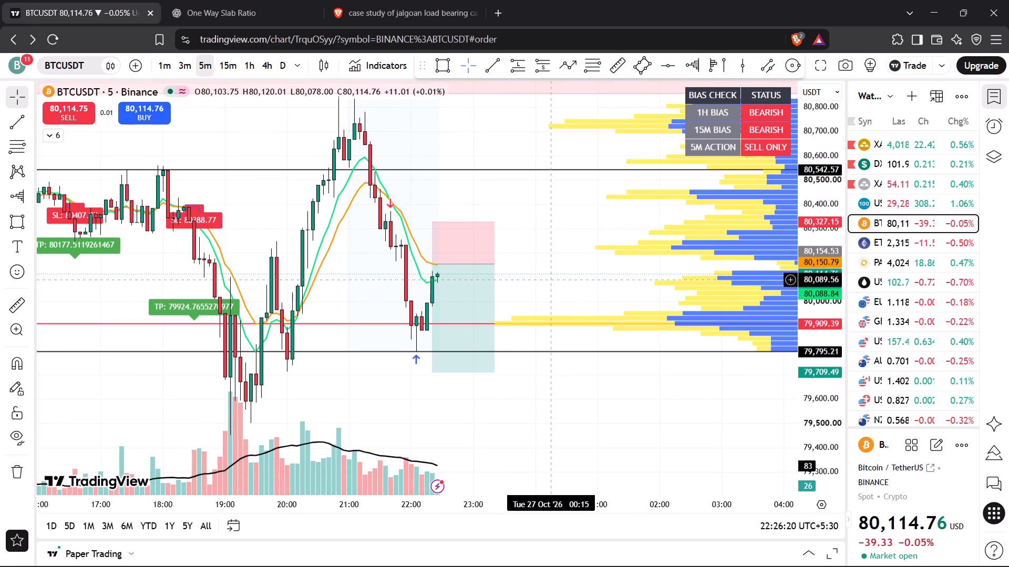
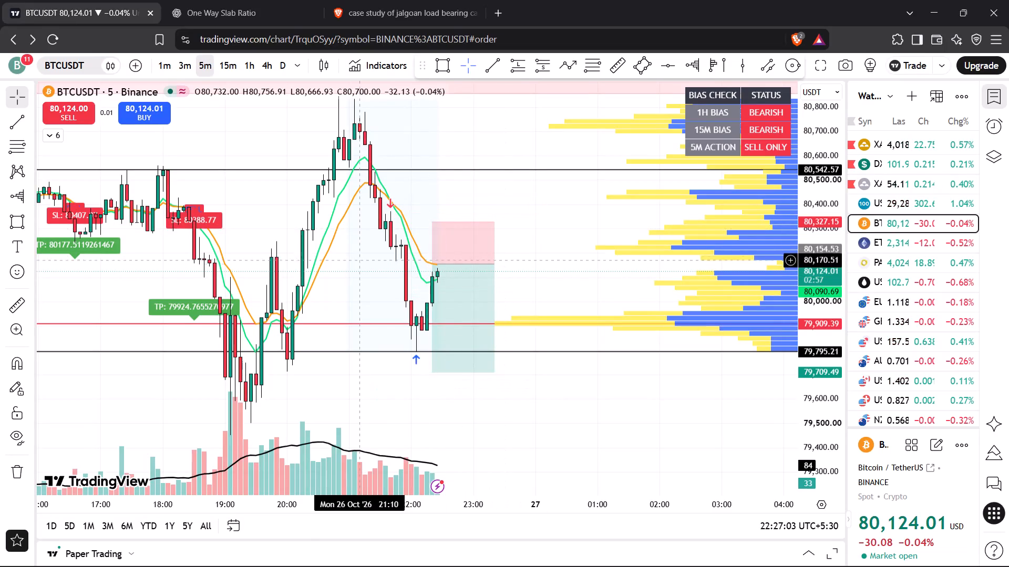
Examine the 5-minute BTCUSDT price action against the volume profile, the horizontal levels and the planned short position.
left_click(360, 266)
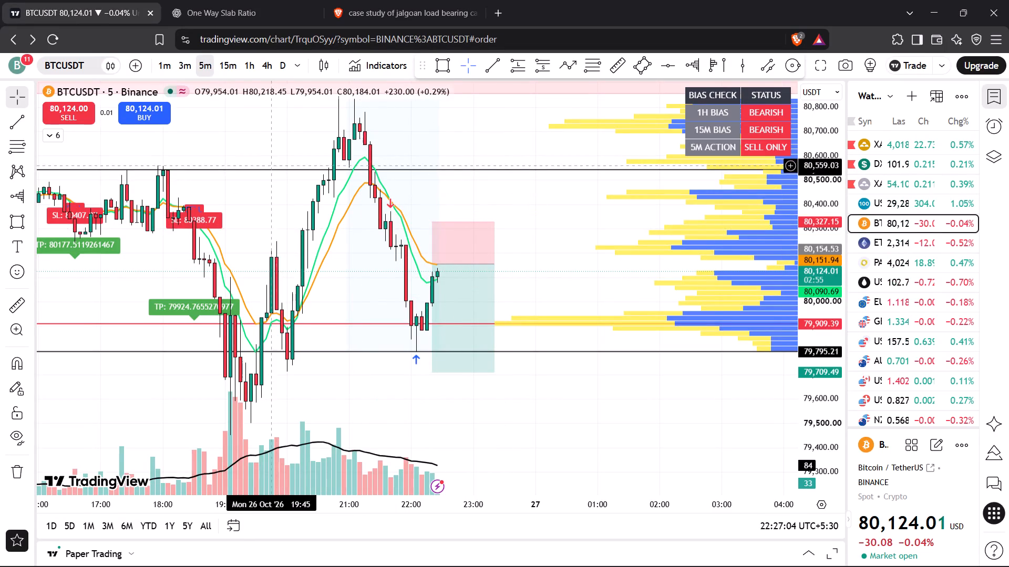
left_click_drag(268, 139, 390, 294)
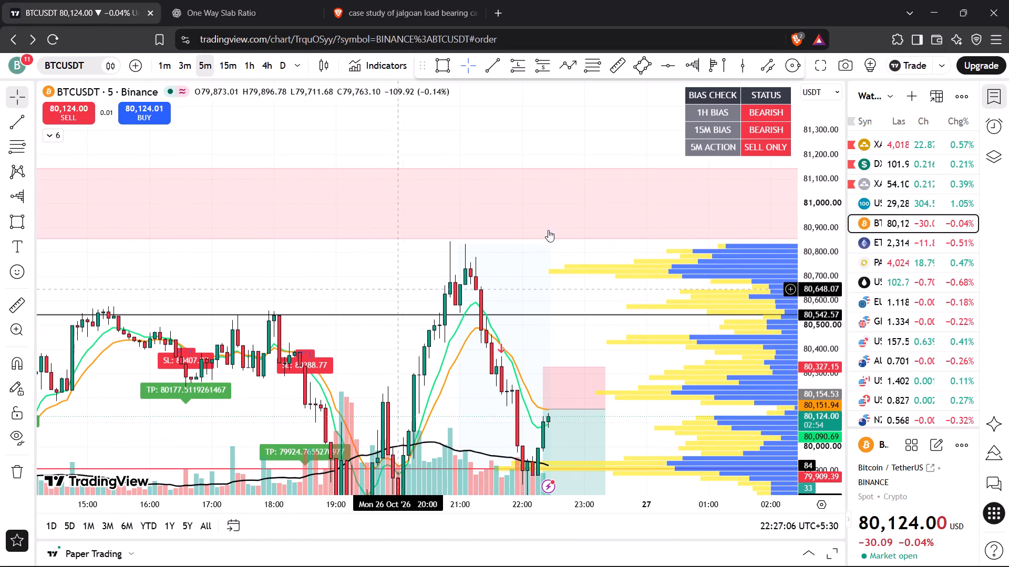
left_click_drag(822, 193, 817, 258)
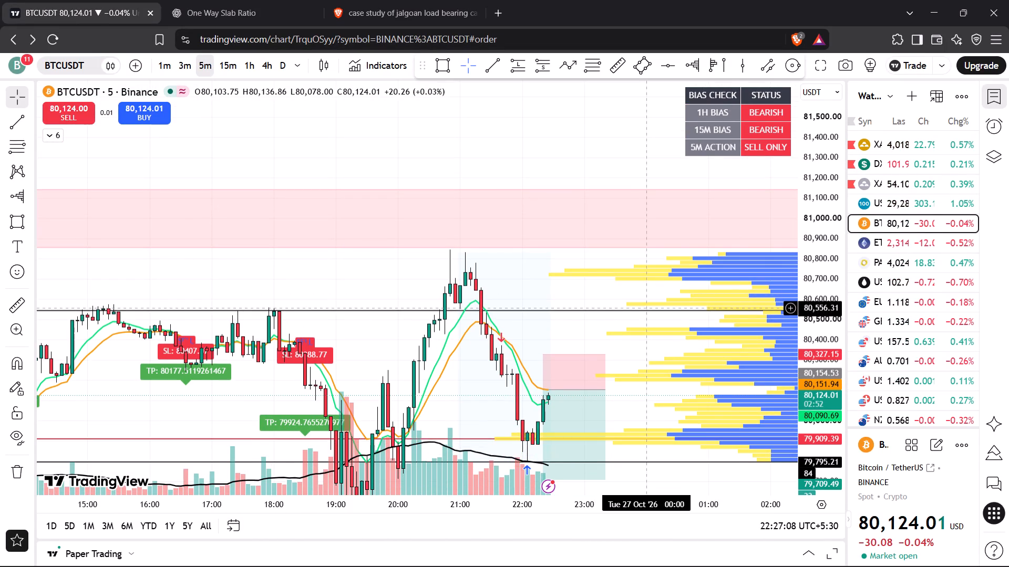
scroll(647, 308, "down", 1)
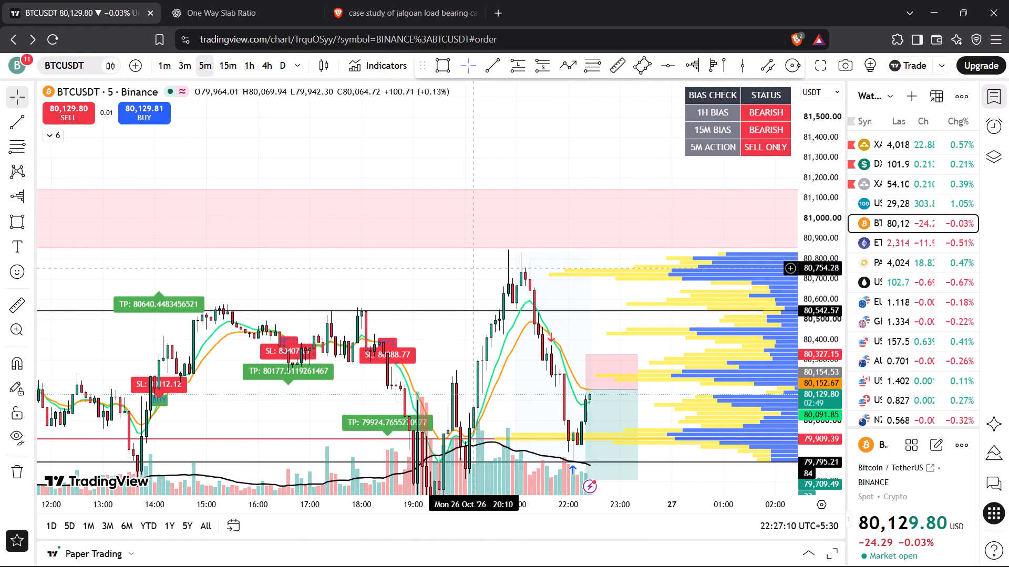
left_click_drag(550, 161, 537, 84)
left_click_drag(454, 224, 455, 113)
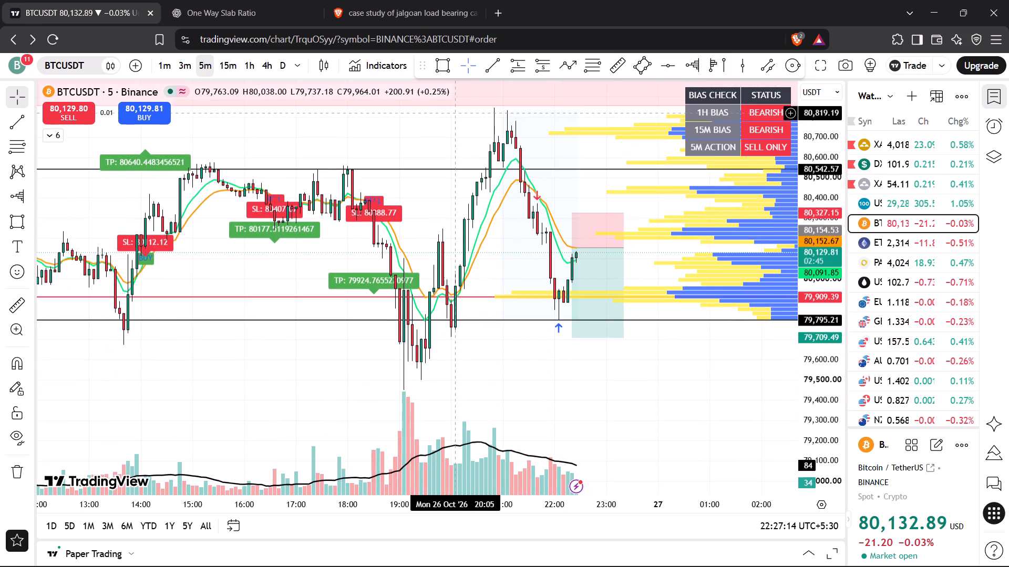
left_click_drag(519, 250, 493, 245)
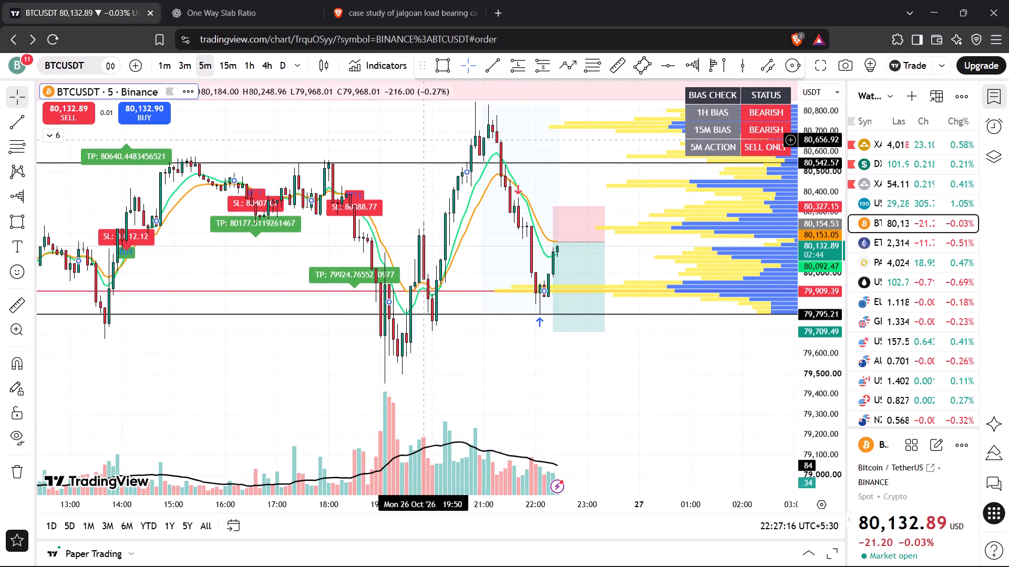
left_click(426, 140)
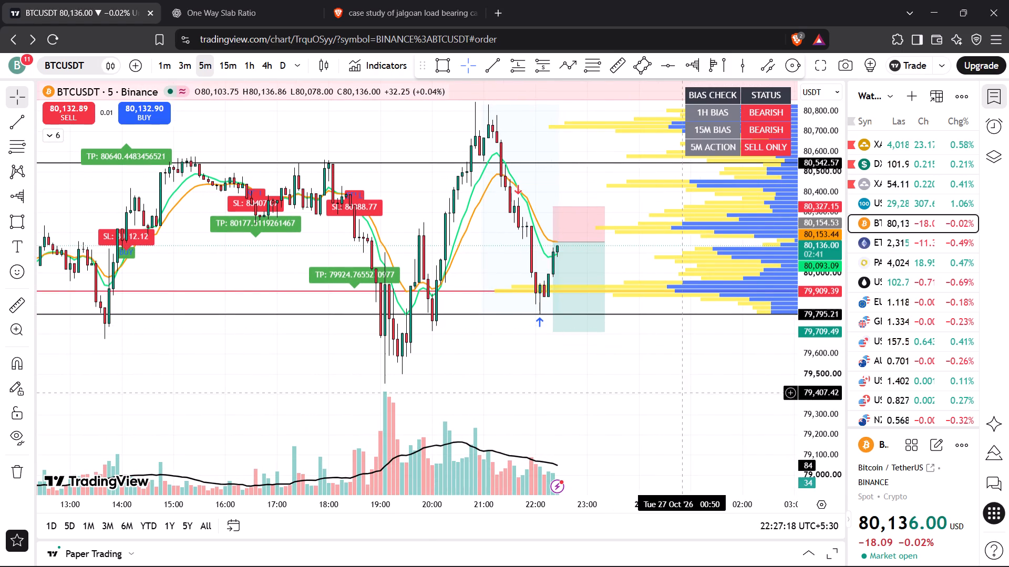
left_click_drag(812, 248, 807, 356)
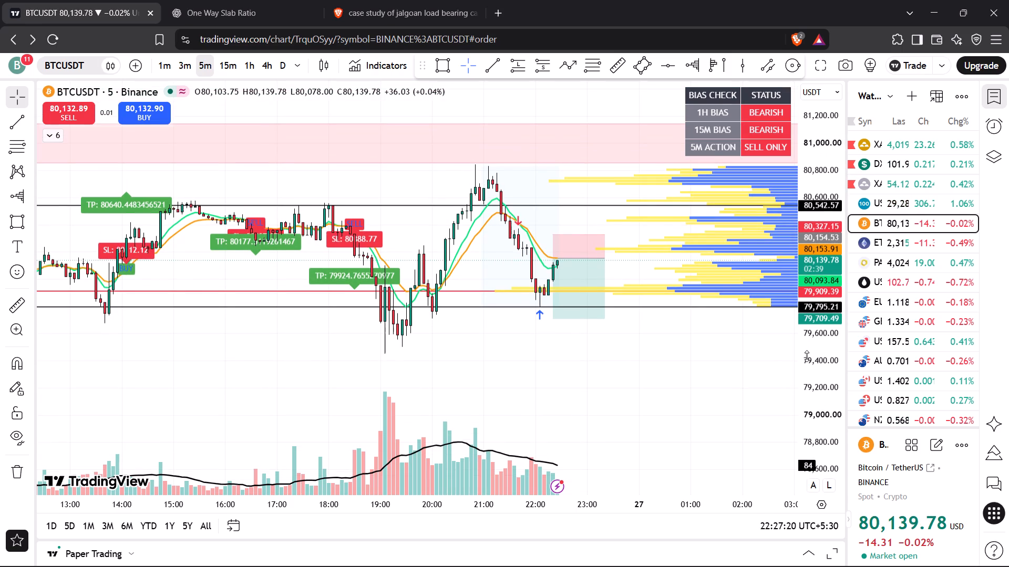
scroll(714, 354, "down", 2)
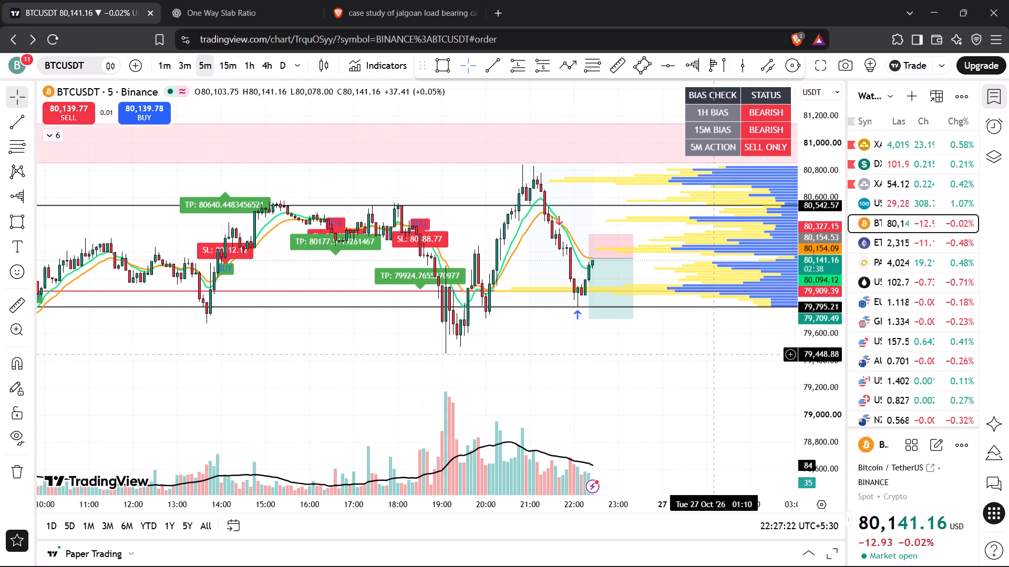
scroll(760, 373, "up", 1)
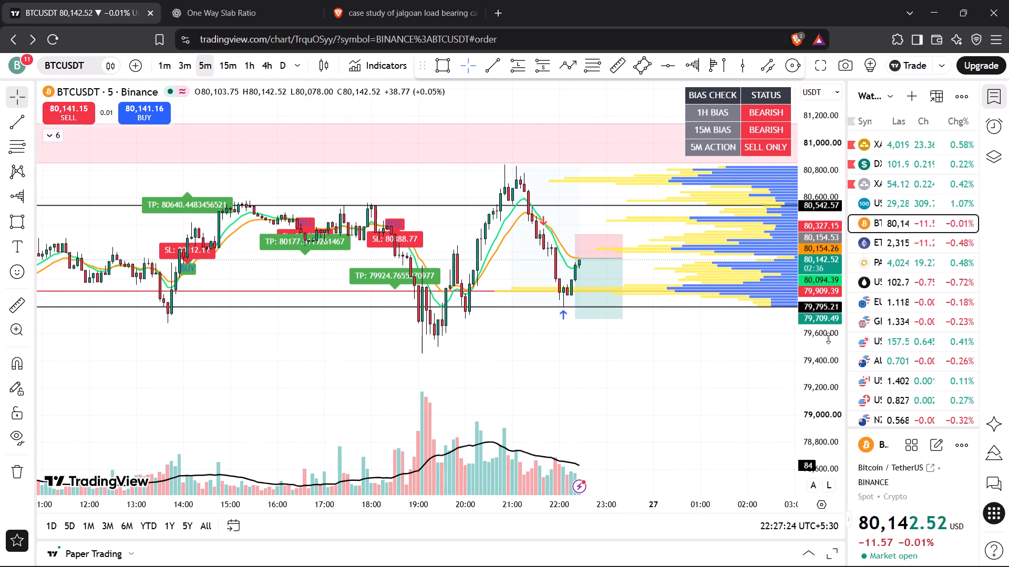
scroll(824, 339, "down", 4)
scroll(824, 339, "up", 7)
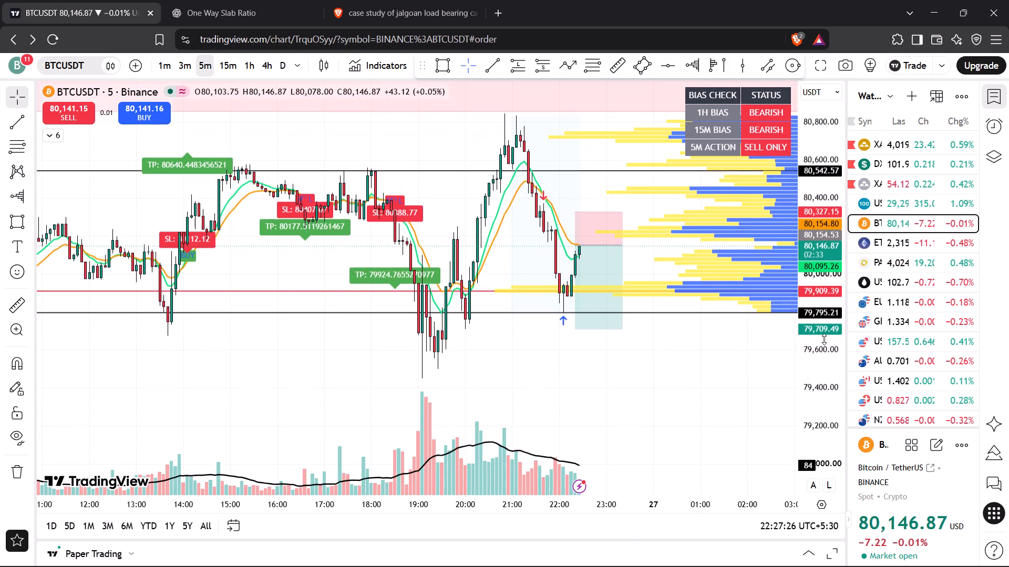
Check the 5-minute charts of XAUUSD and DXY from the watchlist.
left_click(910, 146)
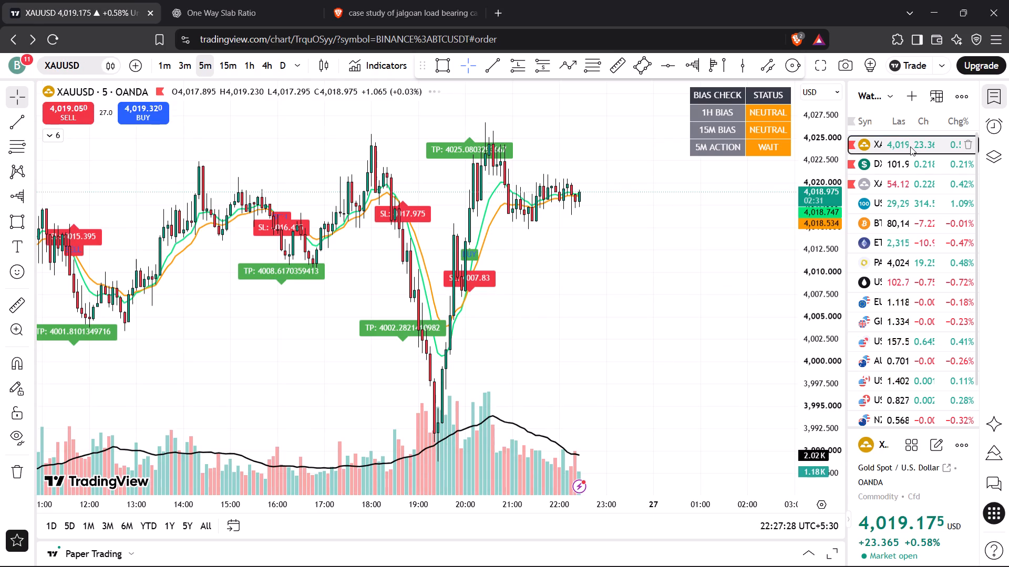
left_click(903, 164)
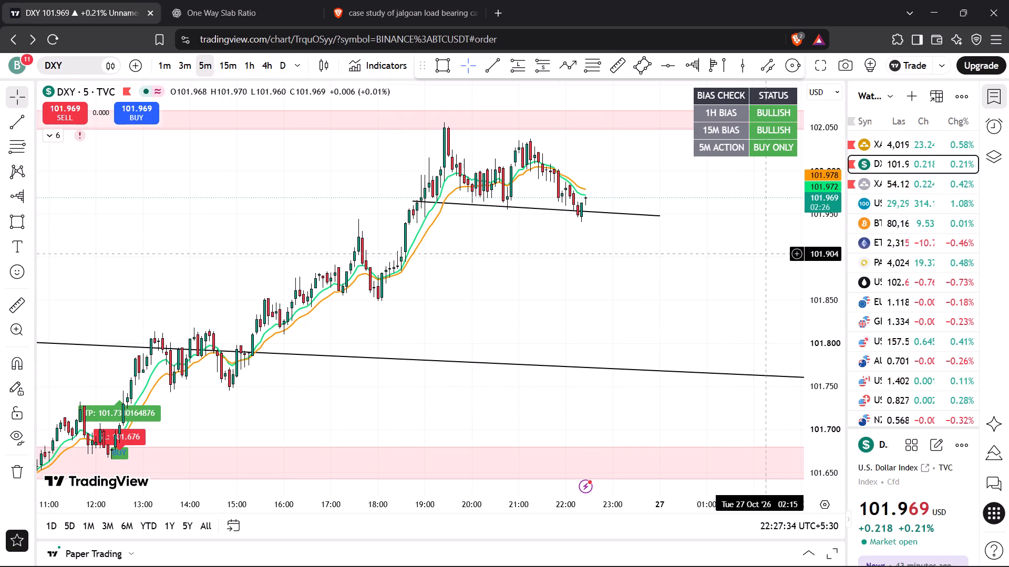
left_click(731, 254)
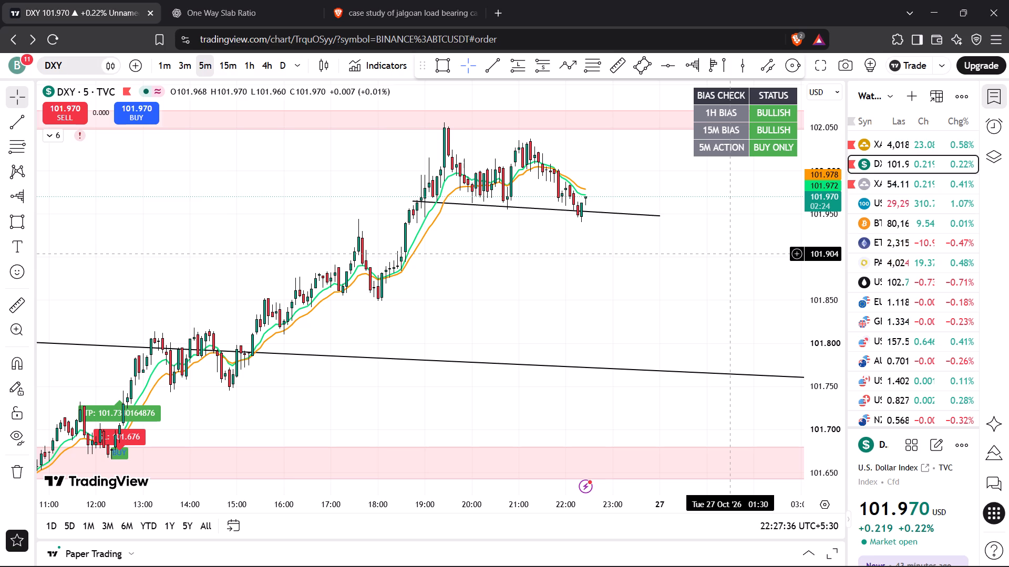
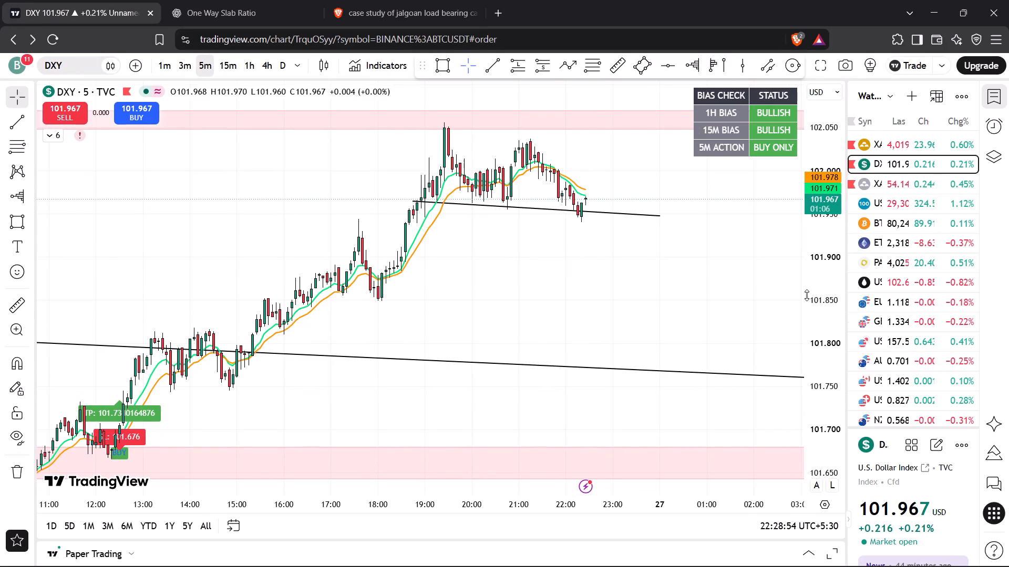
Review the 5-minute charts of DXY, EURUSD, XAGUSD, USTECH100CFD, BTCUSDT and PAXGUSD from the watchlist.
left_click_drag(818, 308, 821, 248)
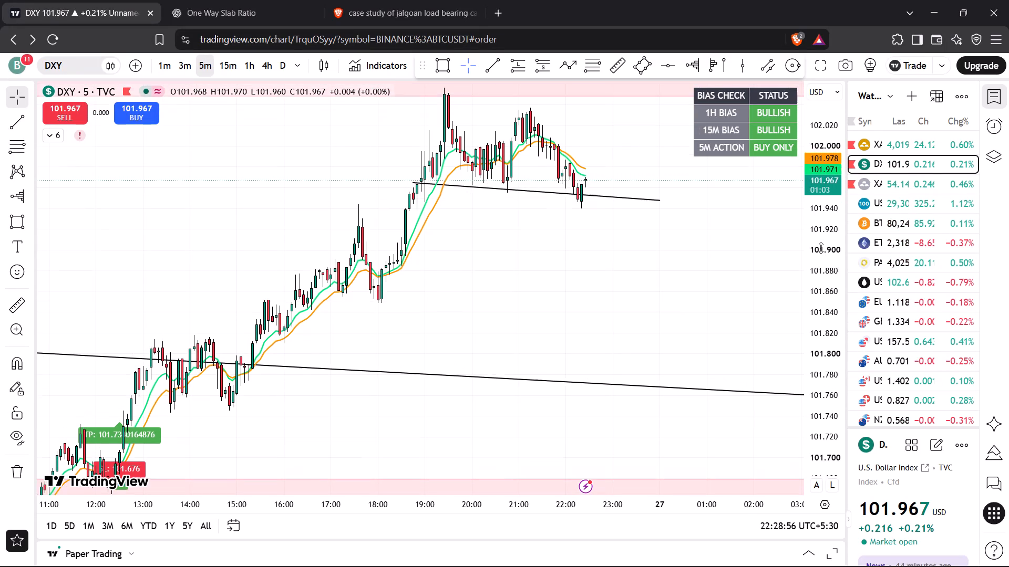
left_click_drag(821, 248, 821, 247)
left_click_drag(656, 251, 667, 291)
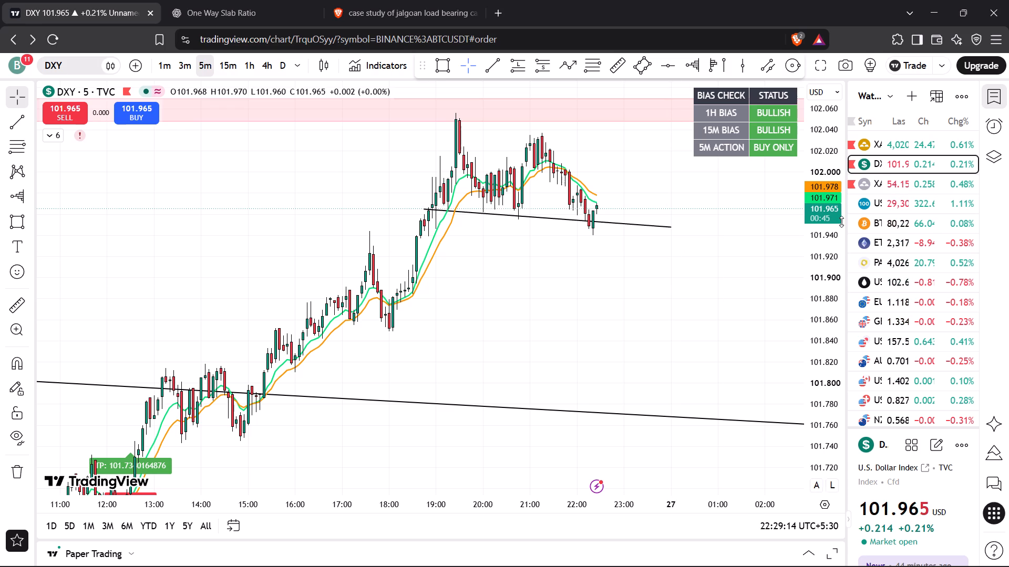
scroll(905, 316, "down", 2)
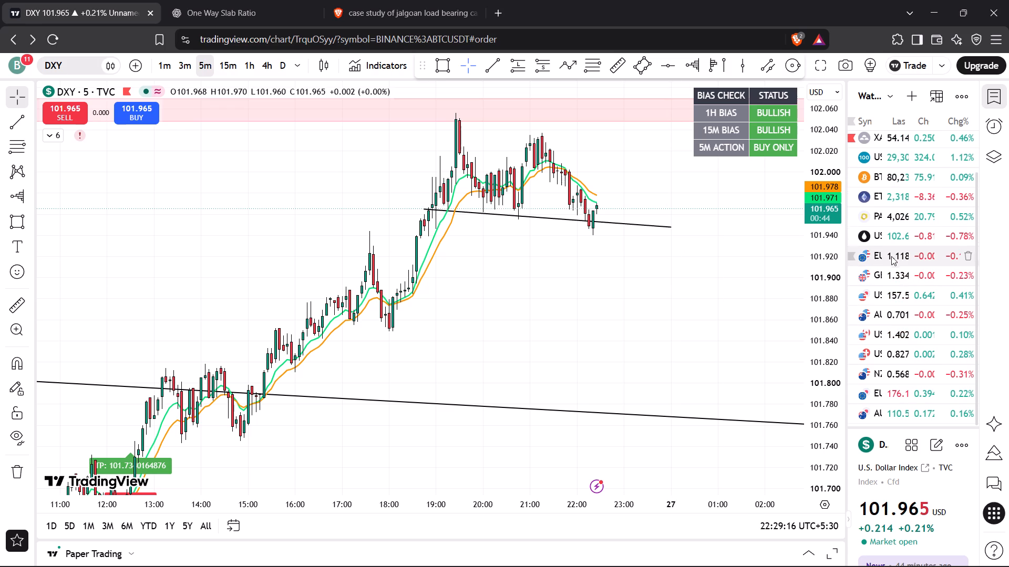
left_click(892, 255)
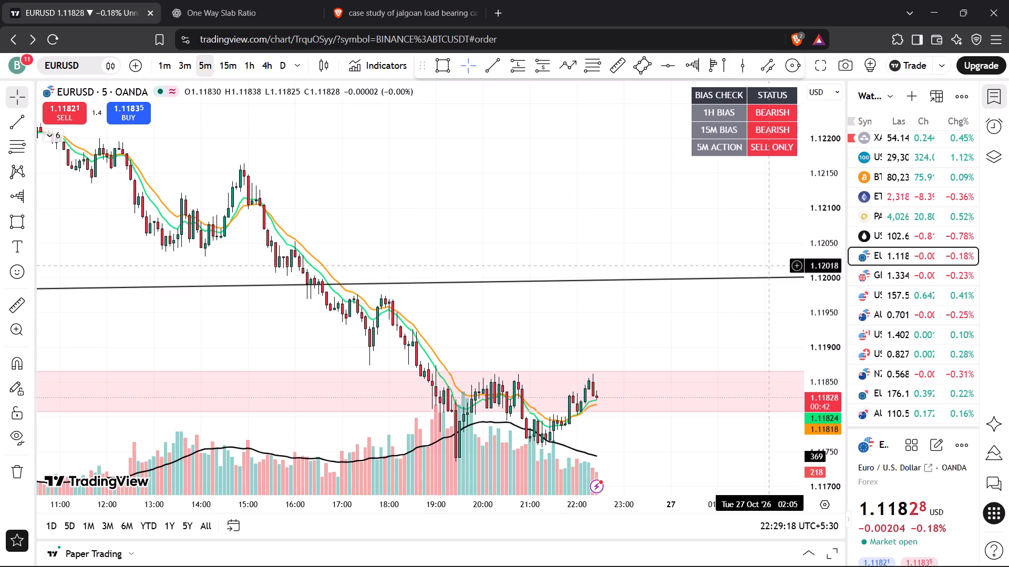
left_click_drag(691, 333, 699, 256)
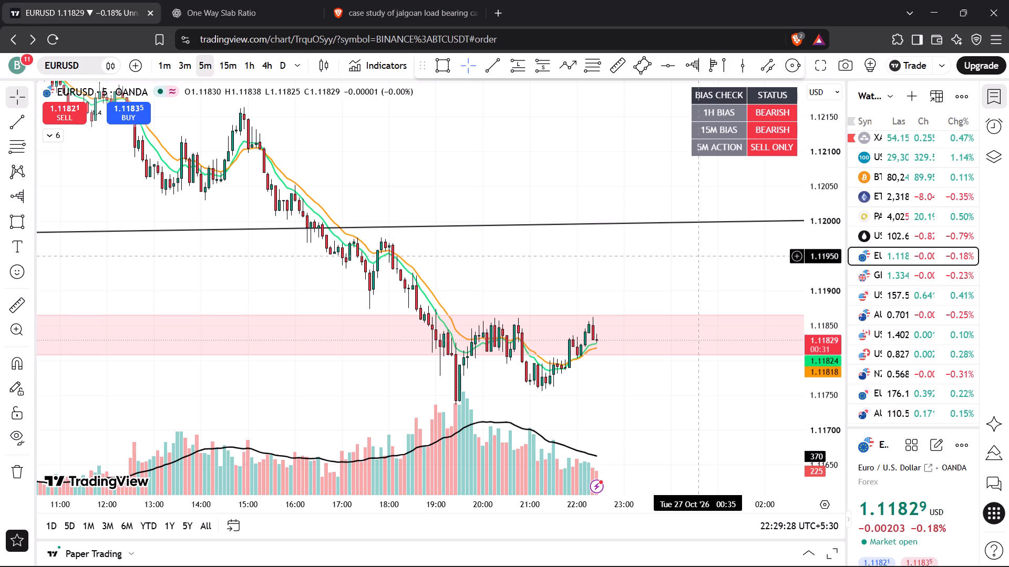
left_click(895, 136)
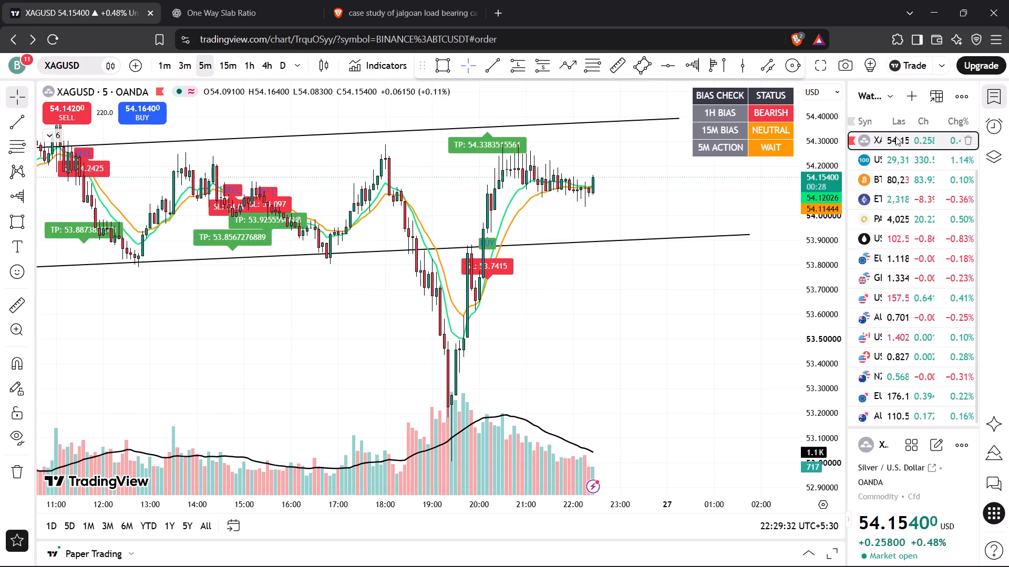
left_click(898, 164)
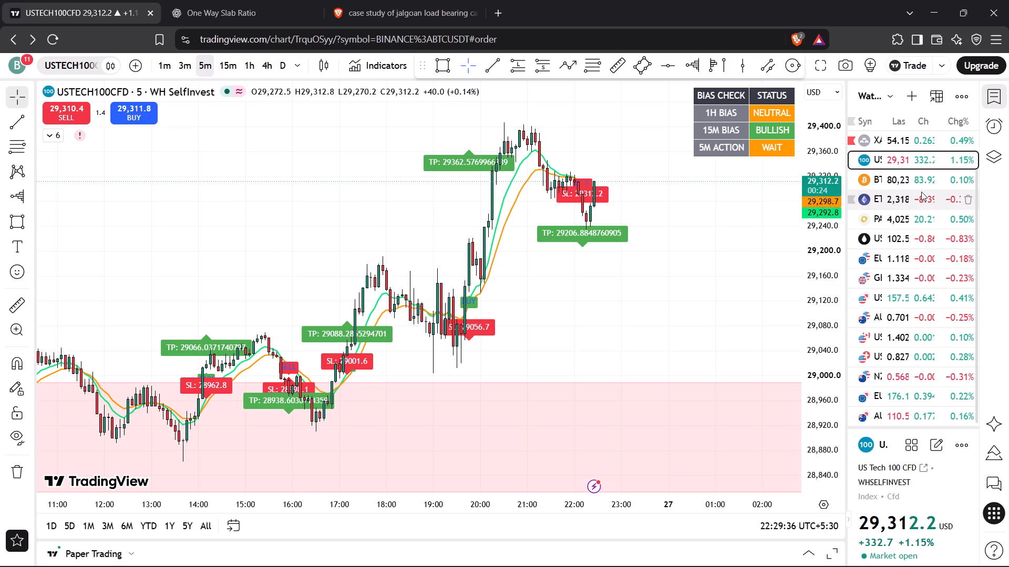
left_click(921, 192)
left_click(919, 177)
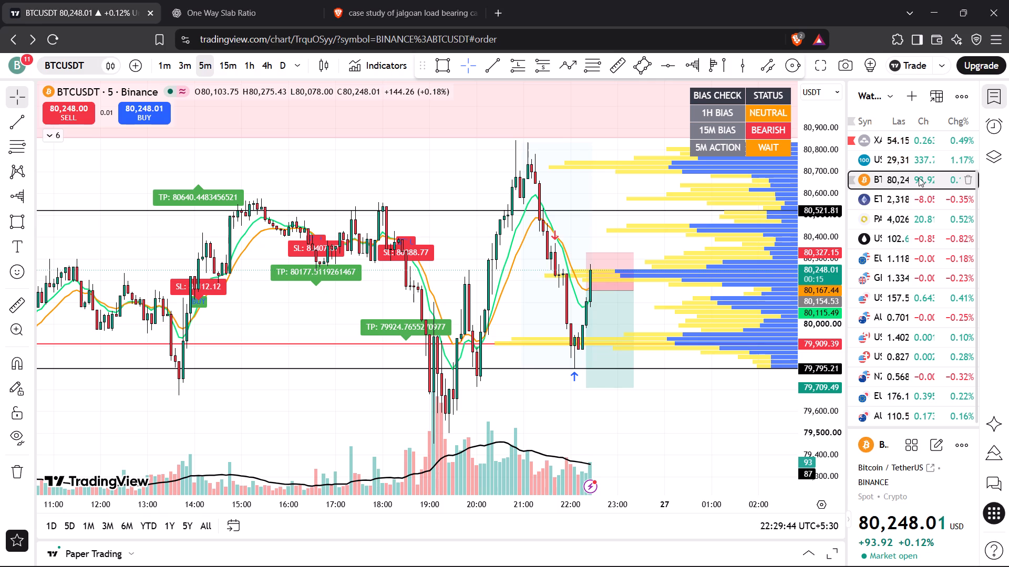
left_click_drag(821, 164, 830, 188)
left_click(898, 224)
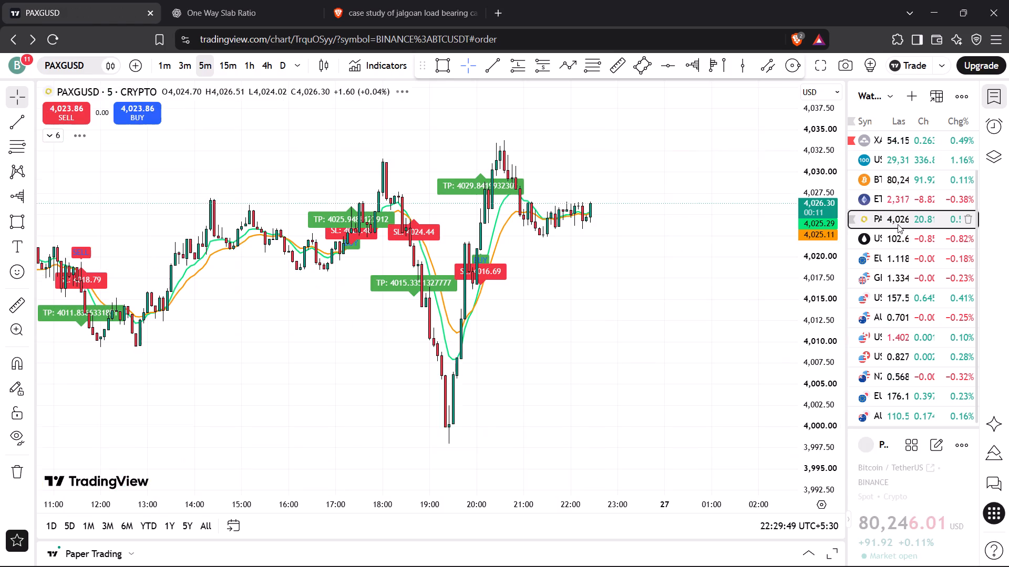
Return to the BTCUSDT 5-minute chart and delete the volume profile drawn over the recent price swing.
left_click(884, 182)
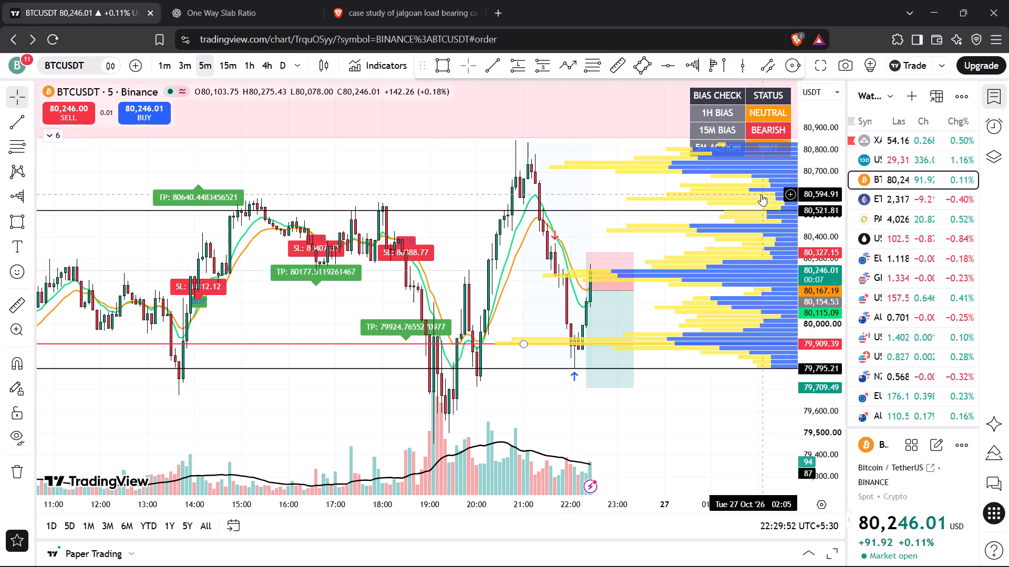
left_click(761, 194)
left_click(608, 109)
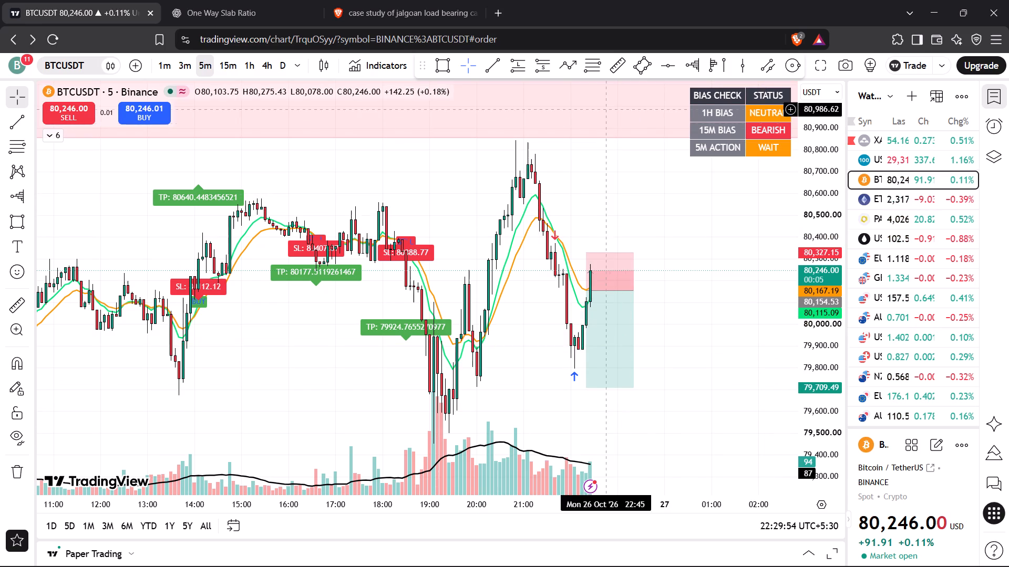
Delete the planned short position from the BTCUSDT 5-minute chart.
left_click(620, 267)
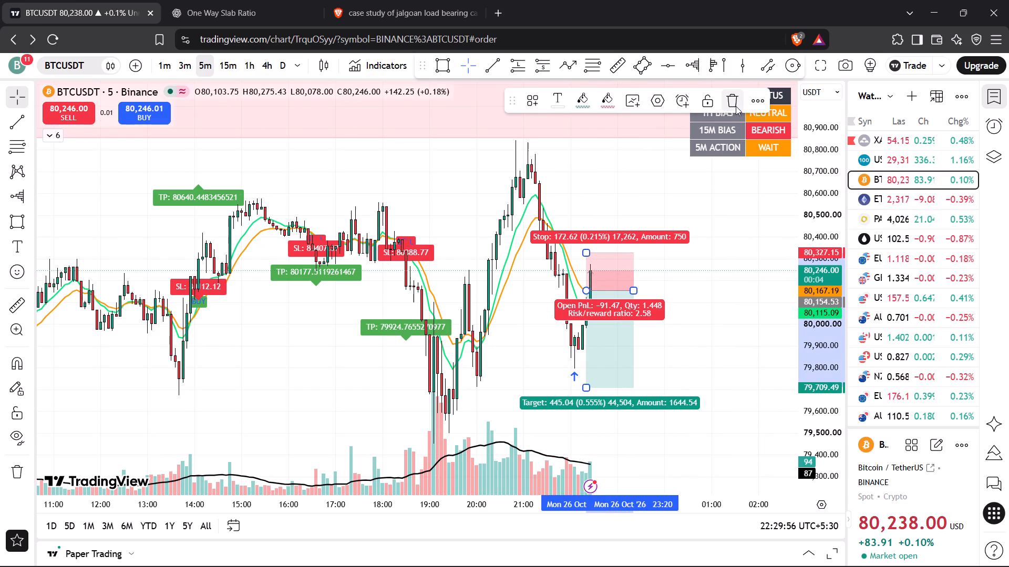
left_click(735, 104)
left_click_drag(817, 211, 822, 238)
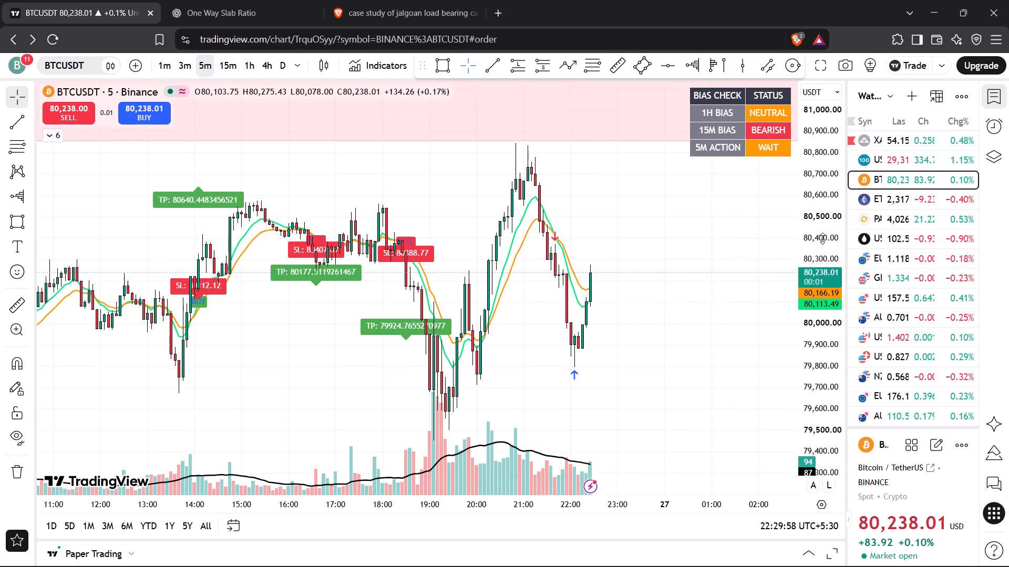
left_click_drag(822, 238, 823, 256)
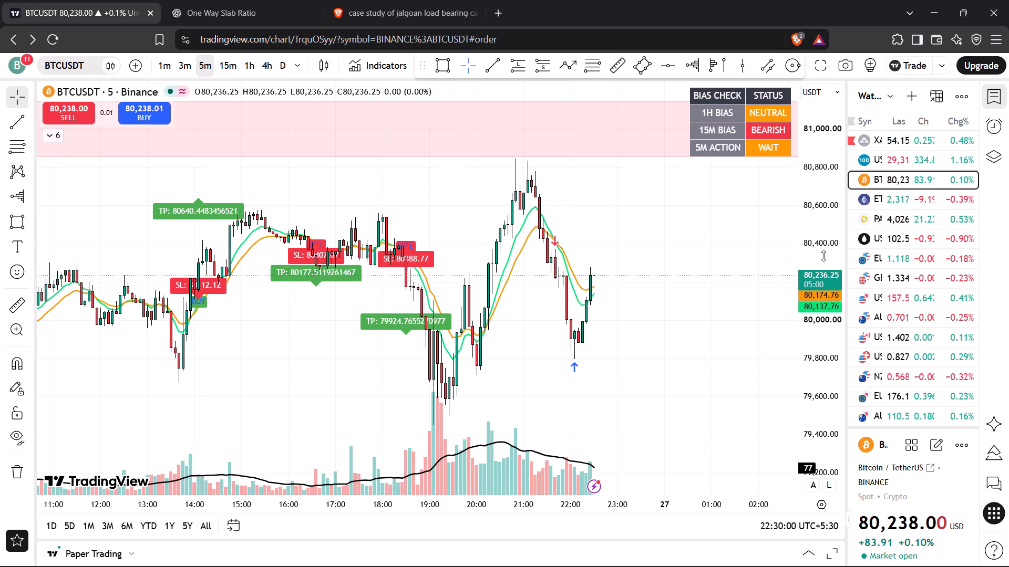
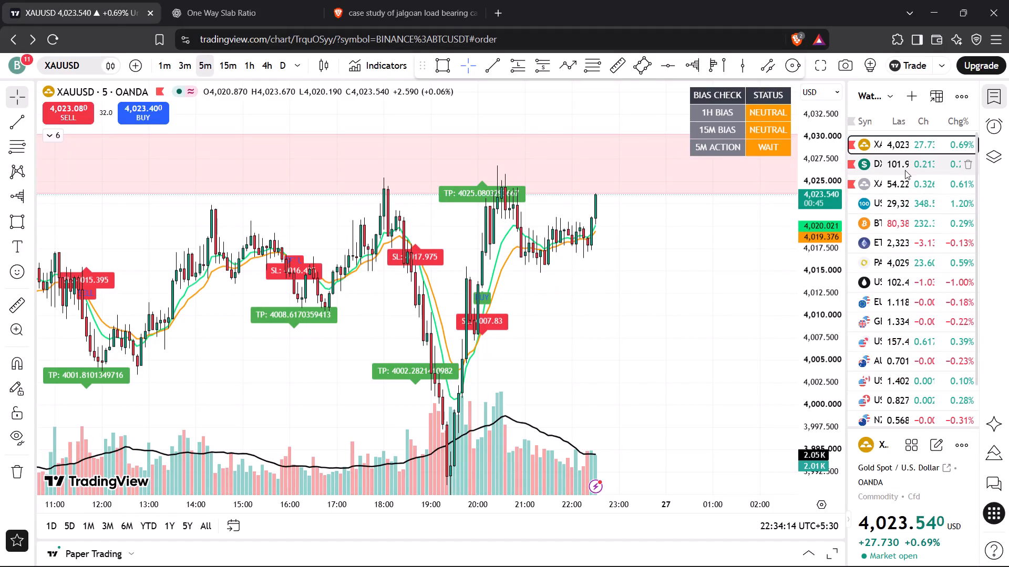
Examine the DXY 5-minute chart, focusing on recent price action around the short descending trendline and the supply zone above.
left_click(904, 168)
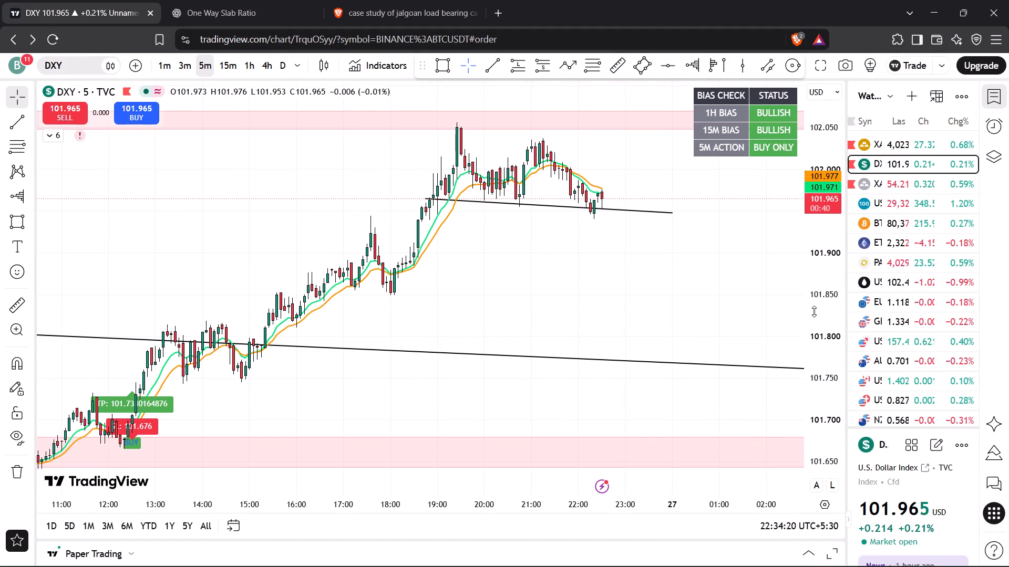
left_click_drag(818, 316, 818, 225)
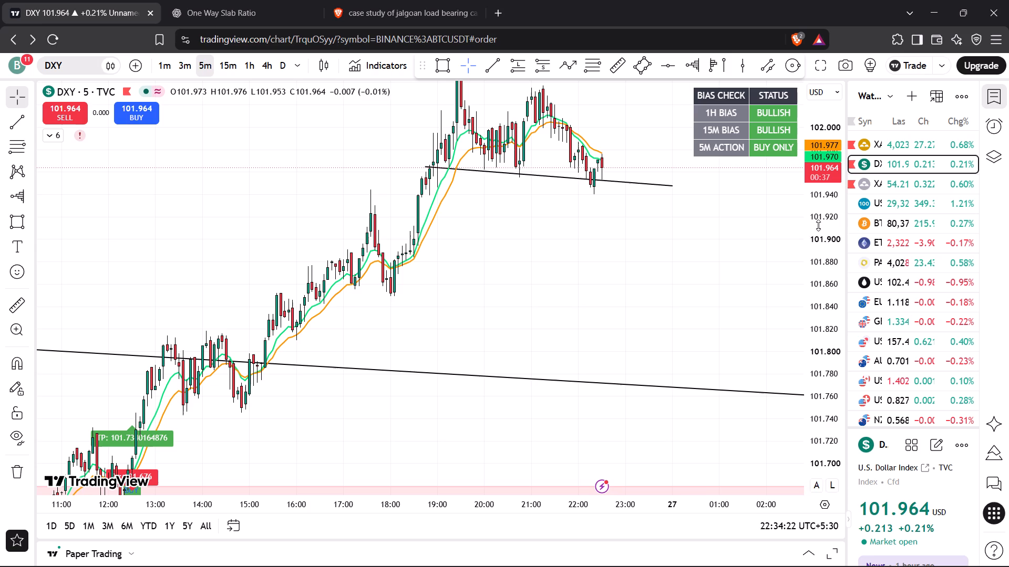
left_click_drag(730, 241, 746, 307)
scroll(746, 307, "up", 1)
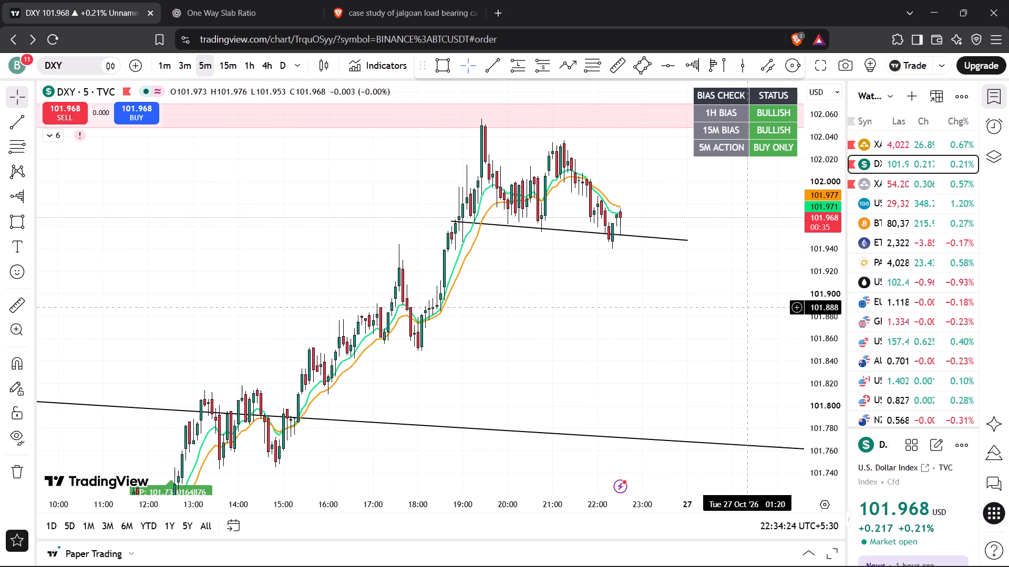
scroll(746, 307, "up", 2)
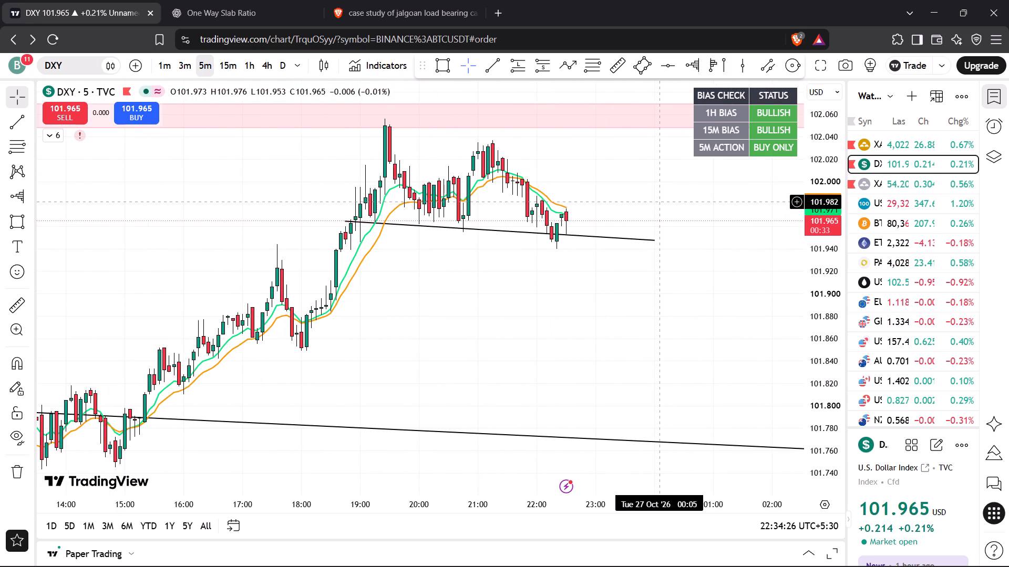
left_click_drag(660, 202, 685, 267)
scroll(685, 267, "up", 1)
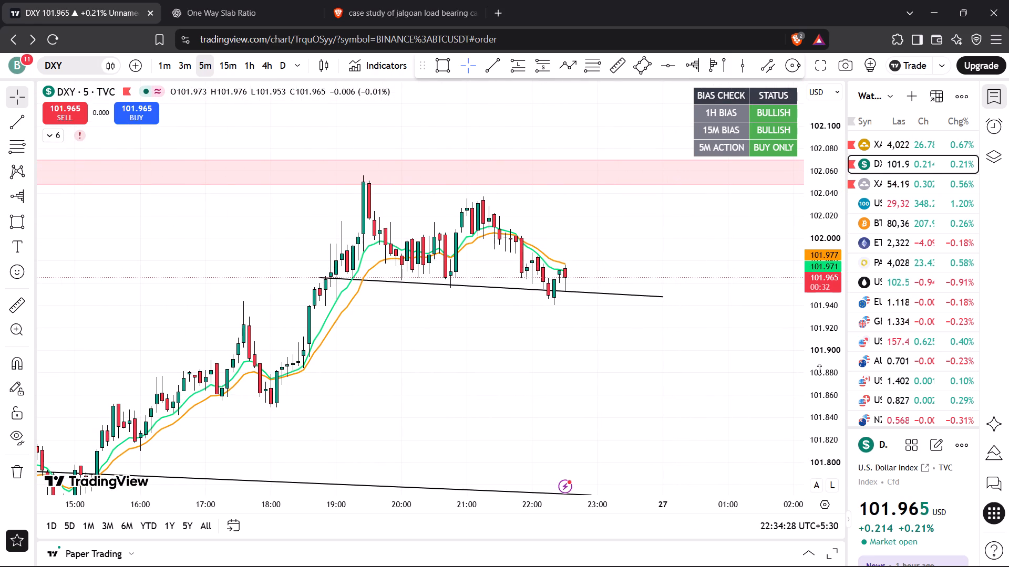
scroll(819, 370, "up", 4)
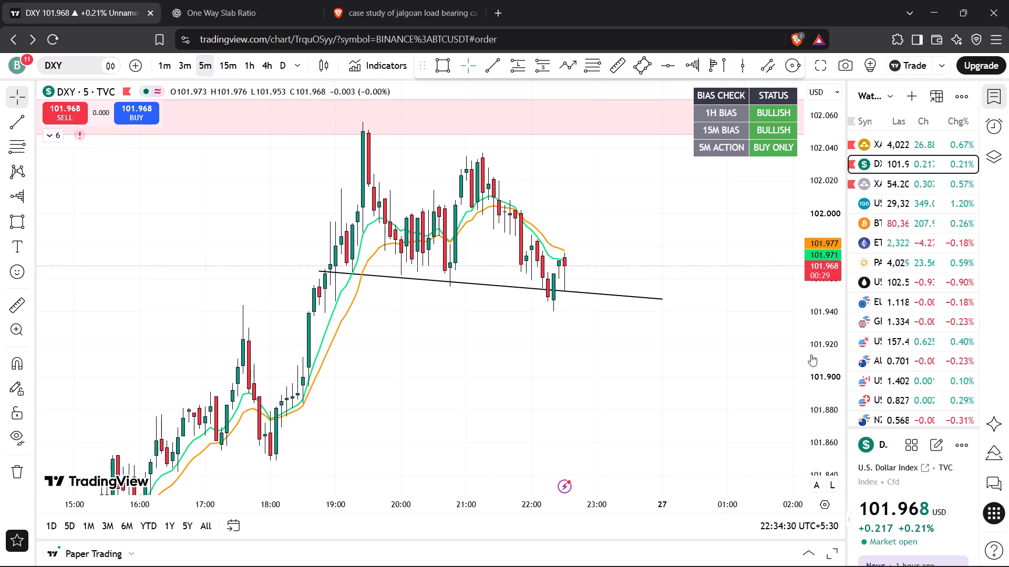
left_click_drag(723, 267, 740, 300)
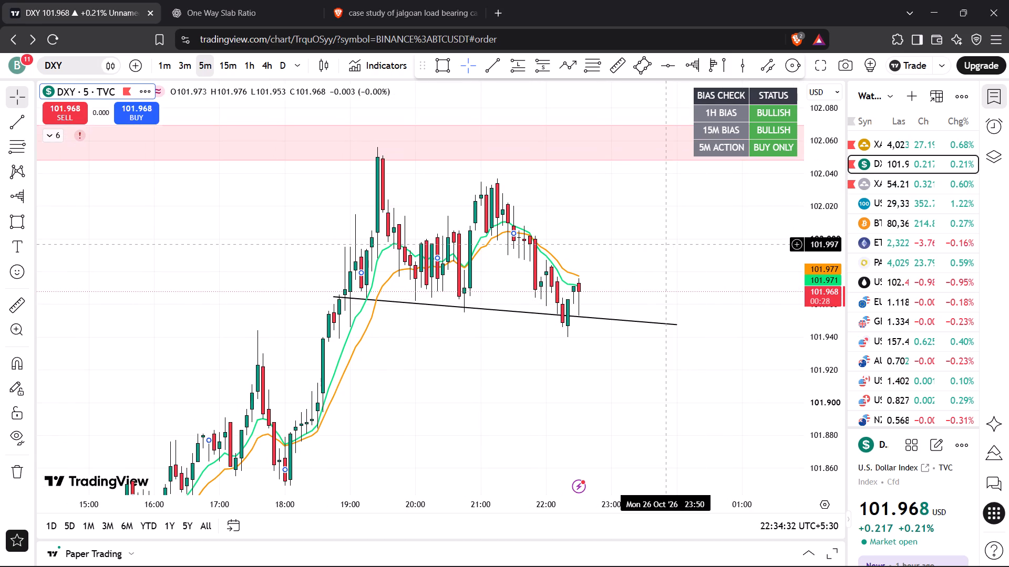
left_click(664, 244)
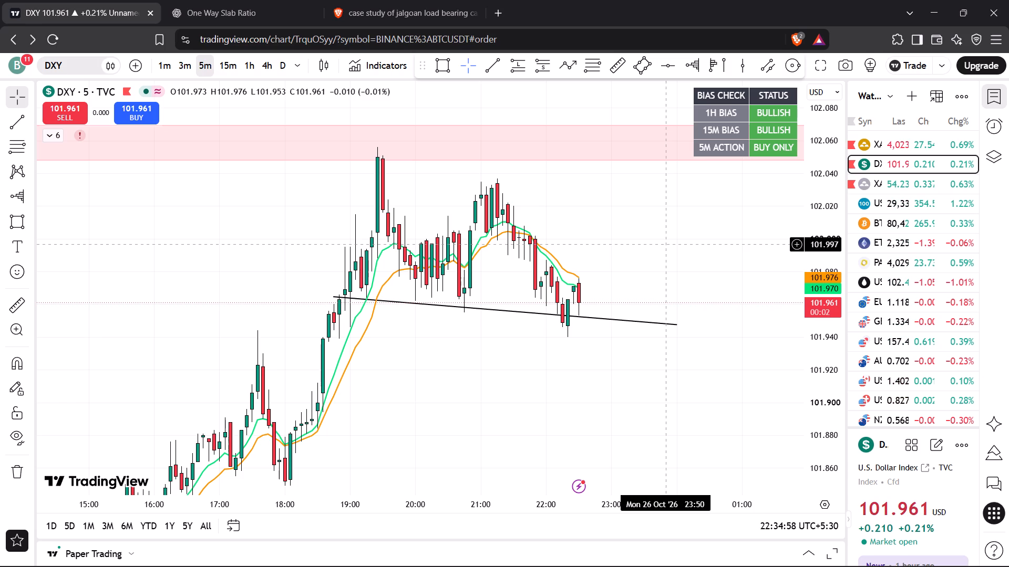
Compare the 5-minute charts of XAGUSD, XAUUSD and DXY, finishing on XAUUSD's price action at the upper supply zone.
left_click(883, 191)
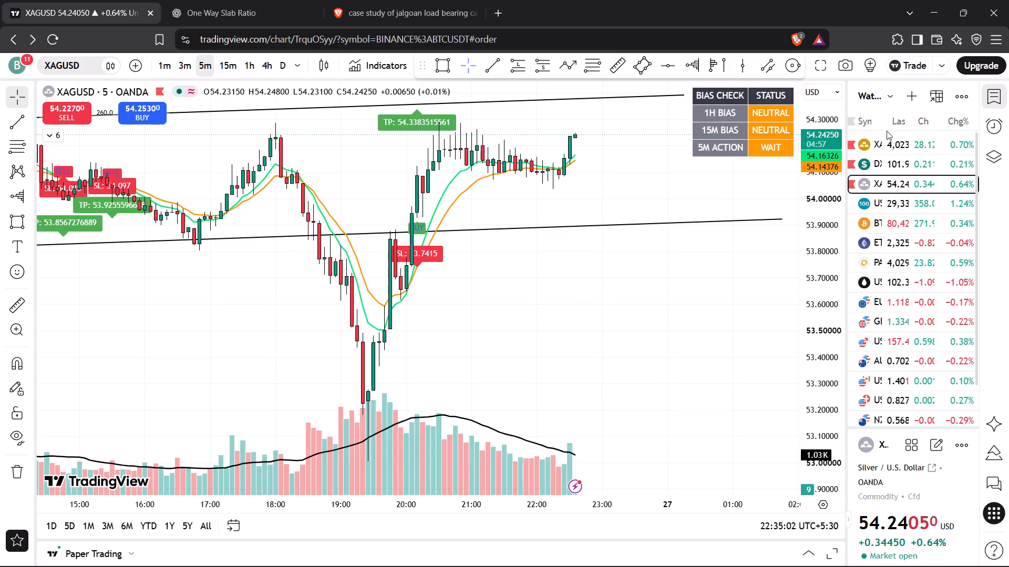
left_click(885, 140)
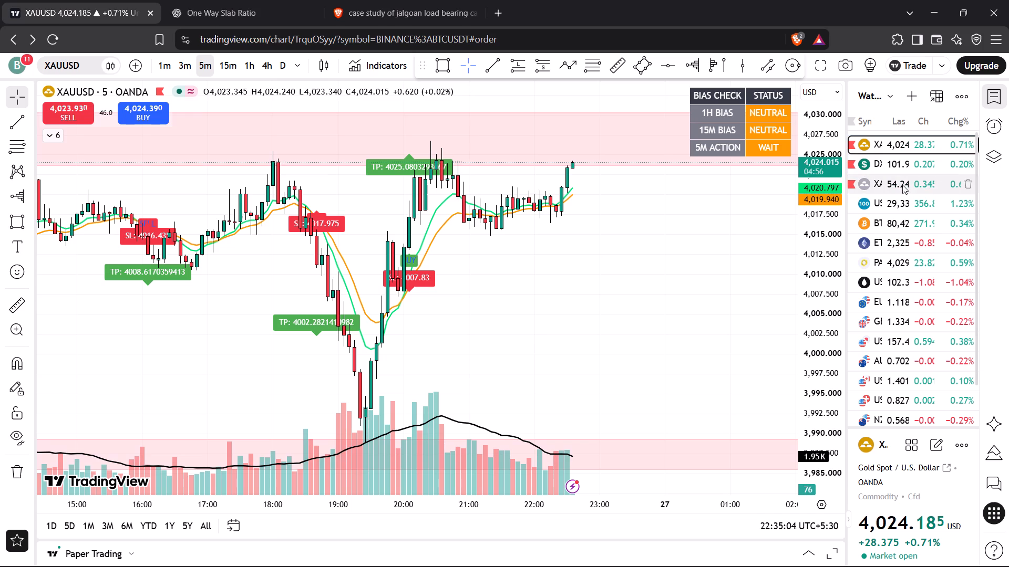
left_click(895, 167)
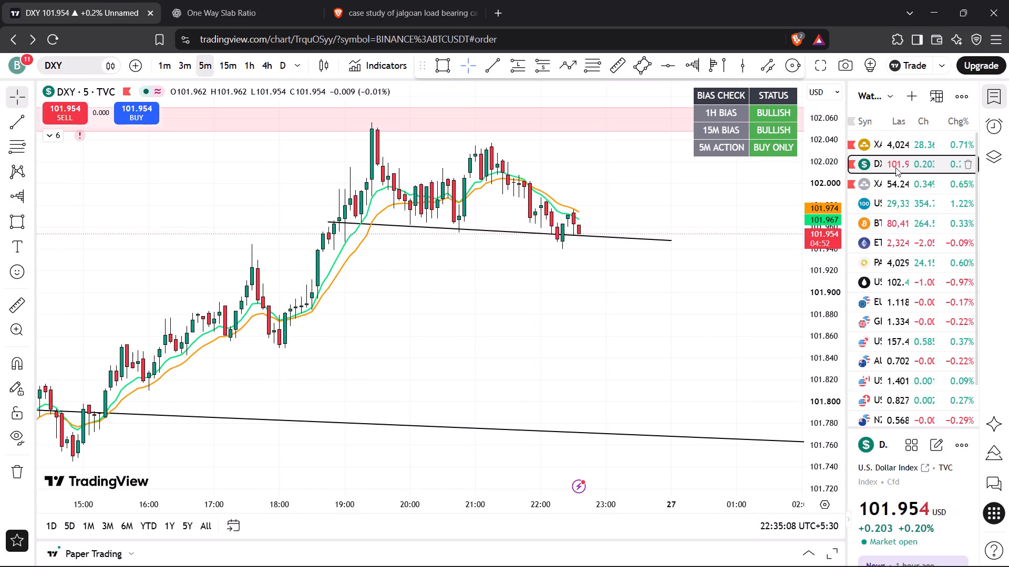
left_click(898, 149)
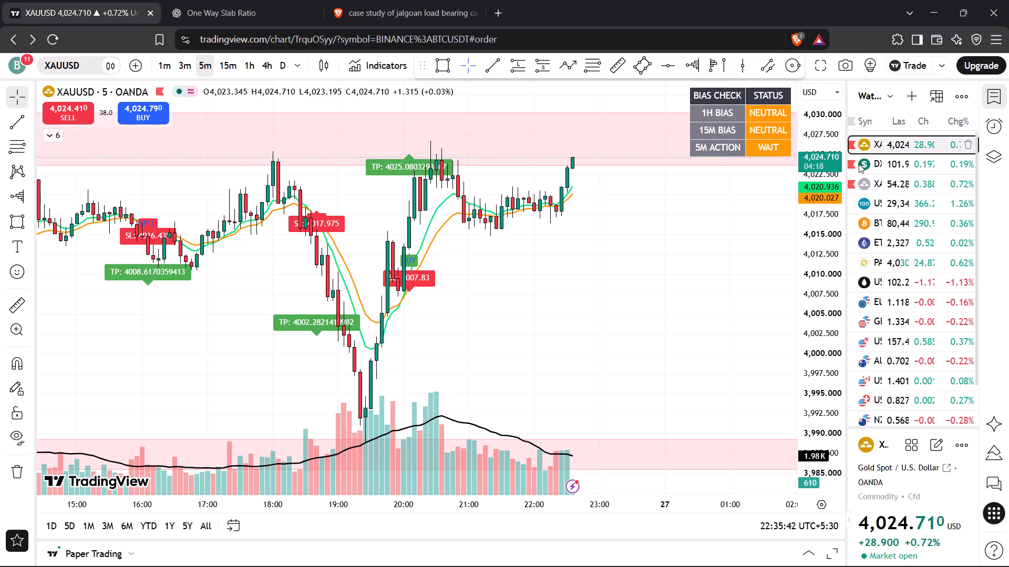
left_click_drag(663, 230, 740, 227)
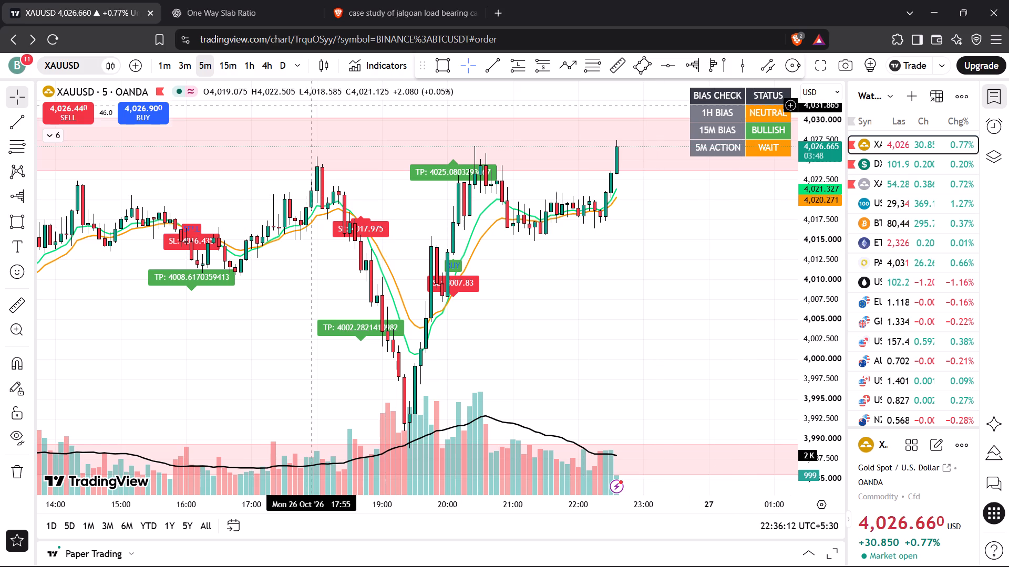
Switch XAUUSD to the 15-minute timeframe and examine price action between the upper and lower pink zones.
left_click(236, 73)
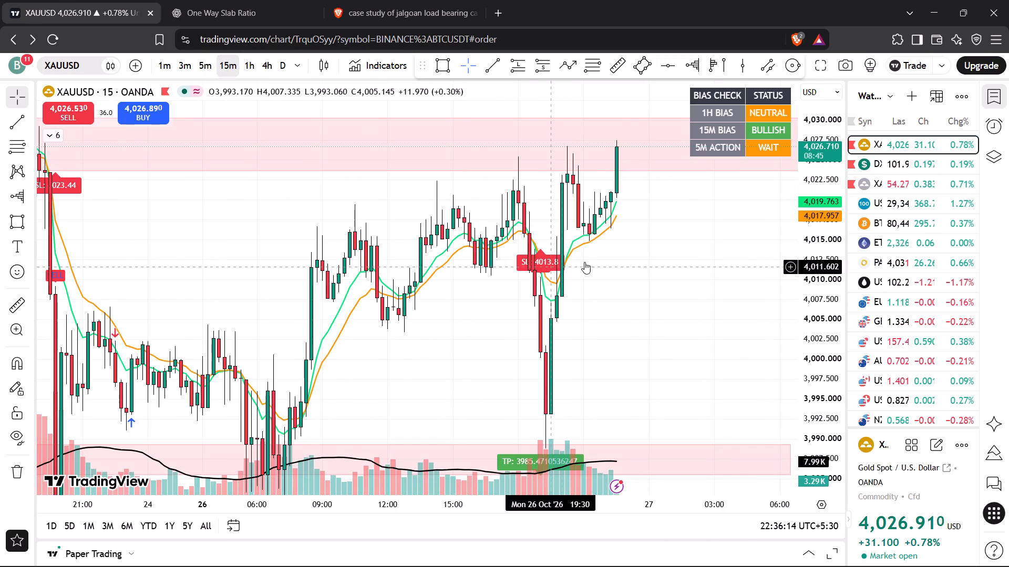
left_click_drag(814, 234, 810, 281)
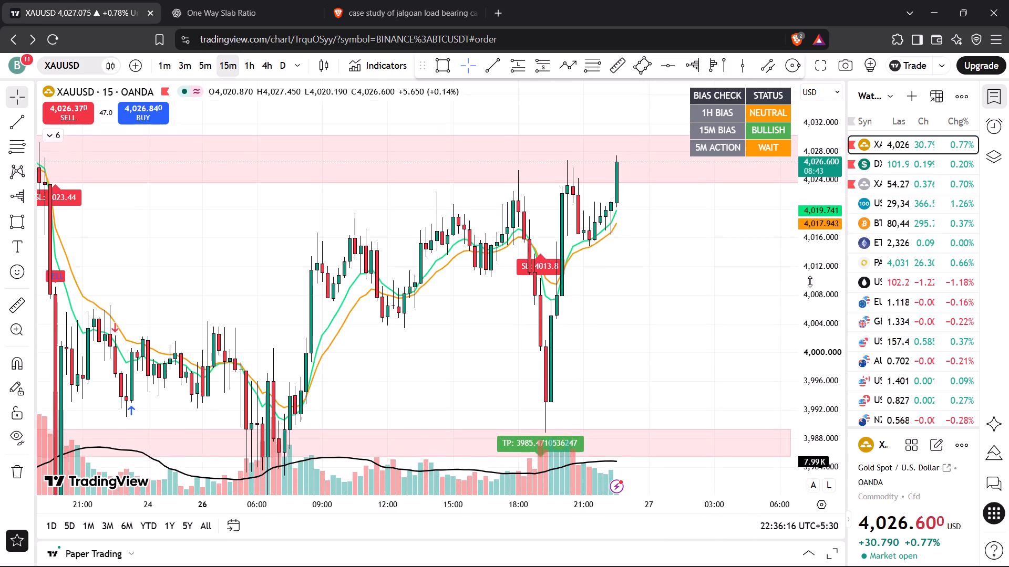
left_click_drag(810, 281, 810, 310)
scroll(698, 298, "up", 2)
scroll(698, 298, "down", 3)
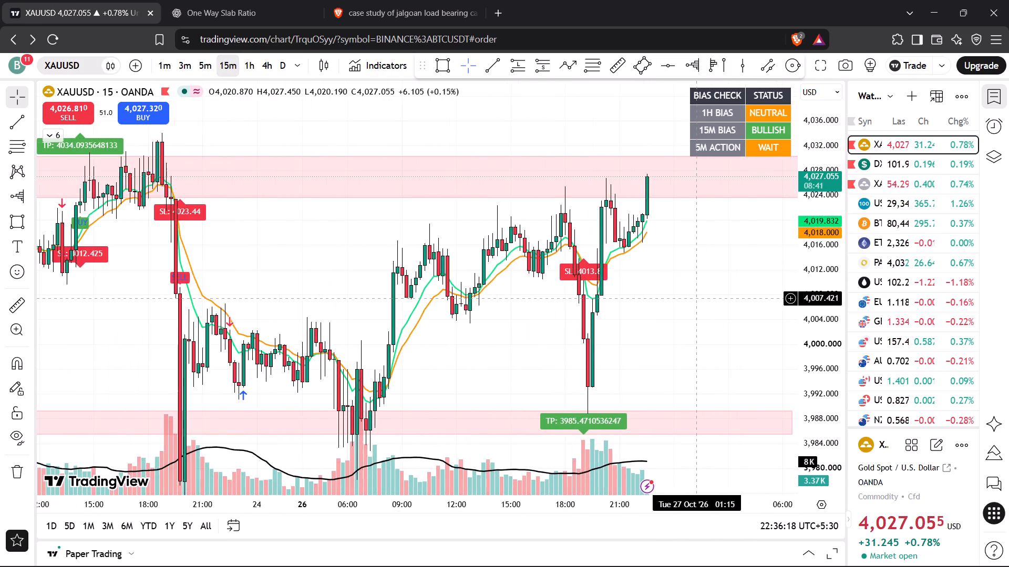
scroll(698, 298, "down", 2)
left_click_drag(481, 238, 470, 264)
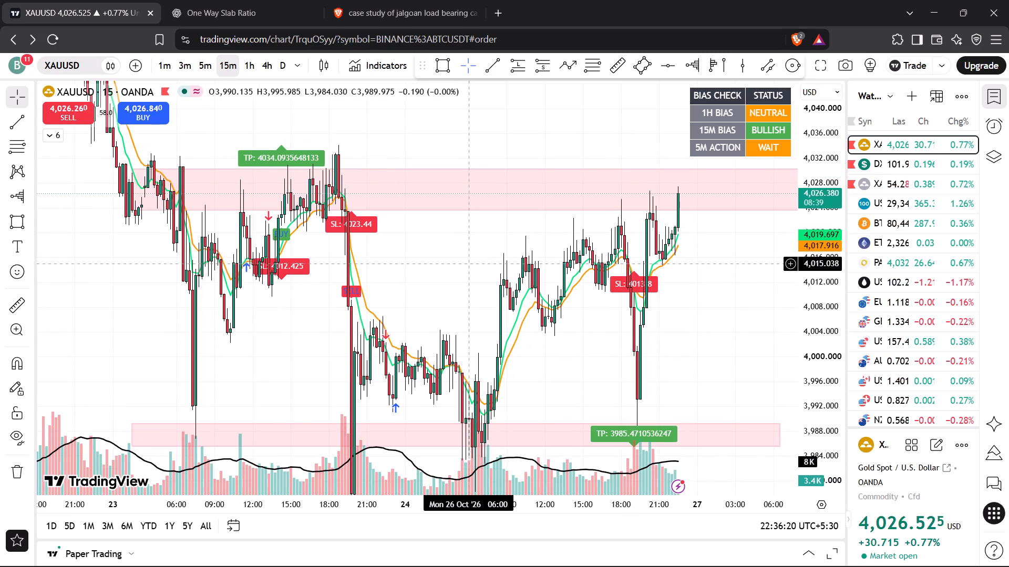
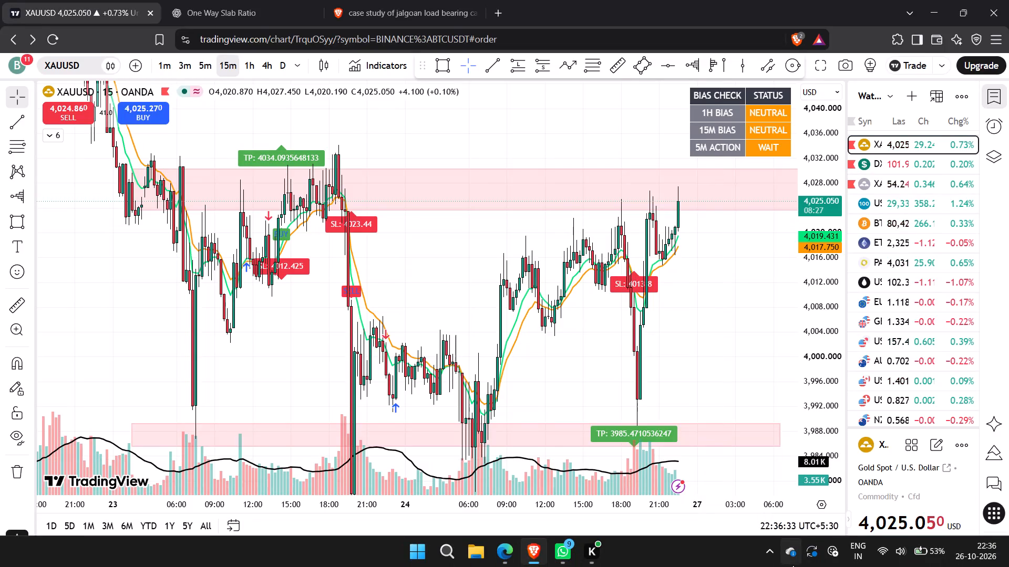
Examine XAUUSD's recent 15-minute price action as it trades inside the upper pink supply zone.
scroll(710, 347, "up", 1)
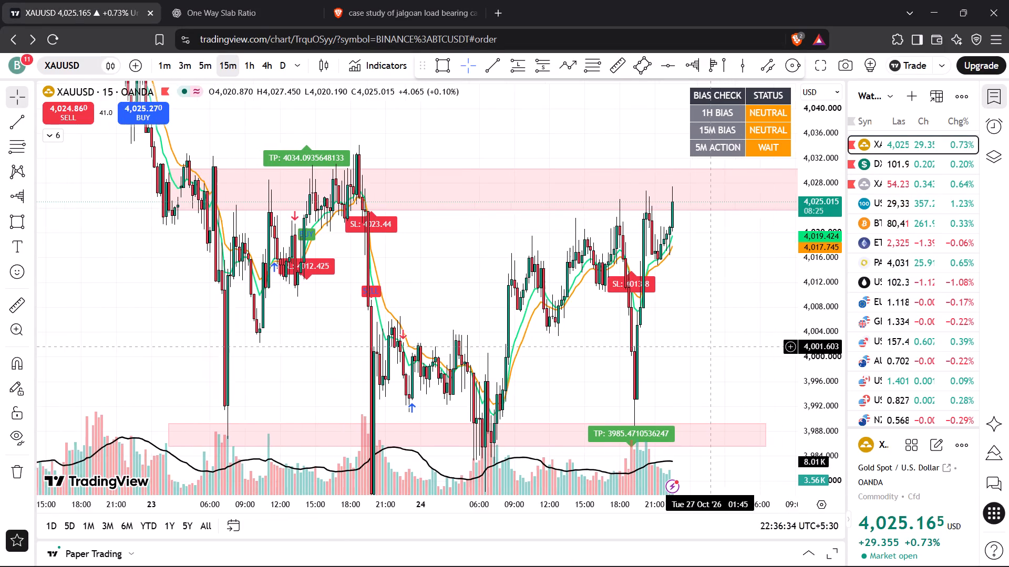
scroll(710, 347, "up", 1)
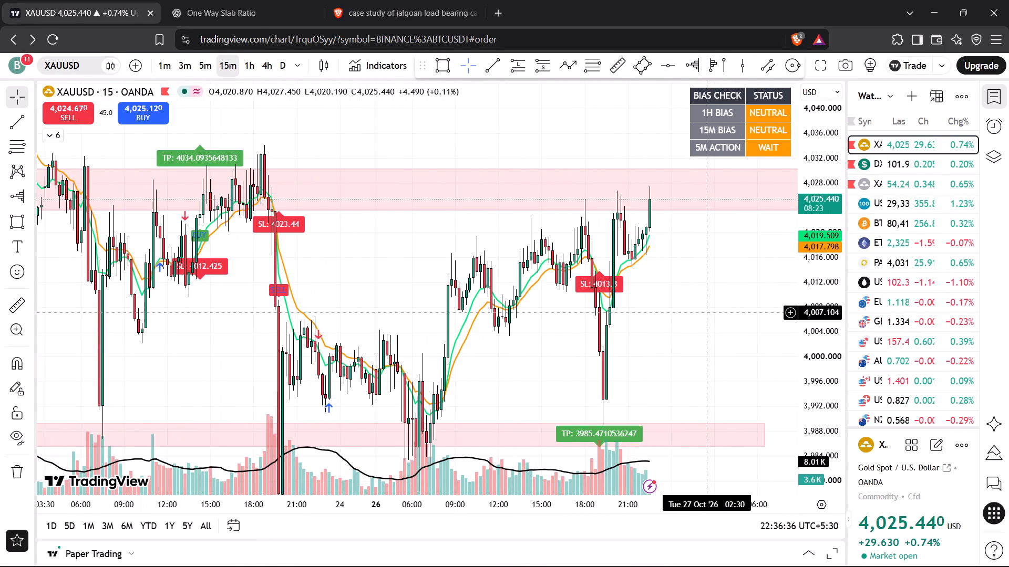
left_click_drag(707, 312, 697, 270)
scroll(697, 270, "up", 1)
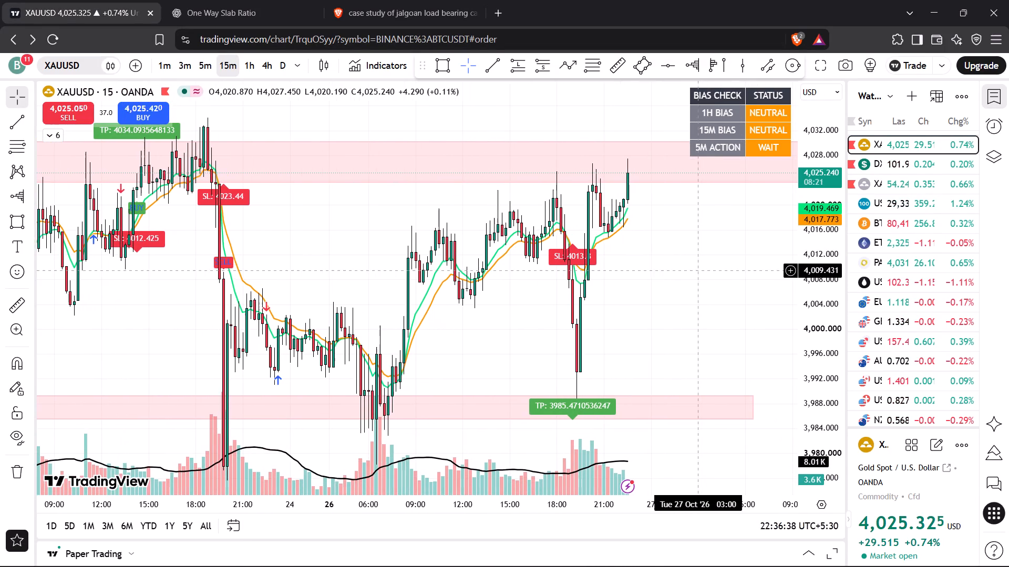
Switch to the DXY 15-minute chart and examine recent candles between the short descending trendline and the pink supply zone above.
left_click(892, 169)
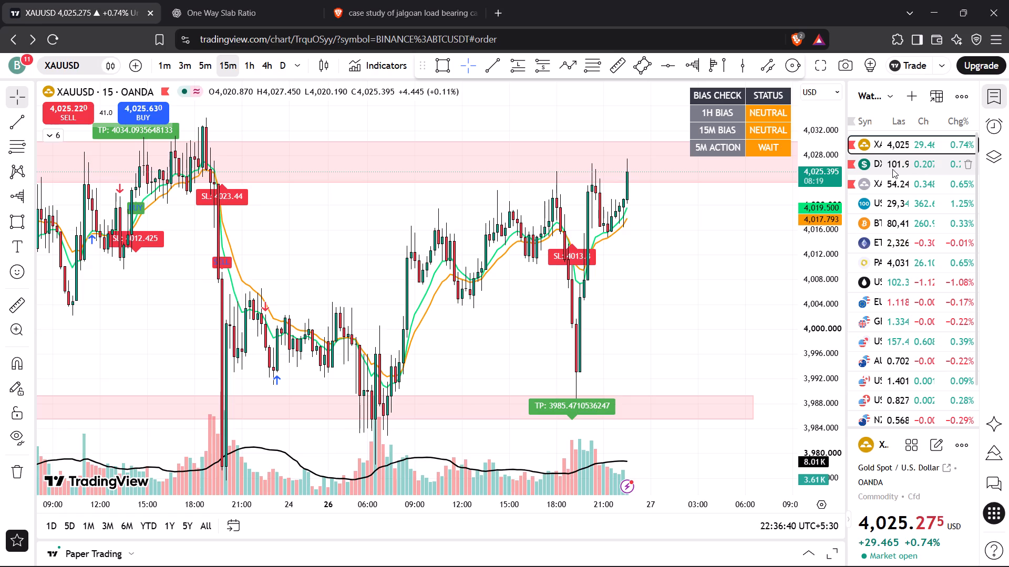
left_click_drag(738, 259, 712, 249)
left_click_drag(831, 231, 828, 261)
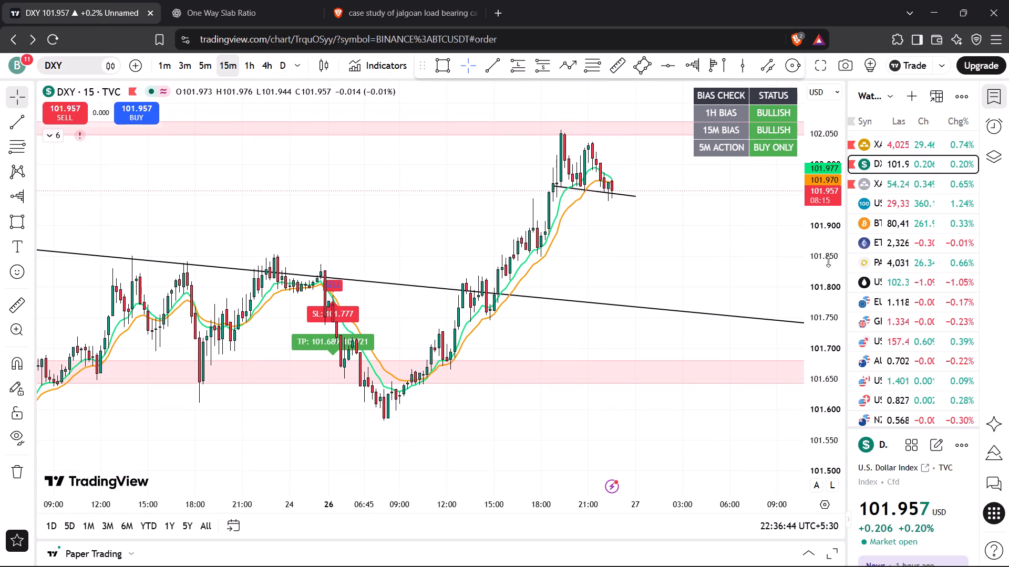
scroll(760, 261, "up", 4)
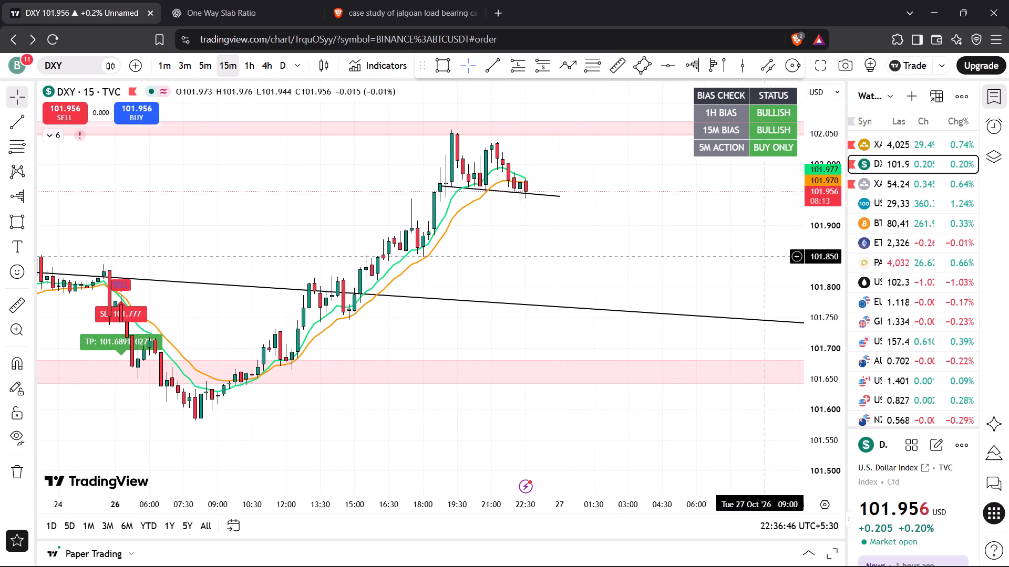
scroll(820, 325, "up", 3)
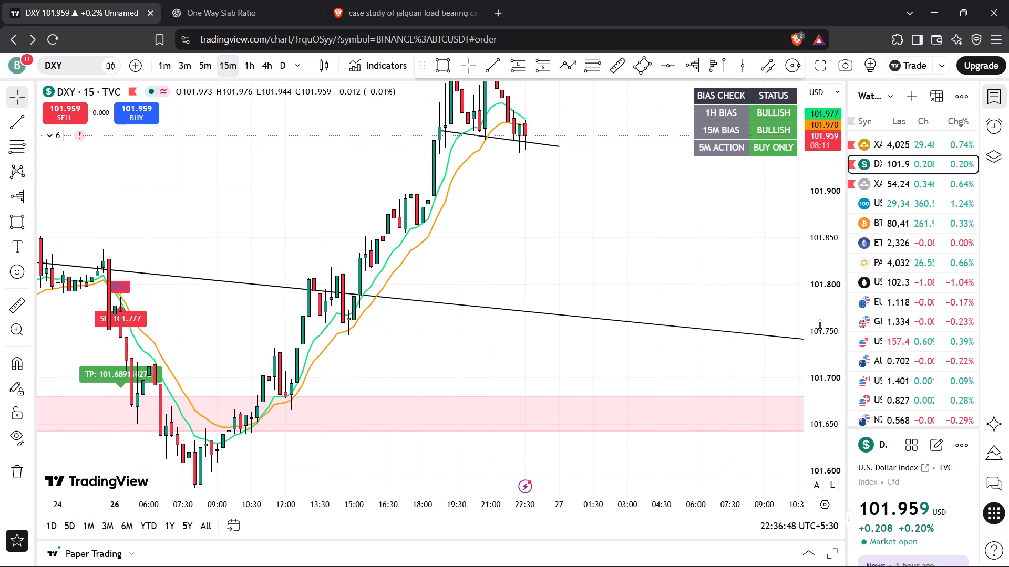
scroll(725, 255, "up", 3)
left_click_drag(671, 207, 739, 305)
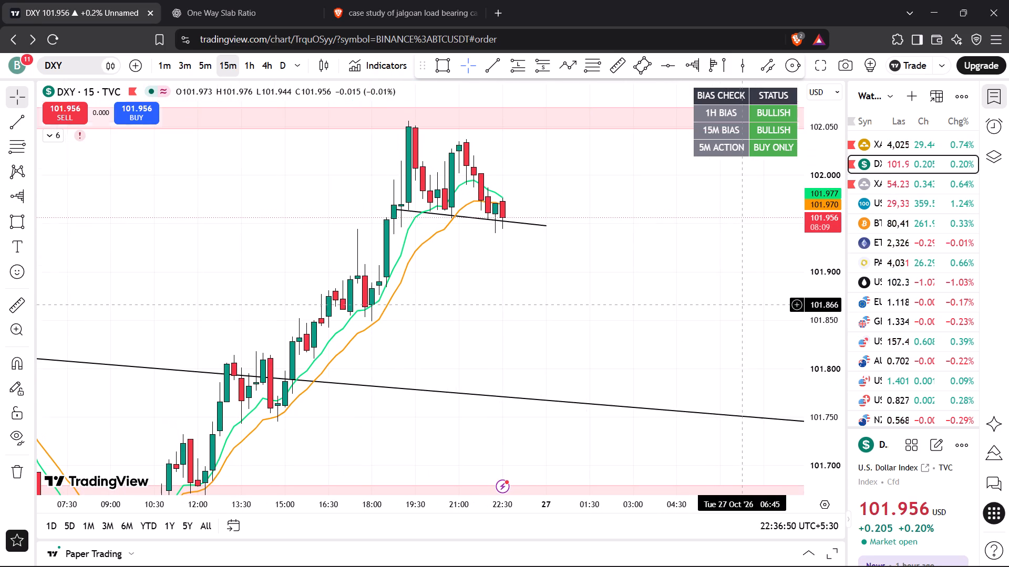
scroll(828, 298, "up", 2)
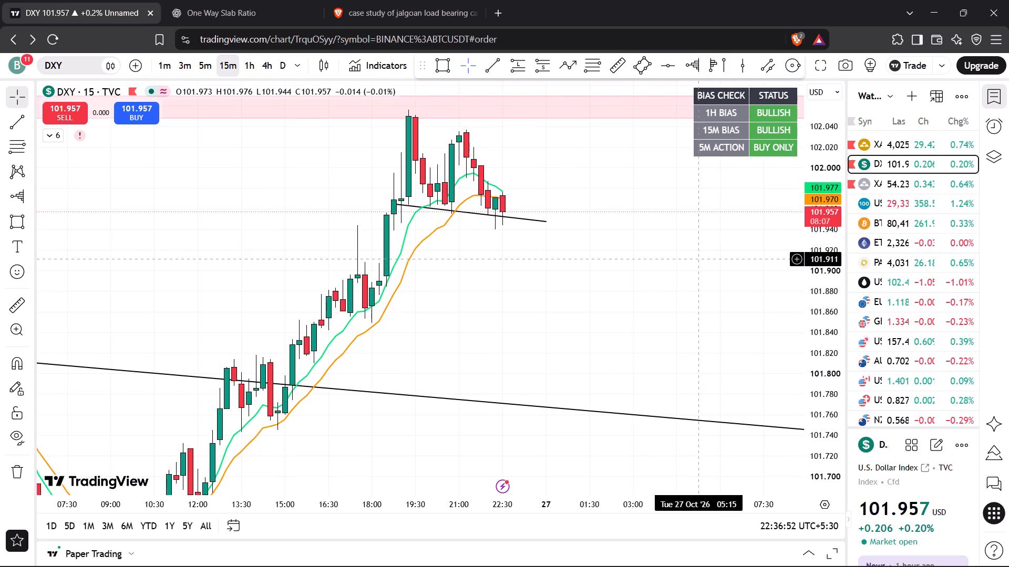
scroll(697, 259, "up", 1)
left_click_drag(632, 229, 660, 264)
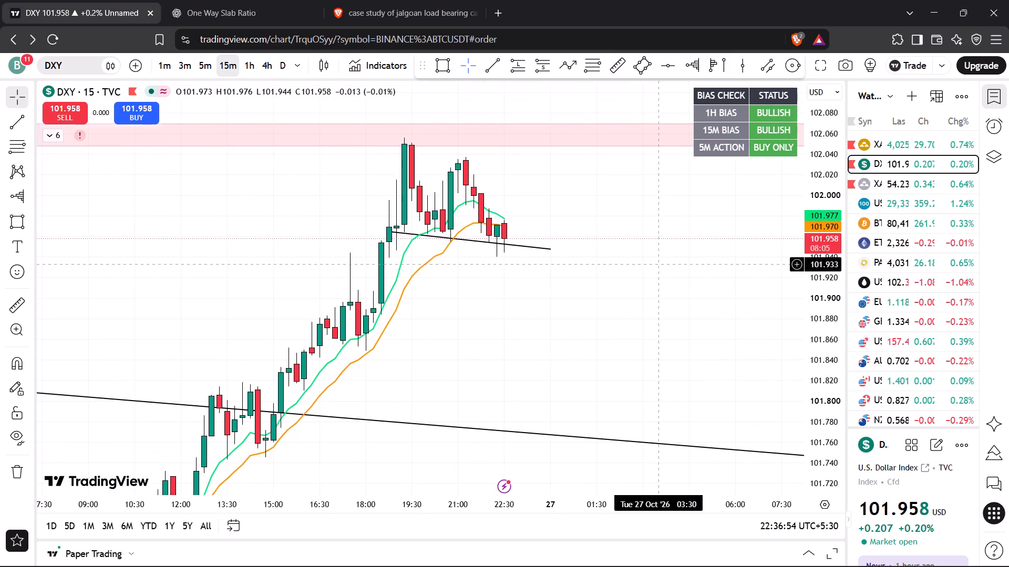
left_click_drag(825, 339, 822, 319)
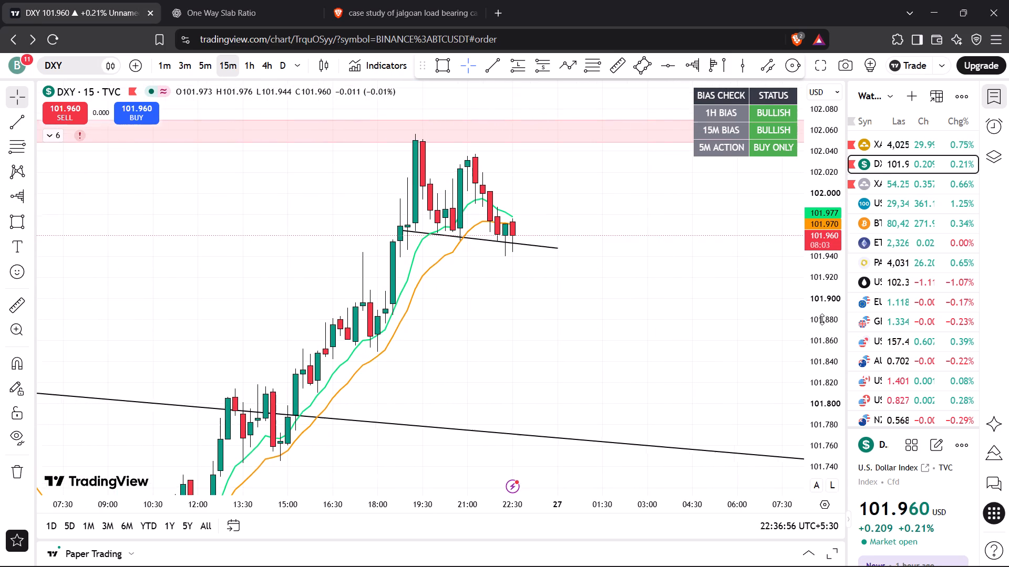
left_click_drag(822, 319, 817, 277)
scroll(713, 272, "up", 1)
left_click_drag(690, 228, 705, 279)
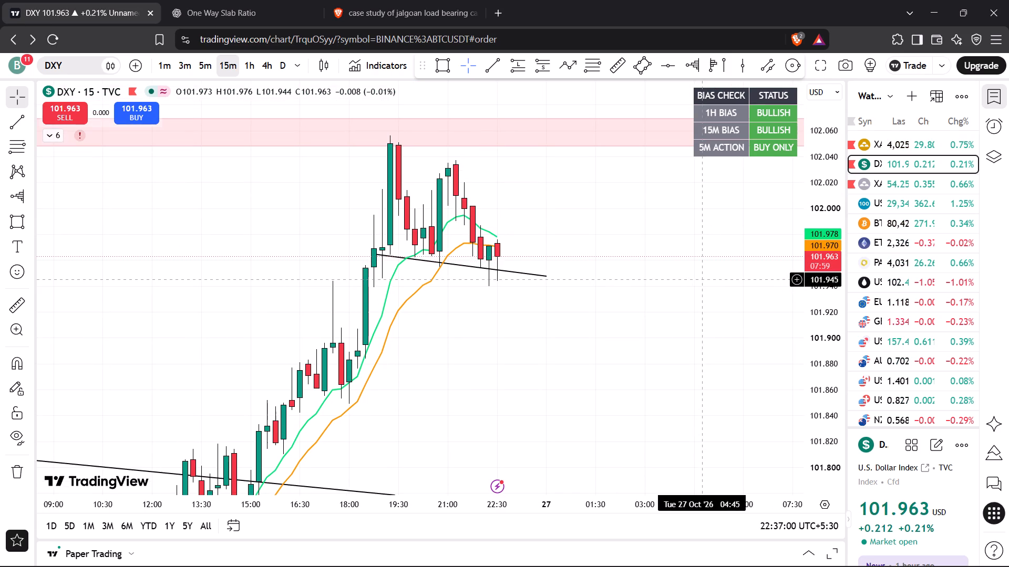
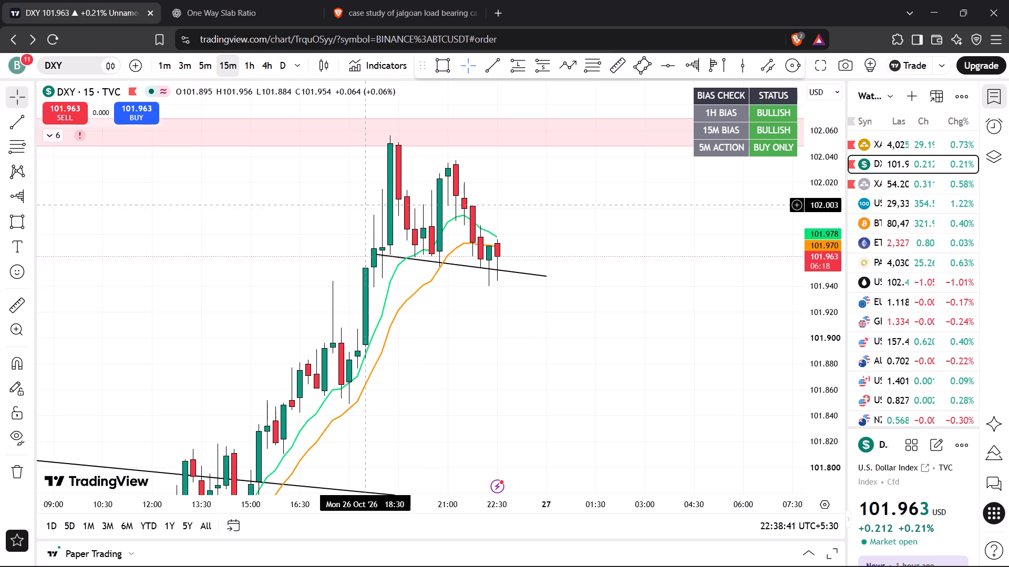
Switch DXY to the 5-minute timeframe and examine the recent candles around the short descending trendline below the pink supply zone.
left_click(210, 67)
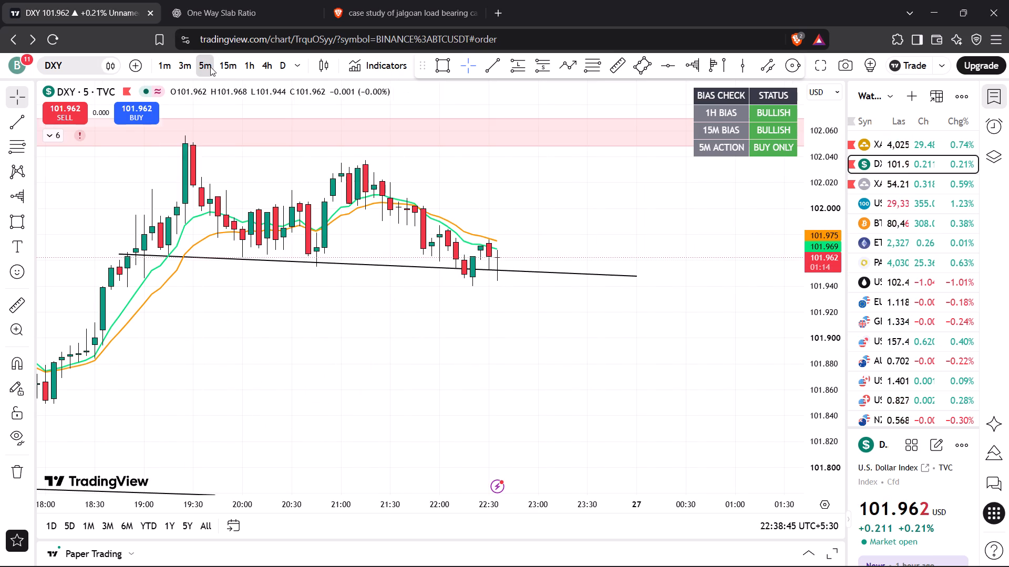
scroll(439, 352, "down", 1)
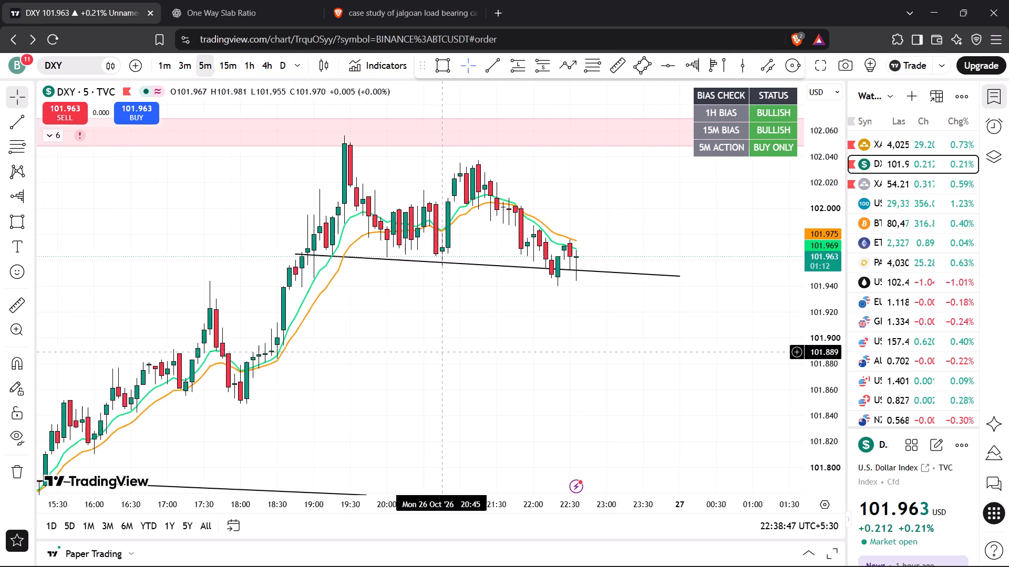
scroll(439, 352, "down", 2)
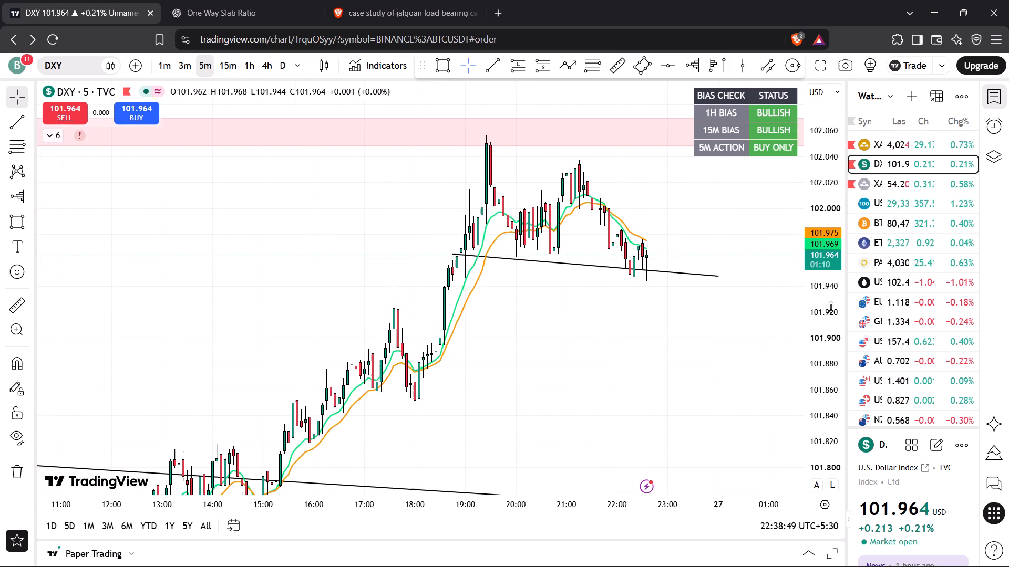
scroll(719, 269, "up", 1)
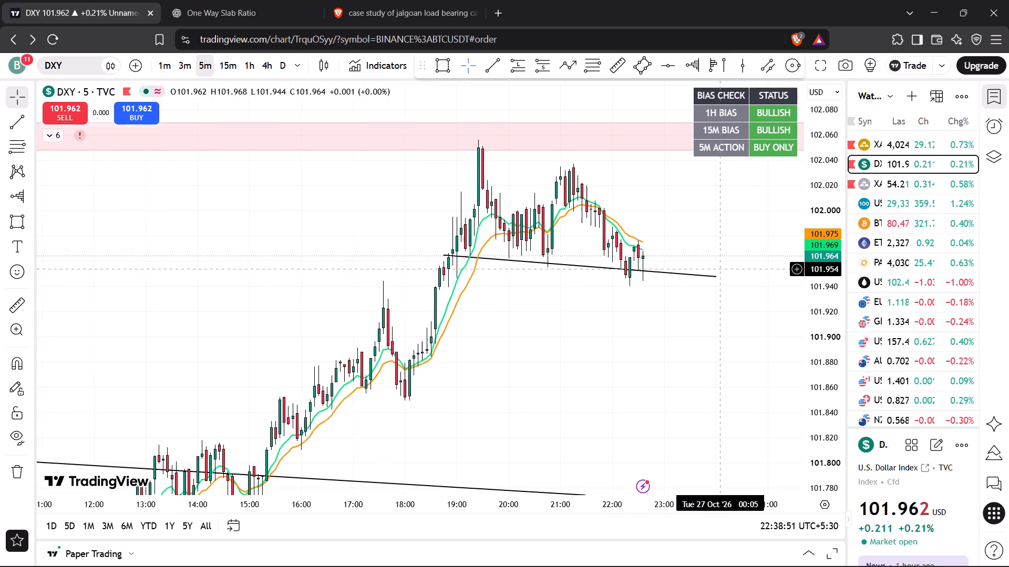
scroll(719, 269, "up", 2)
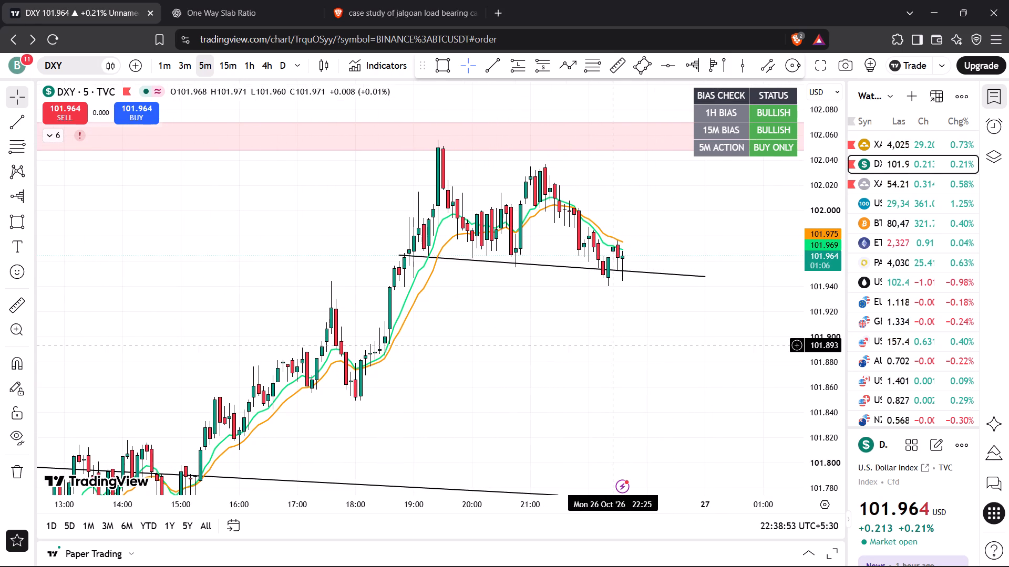
left_click_drag(612, 345, 578, 341)
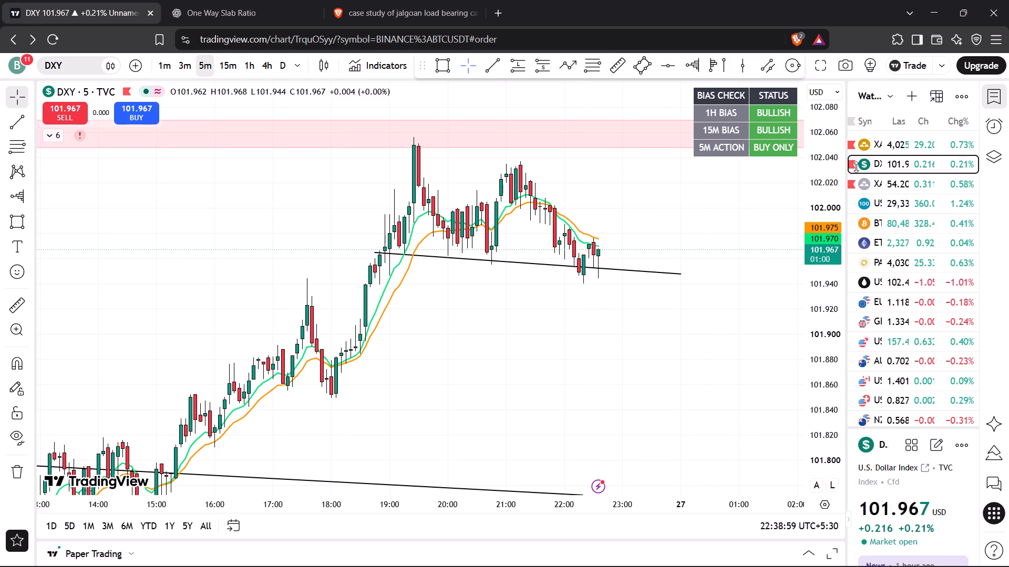
Switch to the XAUUSD 5-minute chart and examine price action at the upper pink supply zone against the earlier swings.
left_click(895, 144)
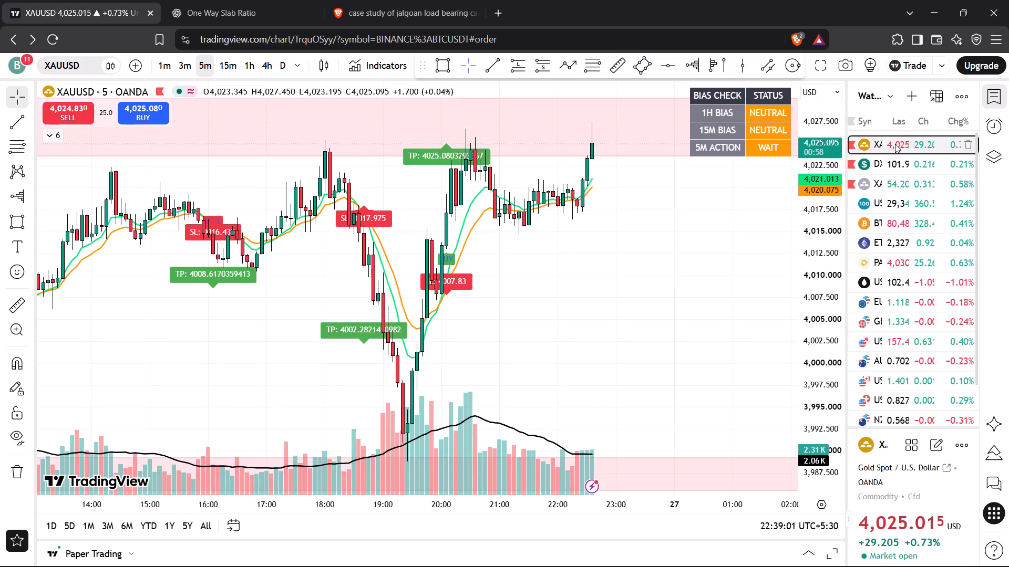
left_click_drag(662, 208, 653, 234)
scroll(653, 234, "down", 1)
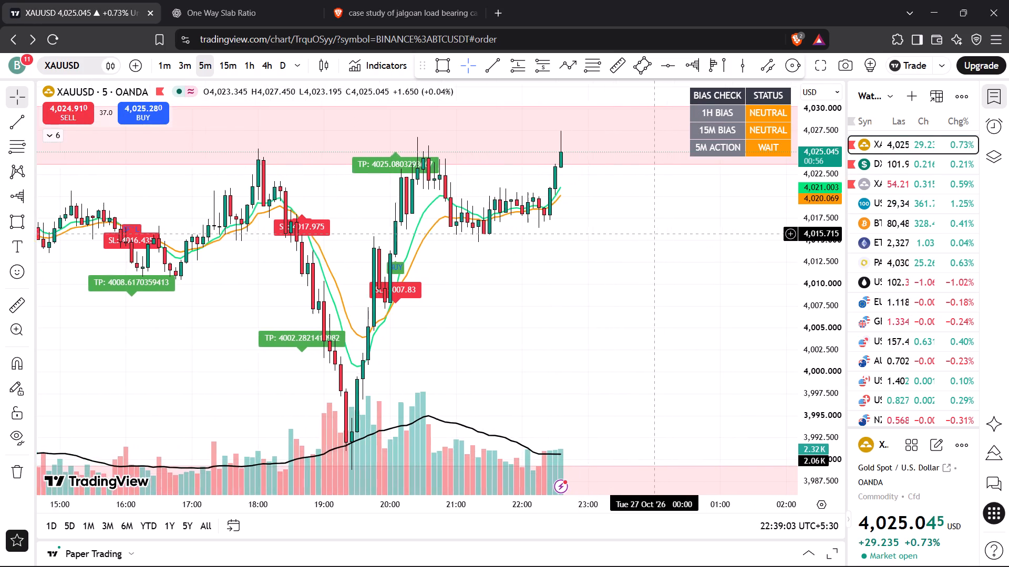
scroll(653, 234, "down", 1)
left_click_drag(816, 232, 816, 234)
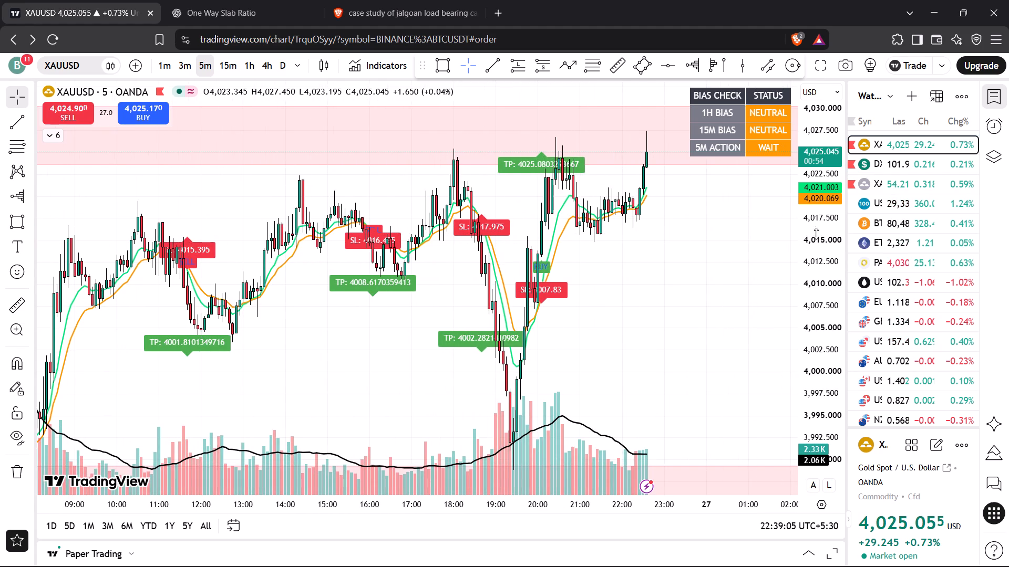
left_click_drag(816, 234, 817, 268)
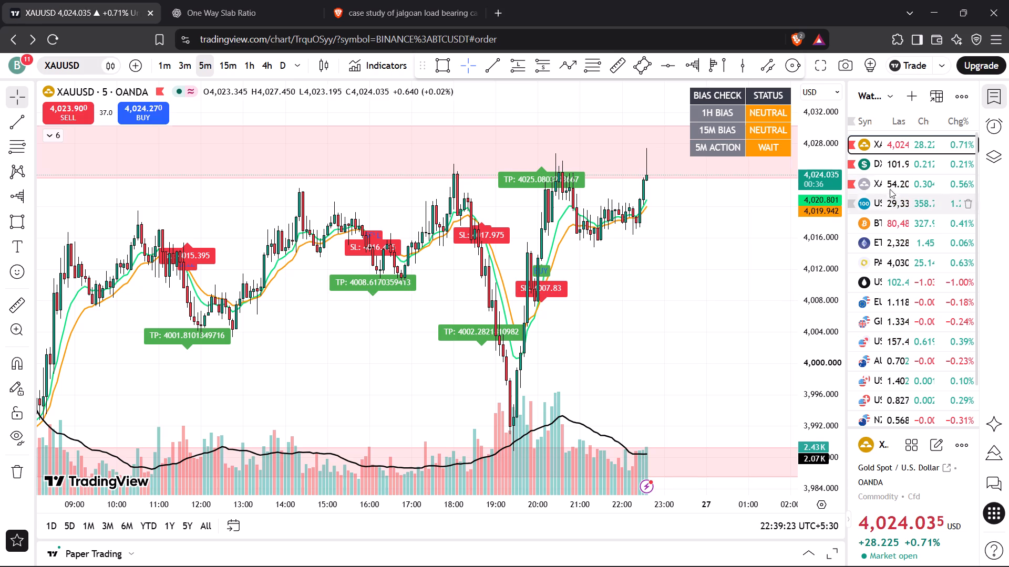
Return to the DXY 5-minute chart and examine how price behaves at the short descending trendline.
left_click(893, 166)
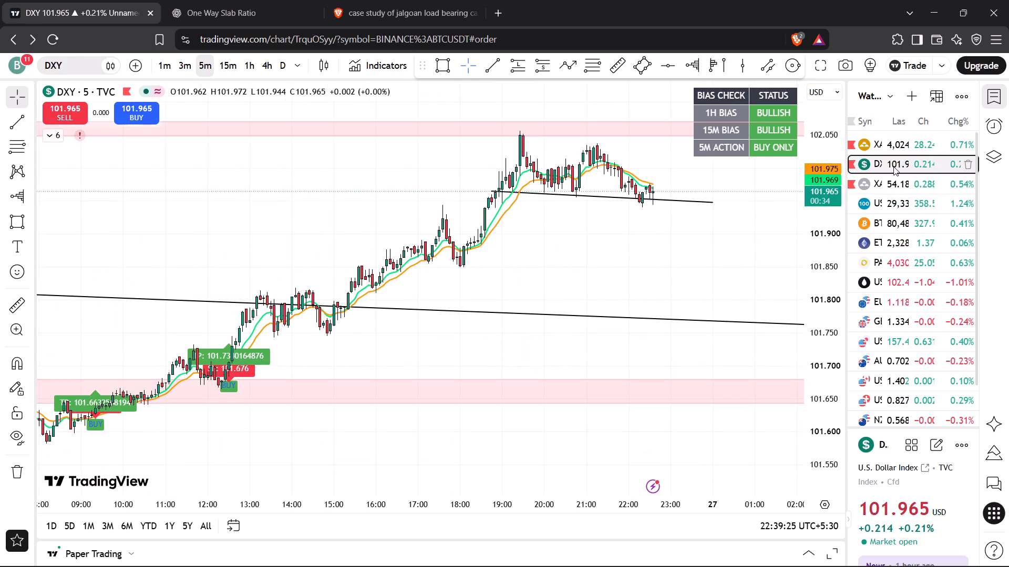
left_click_drag(823, 282, 823, 206)
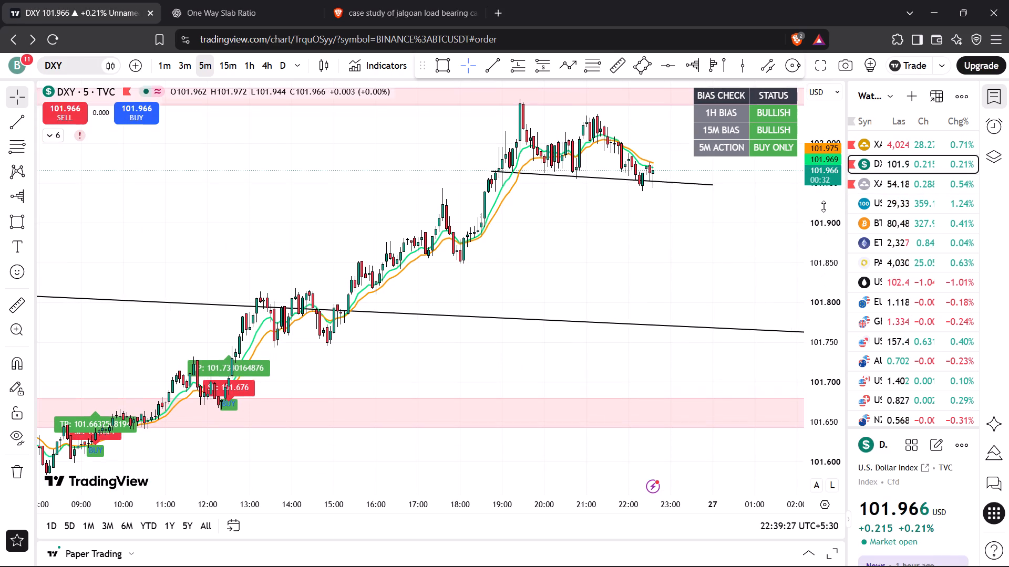
left_click_drag(823, 206, 823, 201)
left_click_drag(727, 227, 717, 279)
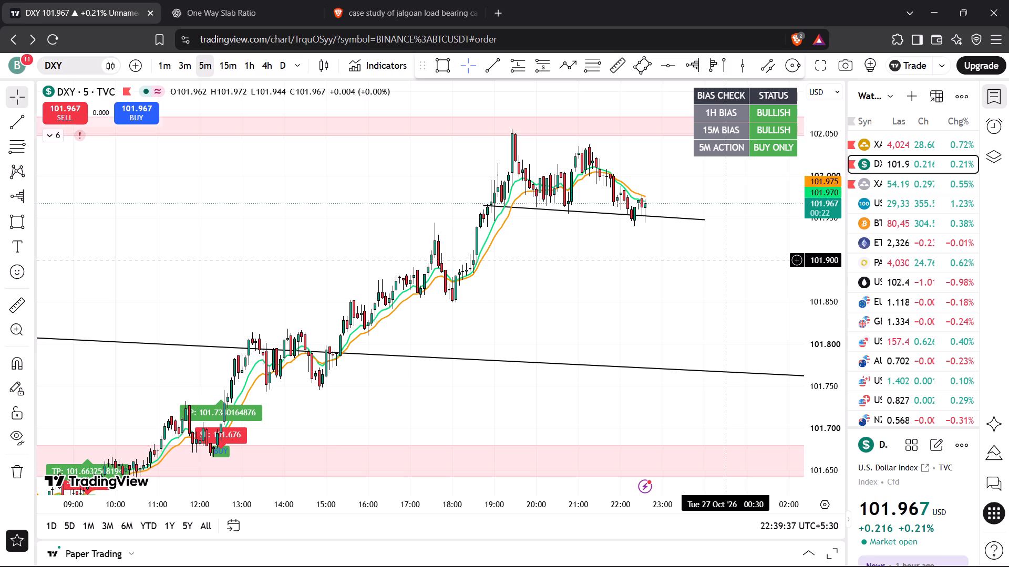
scroll(726, 260, "up", 1)
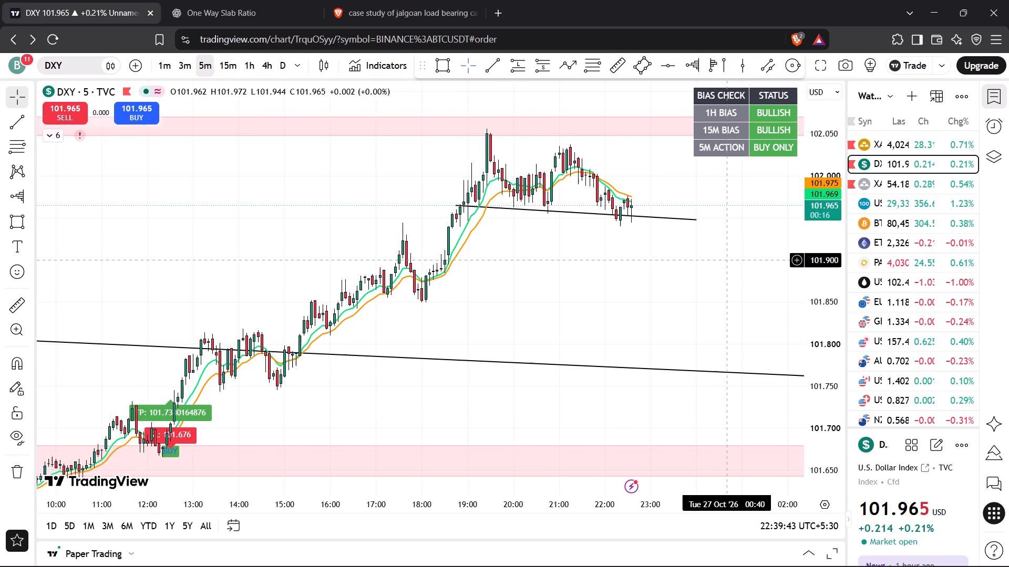
Examine XAGUSD's 5-minute price action within its rising parallel trendlines and compare it with XAUUSD.
left_click(880, 183)
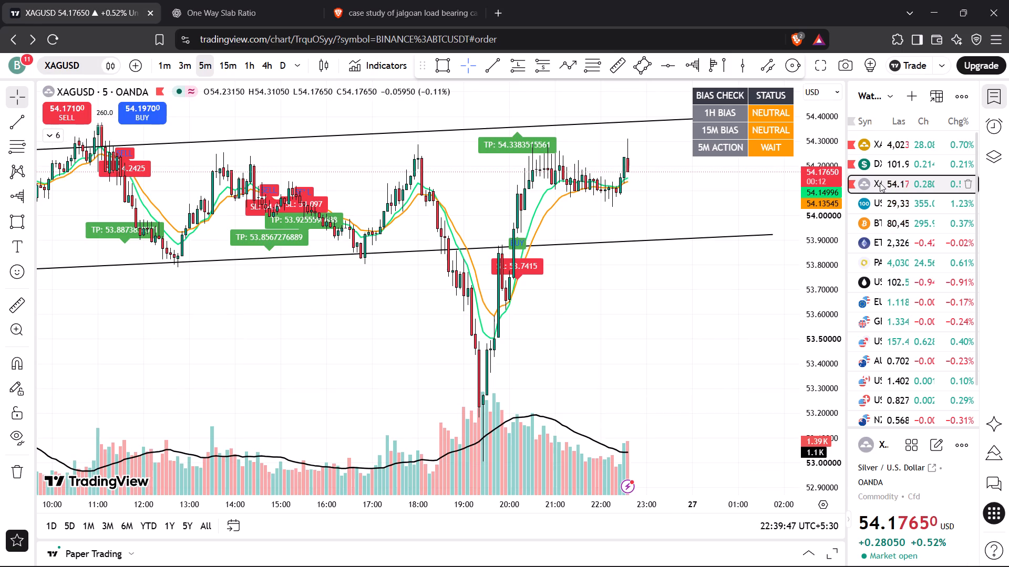
left_click_drag(712, 190, 708, 229)
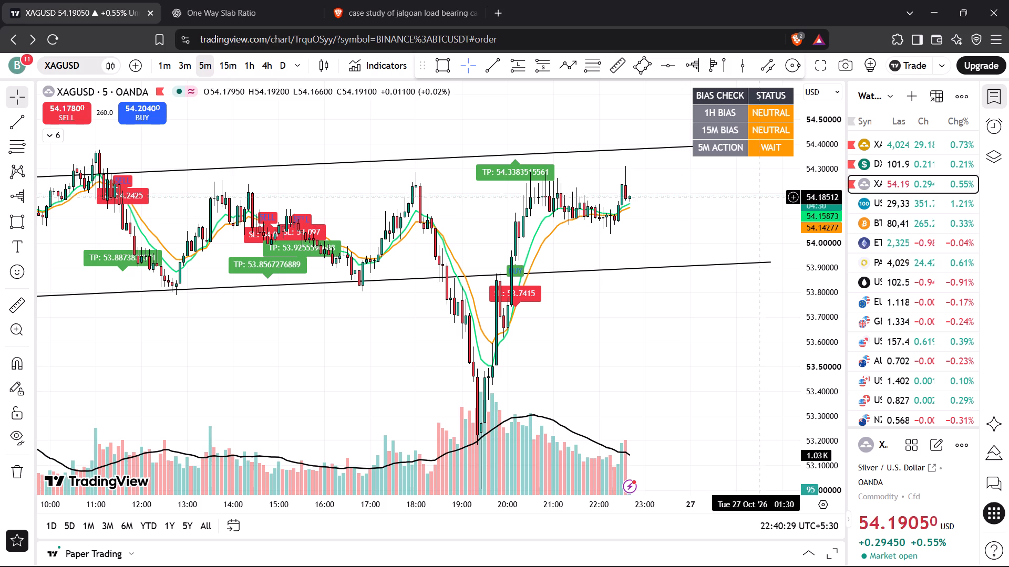
left_click_drag(830, 190, 830, 200)
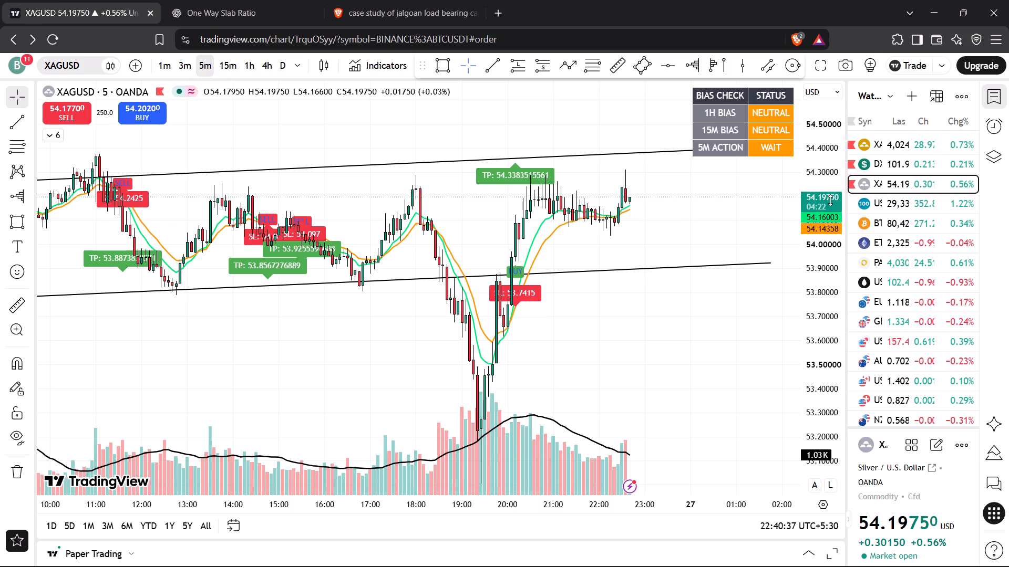
left_click(914, 142)
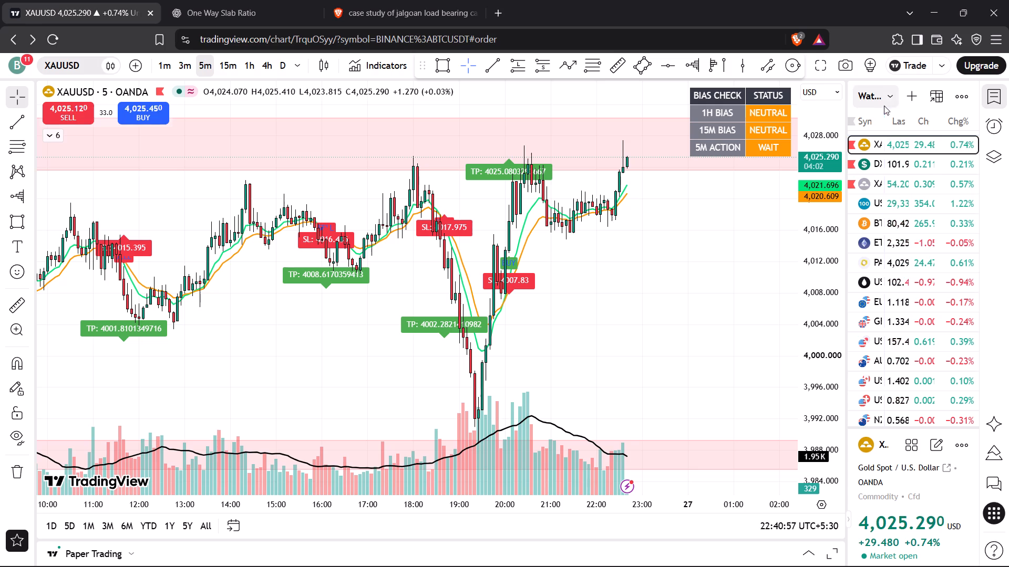
Examine the DXY 5-minute chart for a break of the short descending trendline.
left_click(897, 165)
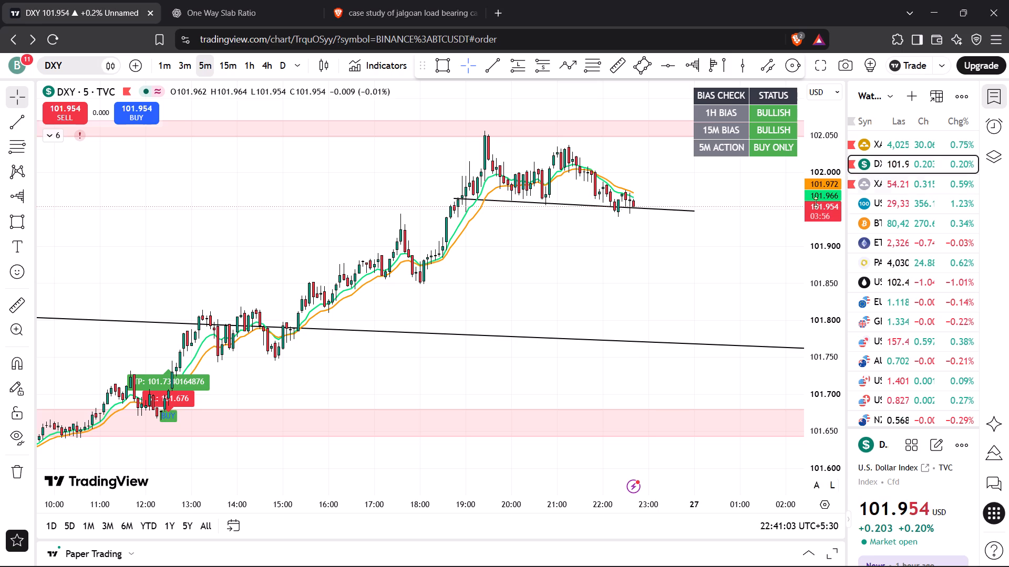
left_click_drag(735, 240, 743, 267)
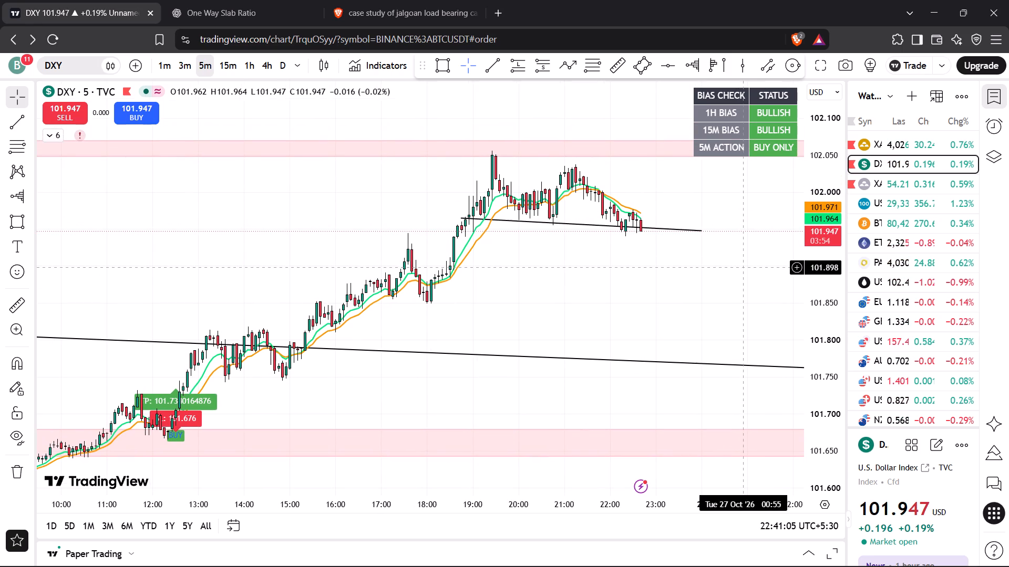
left_click_drag(824, 288, 816, 237)
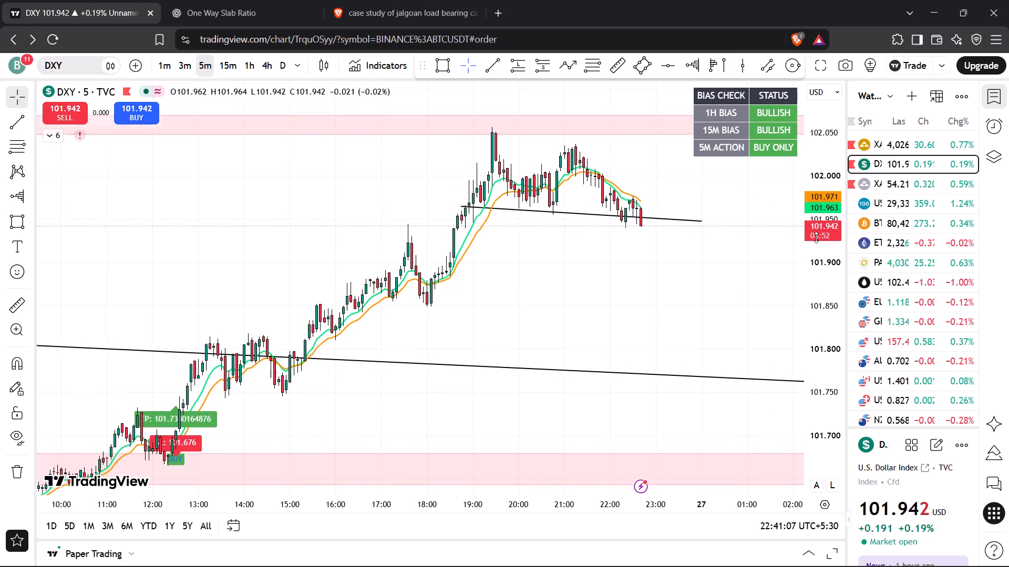
left_click_drag(816, 237, 815, 235)
left_click_drag(700, 259, 705, 282)
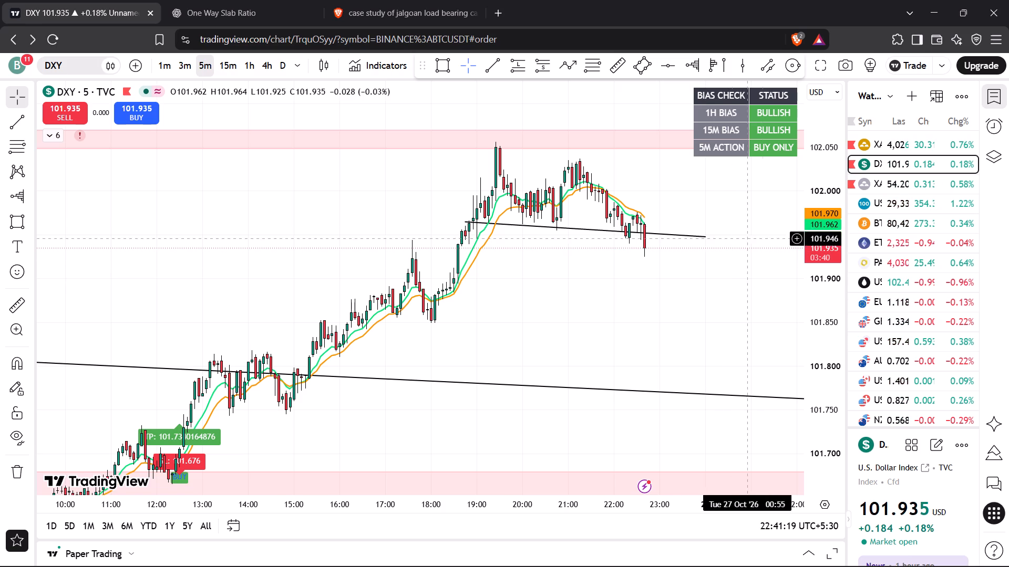
Compare the 5-minute charts of XAUUSD and DXY, also checking XAGUSD and USTECH100CFD for correlation.
left_click(891, 142)
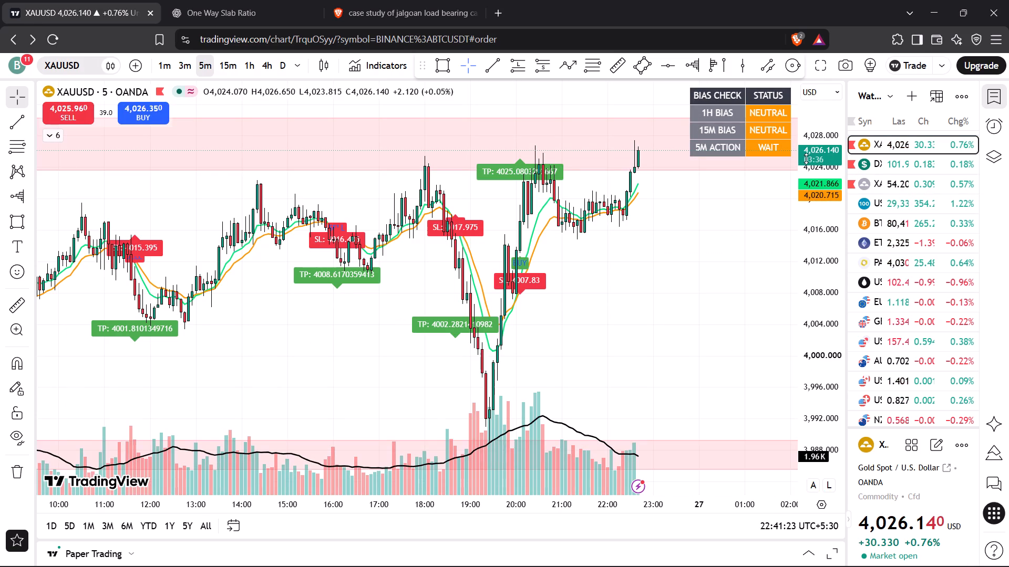
left_click(869, 162)
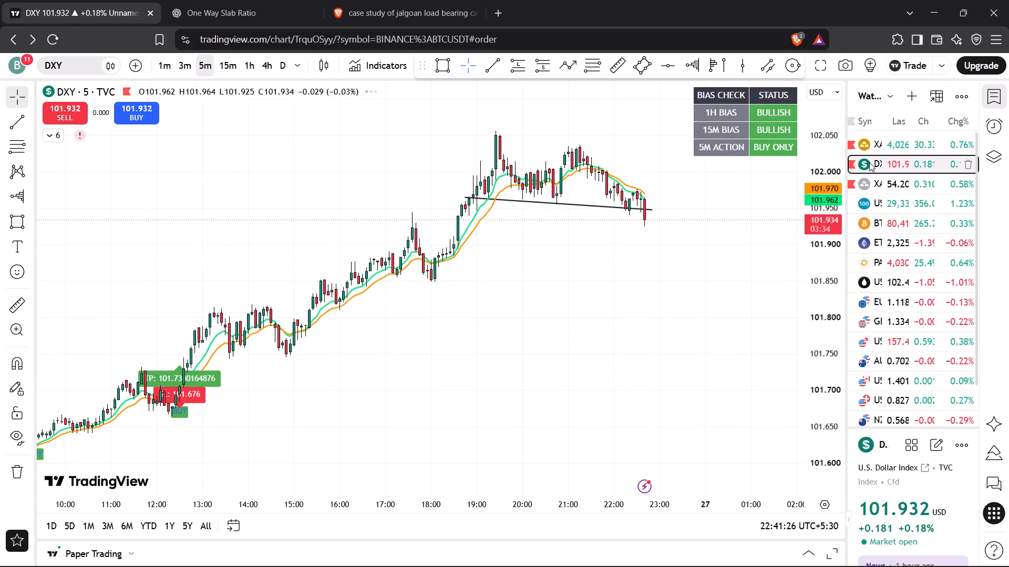
left_click(893, 146)
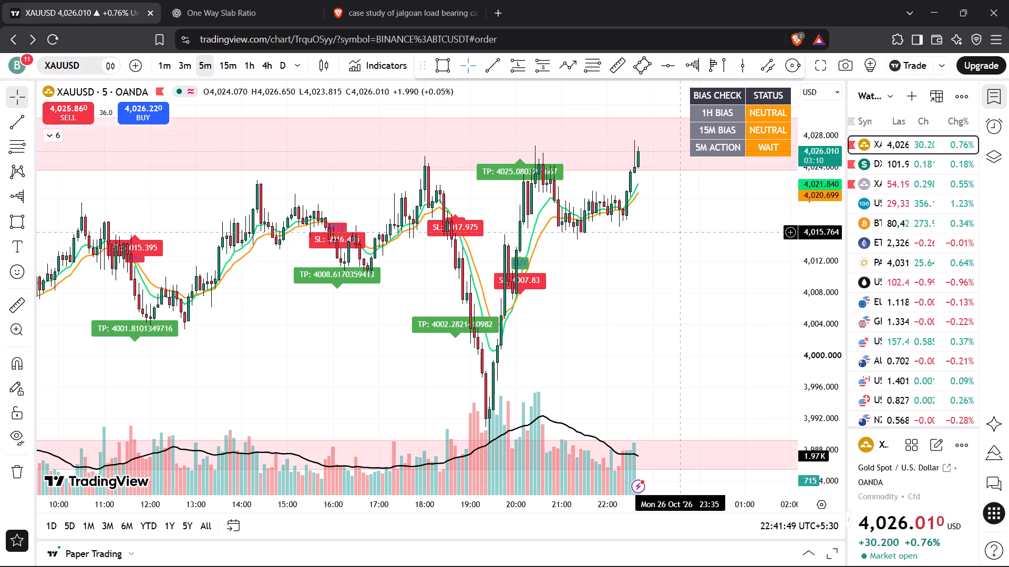
left_click(892, 166)
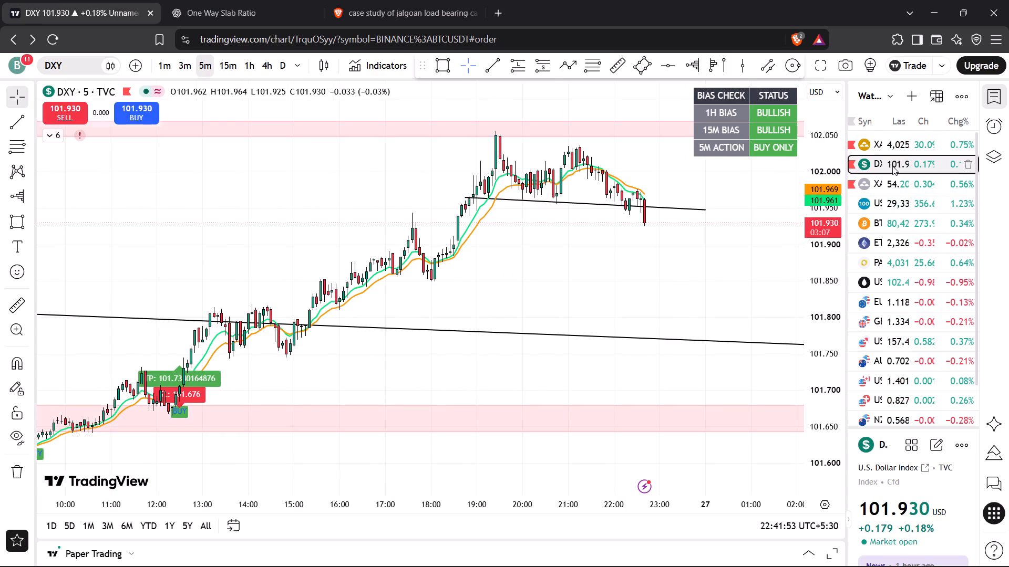
left_click(884, 181)
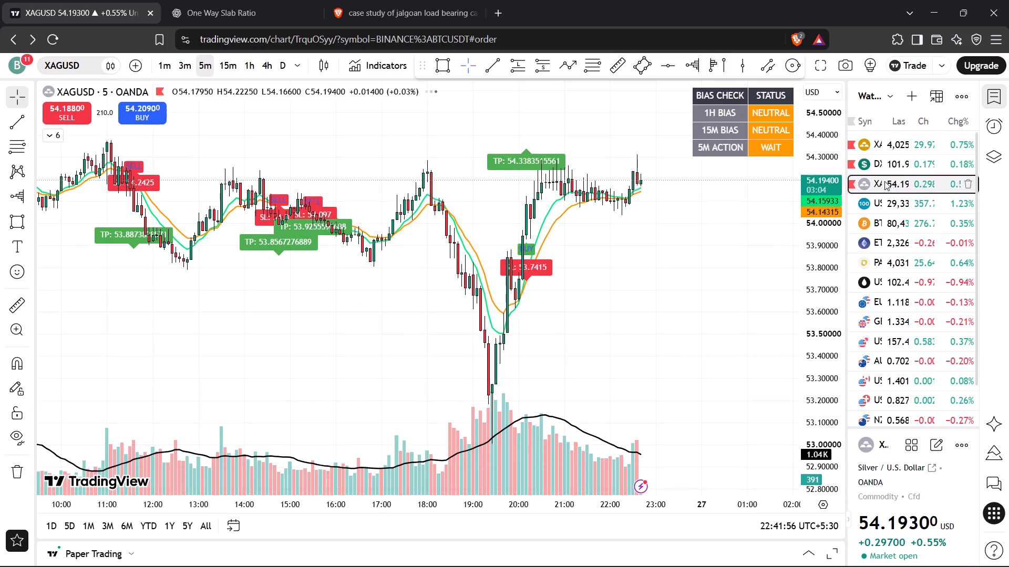
left_click(897, 202)
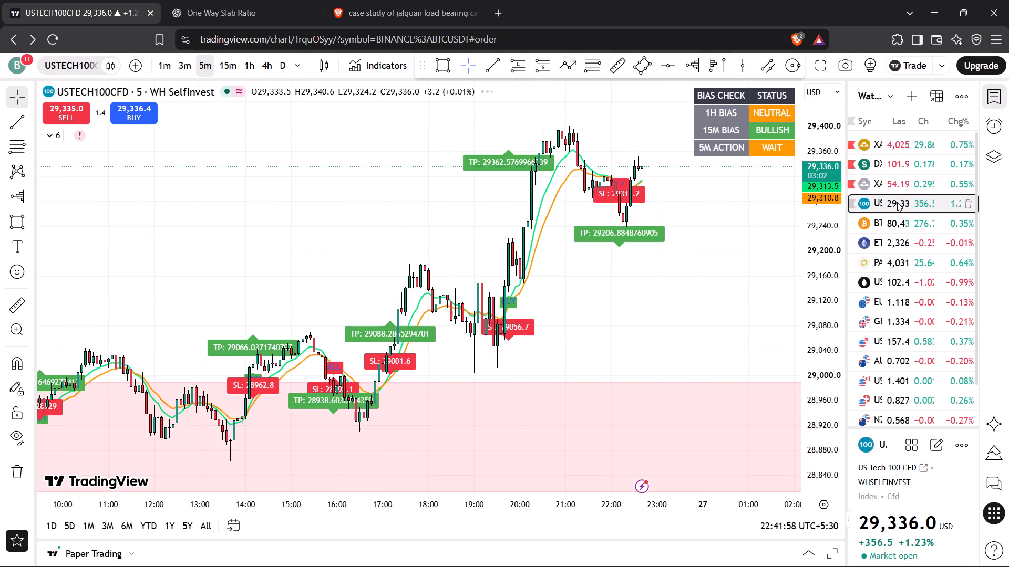
left_click(910, 139)
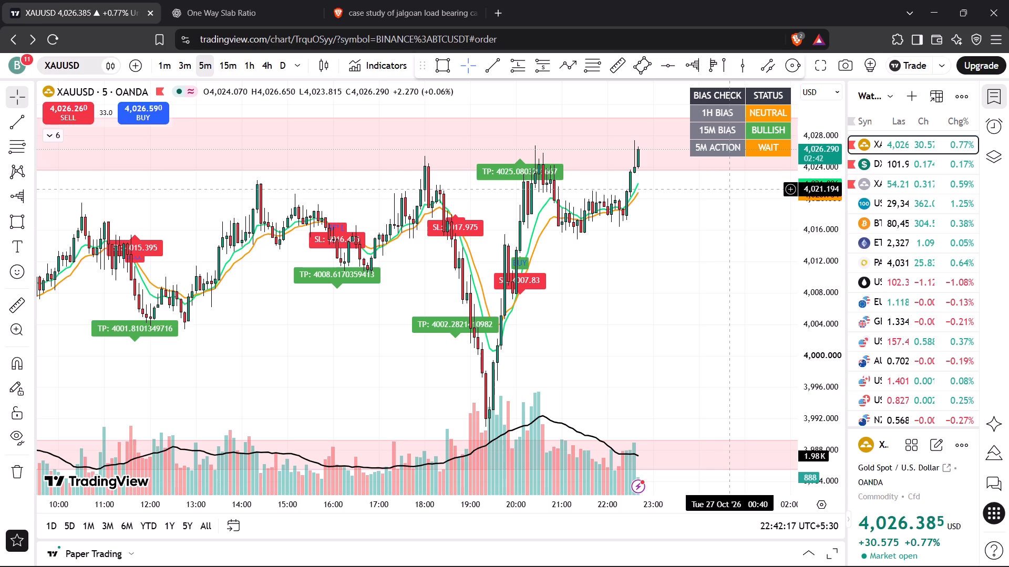
left_click(906, 164)
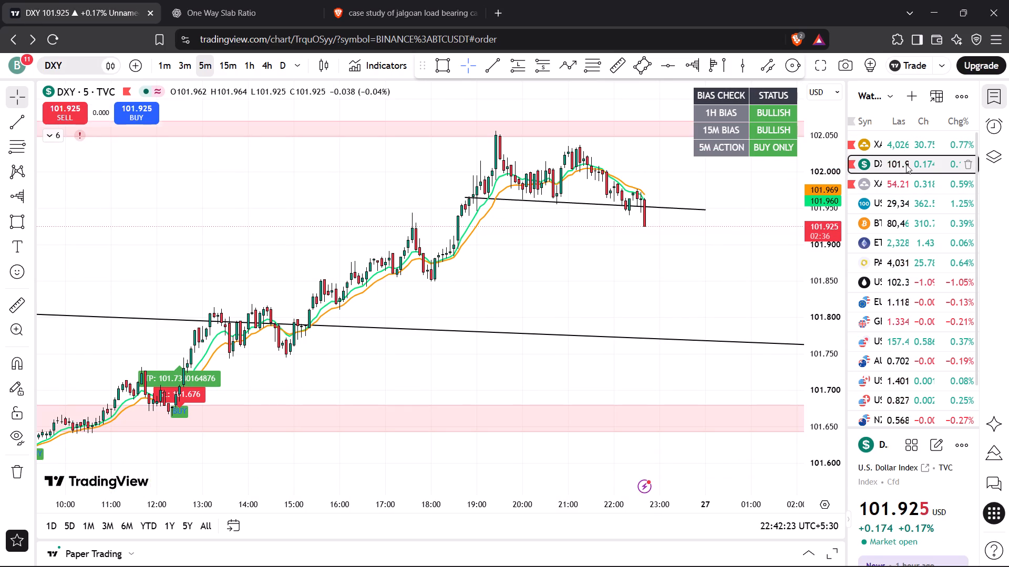
Compare the latest 5-minute candles on XAGUSD, XAUUSD and DXY, finishing on the XAUUSD chart.
left_click(892, 182)
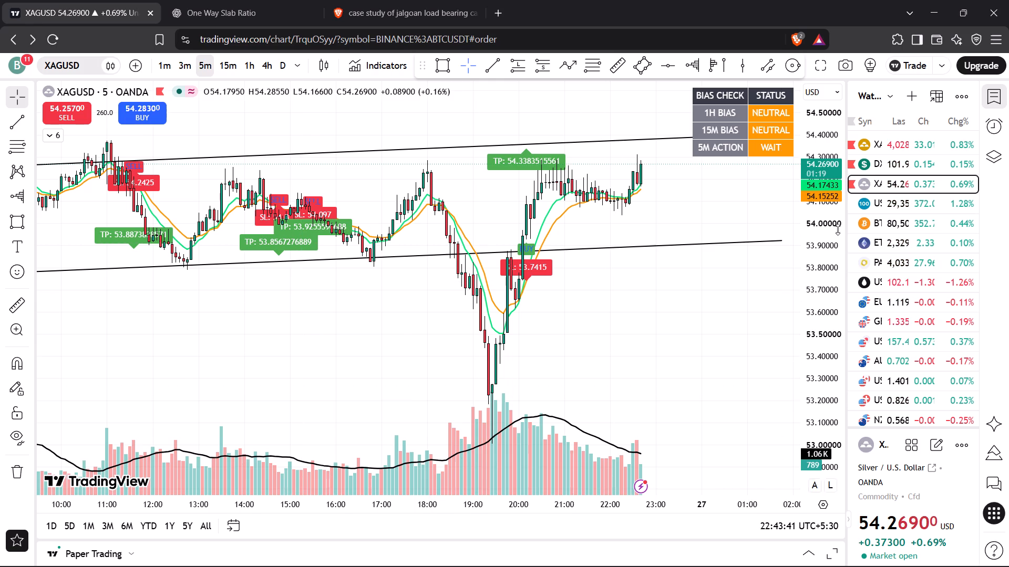
left_click(889, 141)
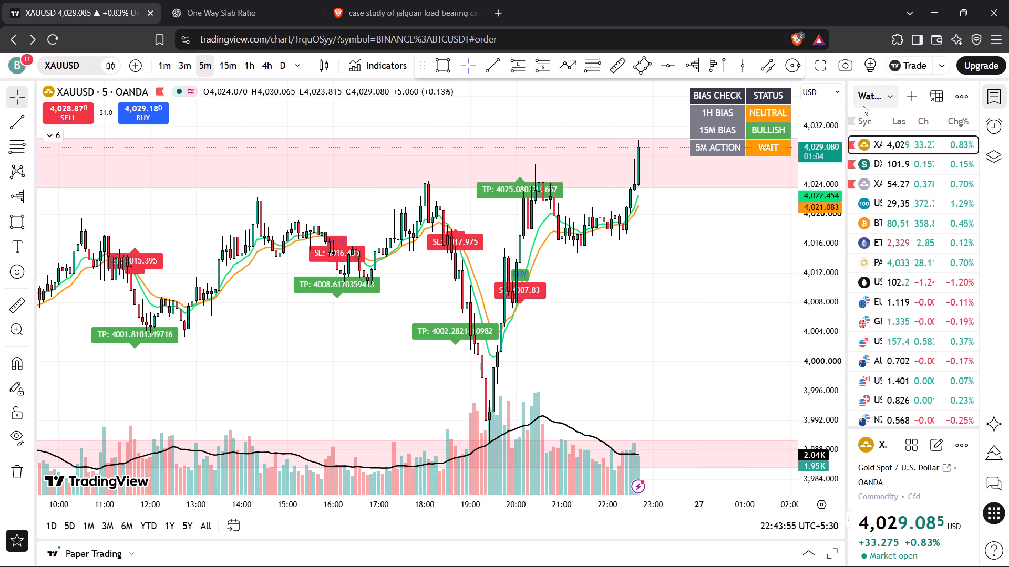
left_click(877, 160)
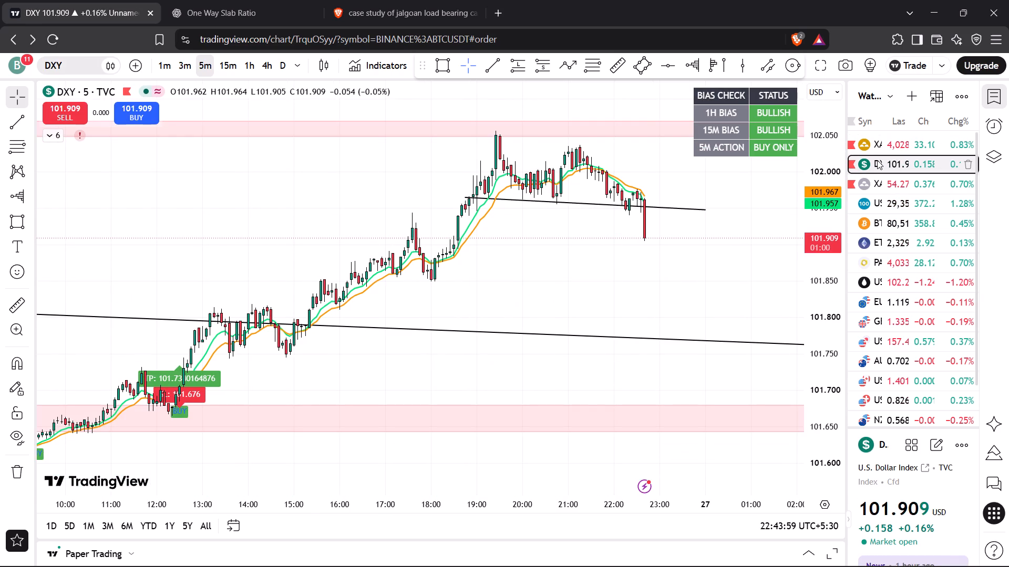
left_click(904, 146)
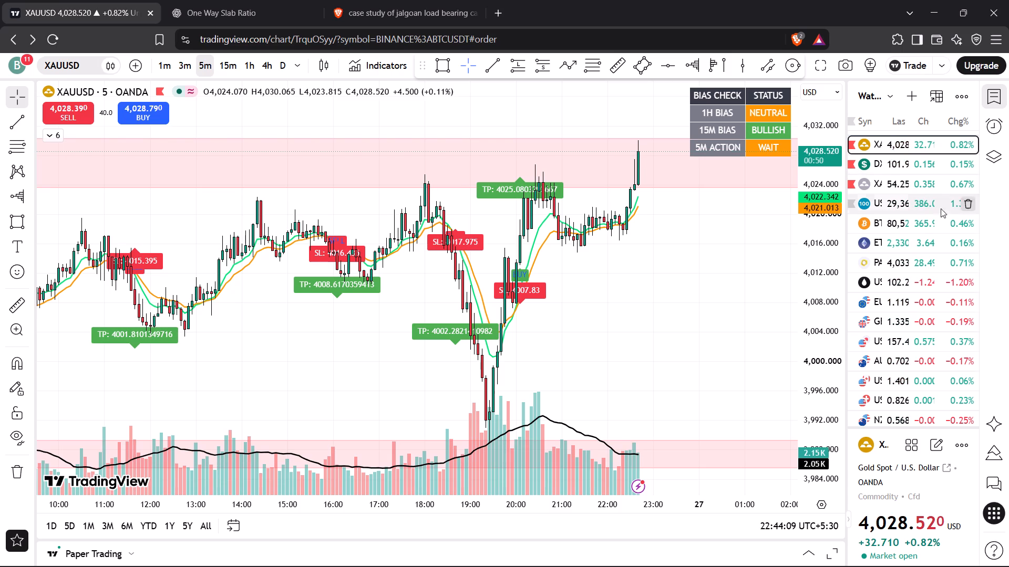
Draw a rising trendline under the BTCUSDT 5-minute lows, from about 79,381 at 18:30 to about 80,253 at 01:25.
left_click(900, 224)
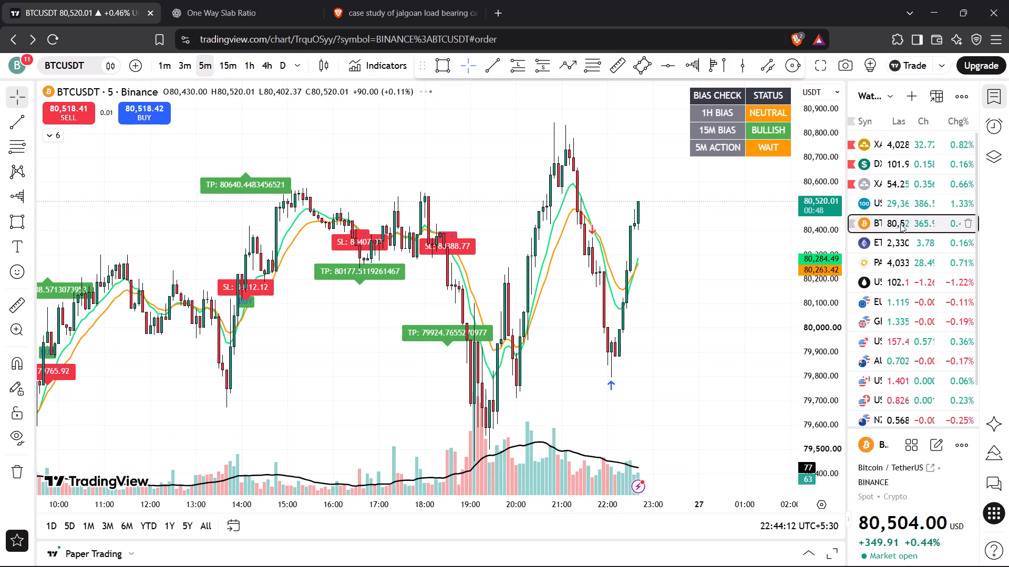
left_click_drag(827, 200, 832, 239)
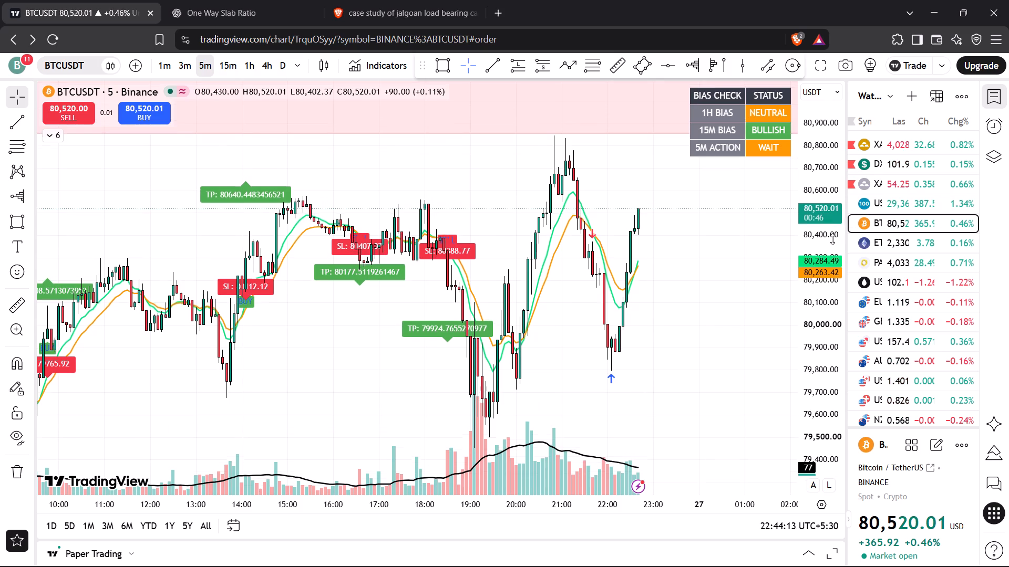
left_click_drag(832, 239, 836, 310)
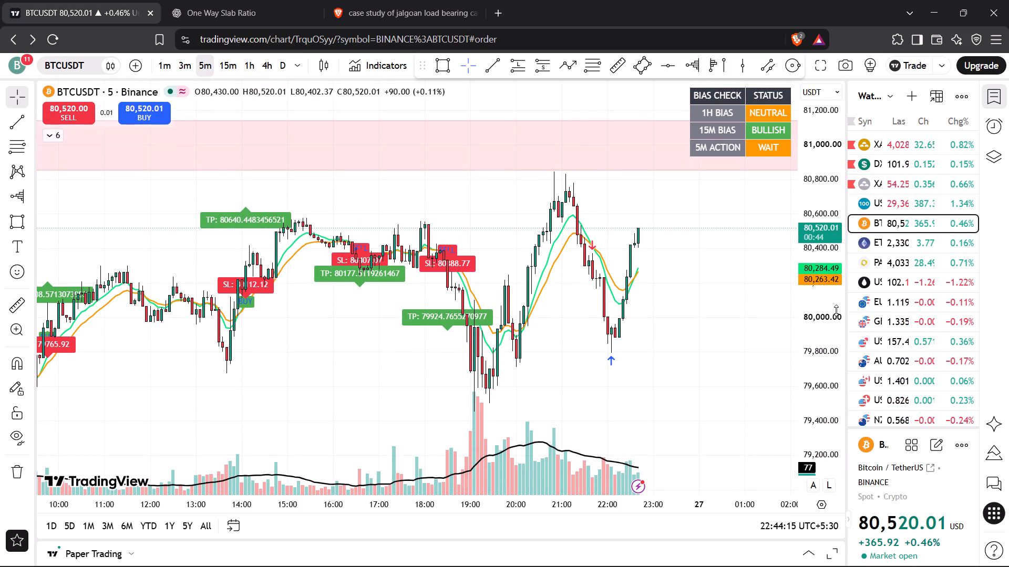
left_click_drag(832, 329, 829, 385)
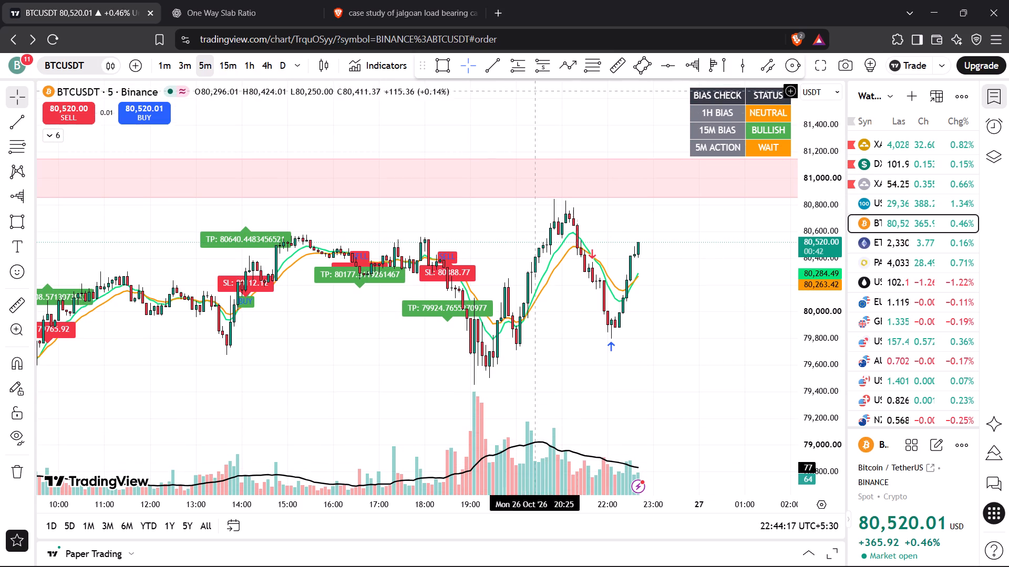
left_click(497, 74)
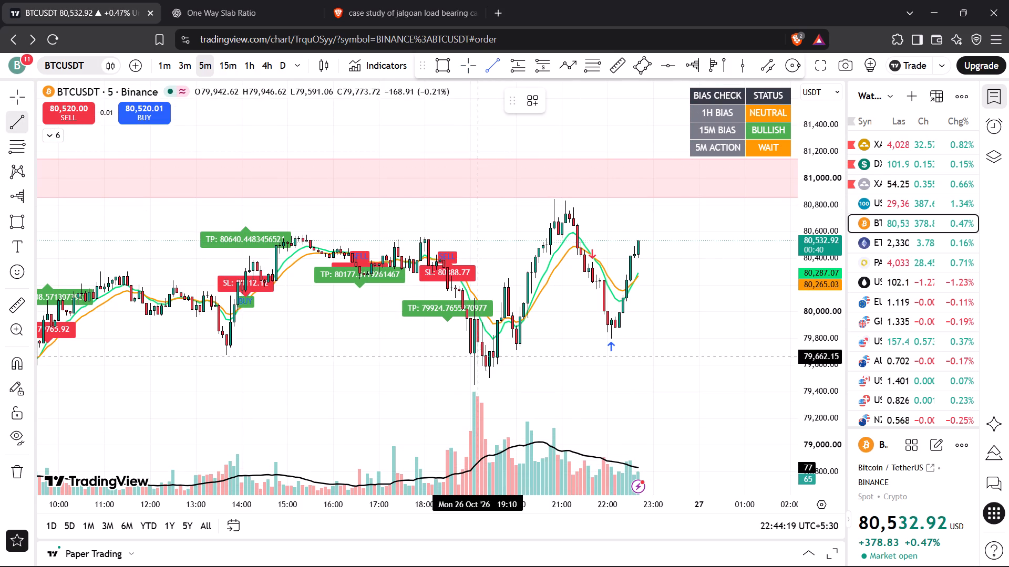
left_click(449, 394)
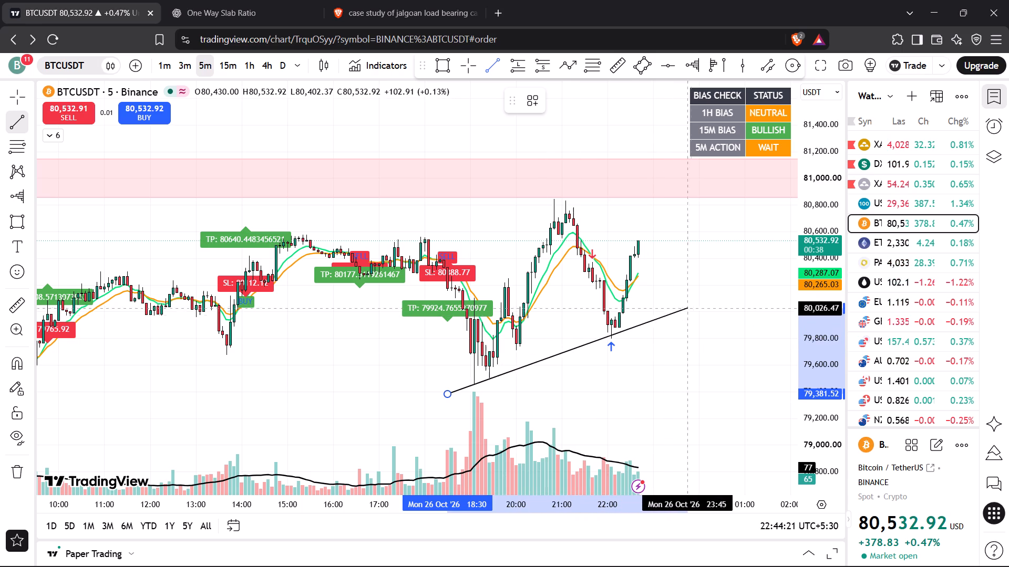
left_click(764, 278)
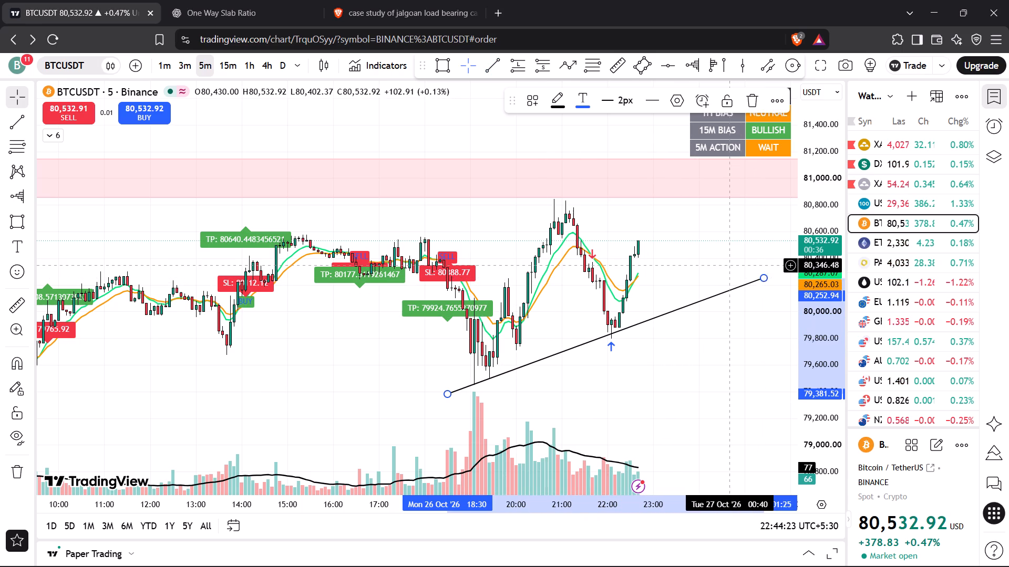
left_click(728, 265)
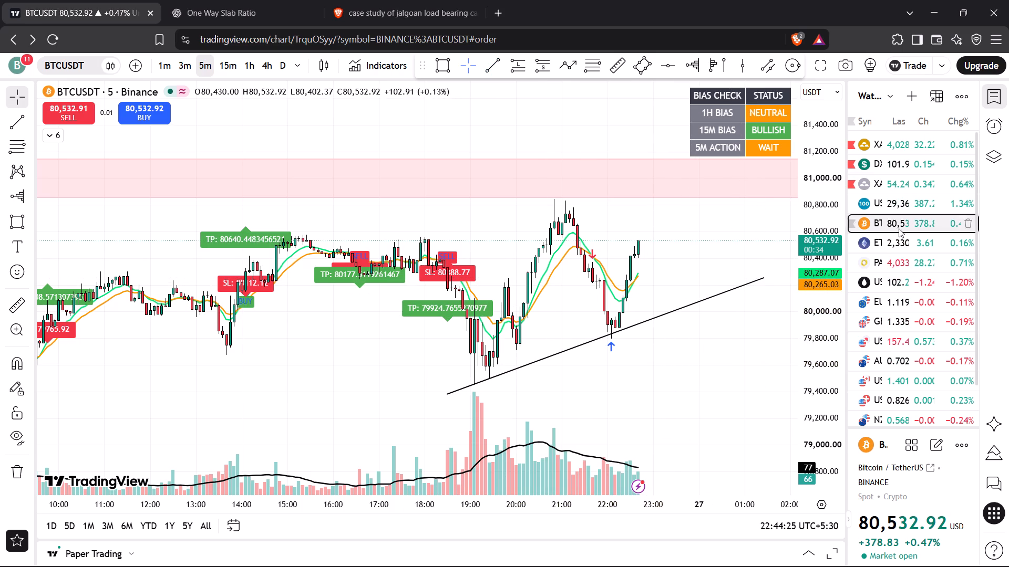
Examine EURUSD on the 5-minute and 1-hour charts around its shaded price zone and rising trendline.
left_click(882, 297)
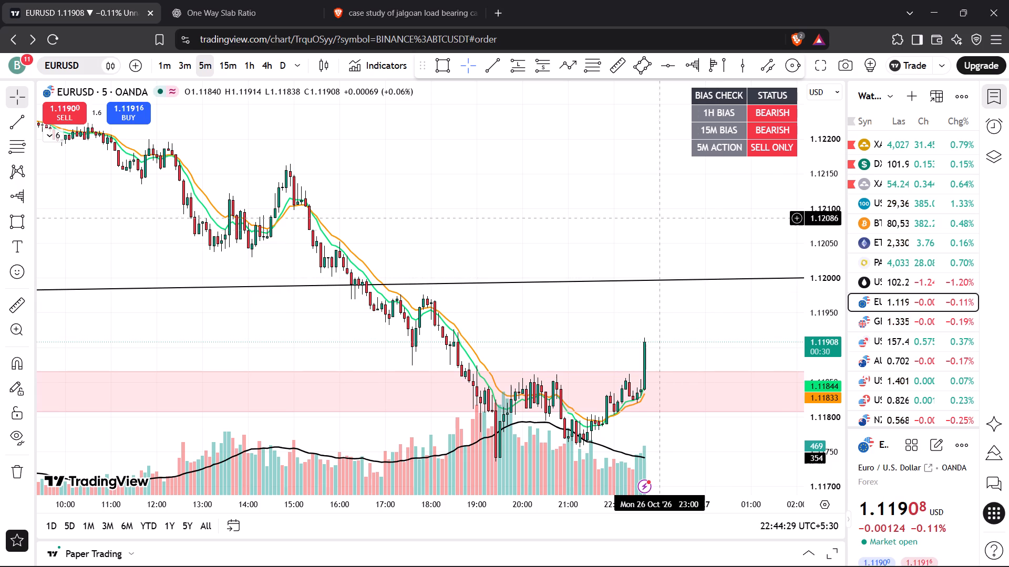
left_click_drag(657, 216, 602, 184)
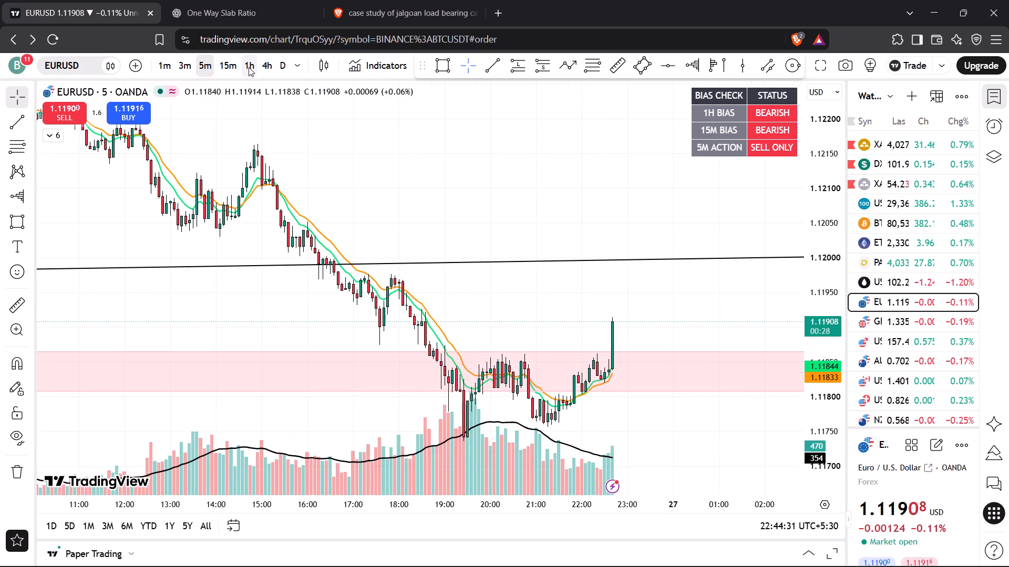
left_click(249, 67)
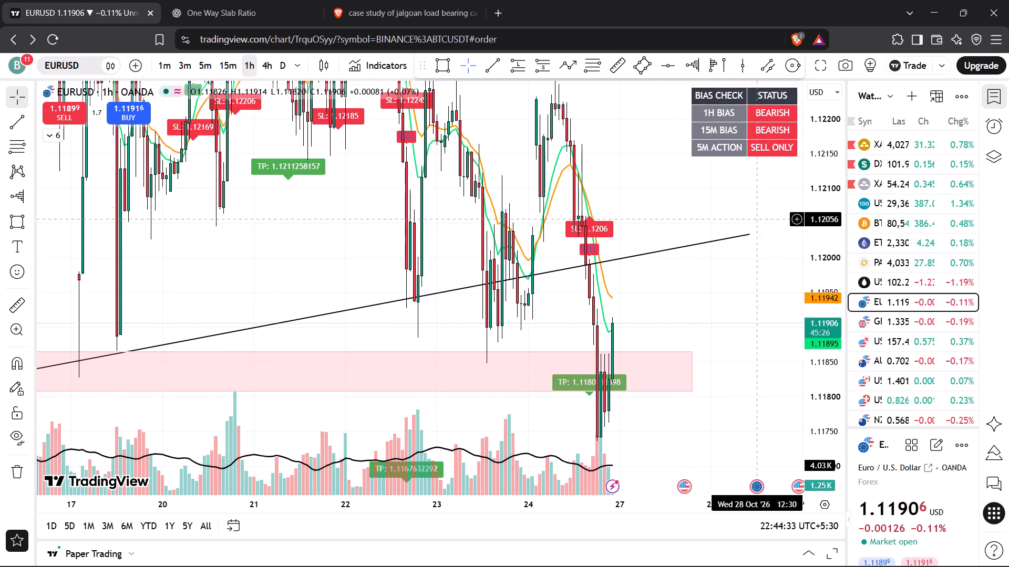
left_click_drag(821, 195, 837, 367)
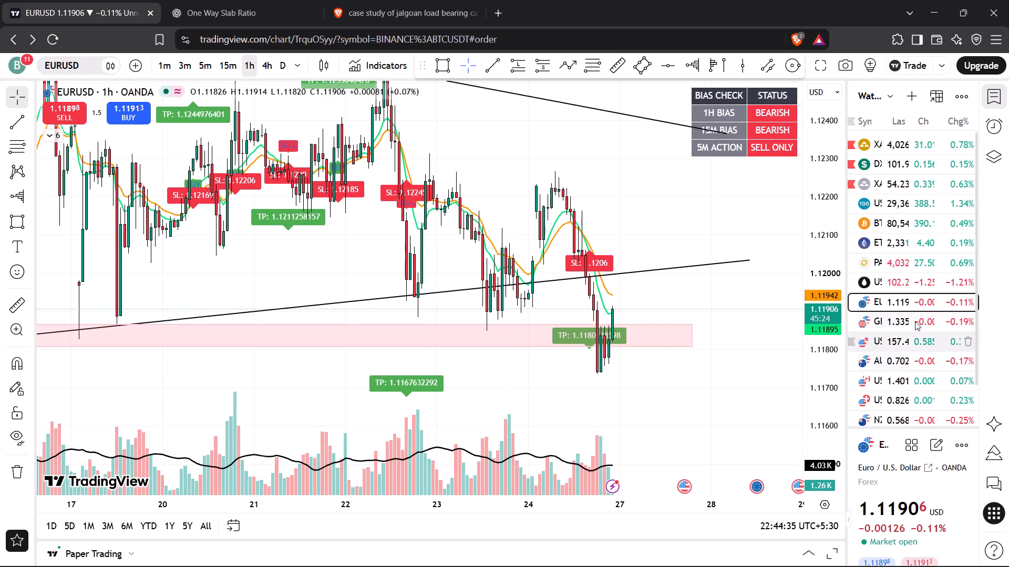
Compare the 1-hour charts of XAUUSD and DXY, focusing on XAUUSD's upper and lower shaded zones and descending trendline.
left_click(872, 138)
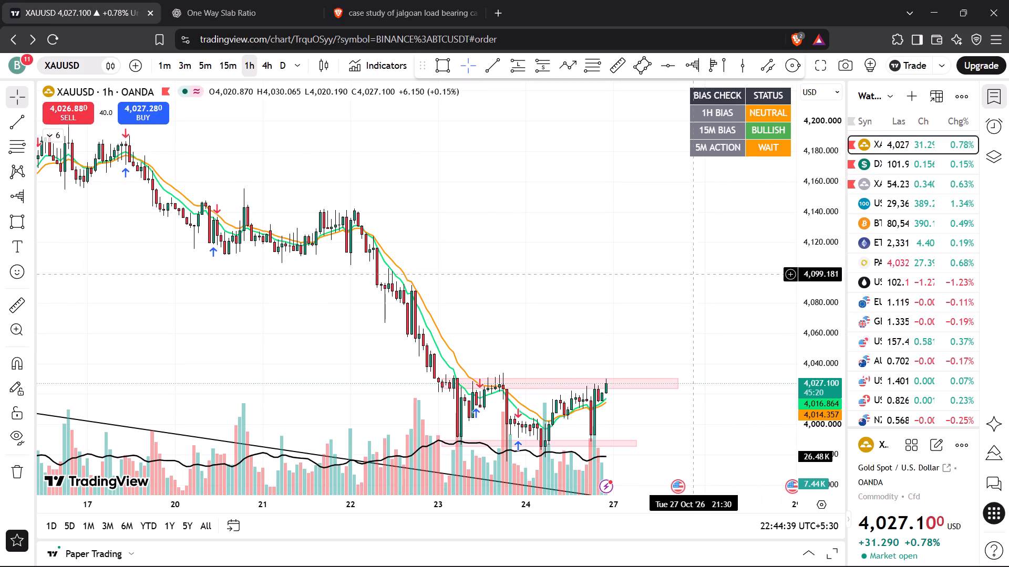
left_click_drag(689, 280, 687, 222)
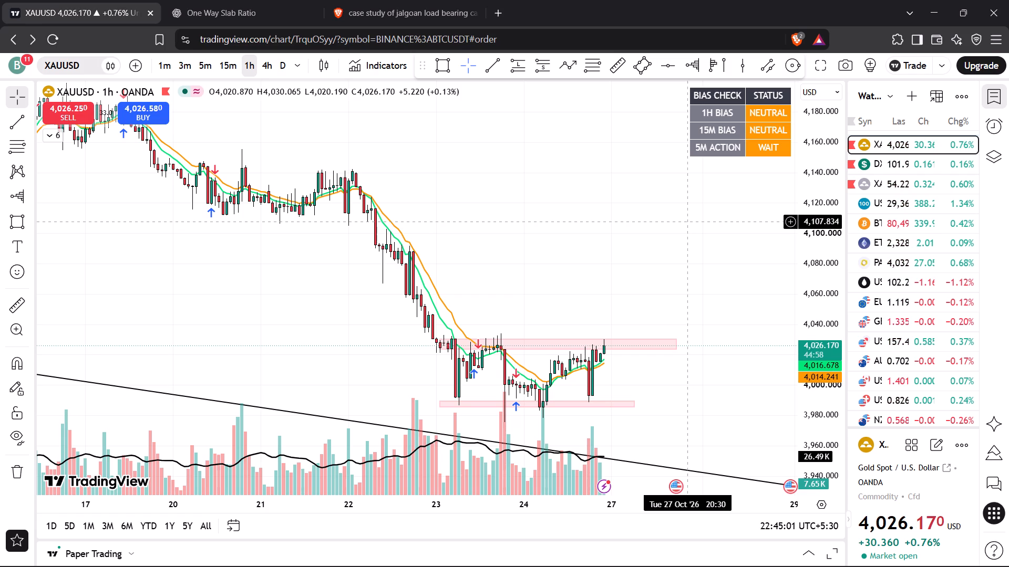
left_click(891, 163)
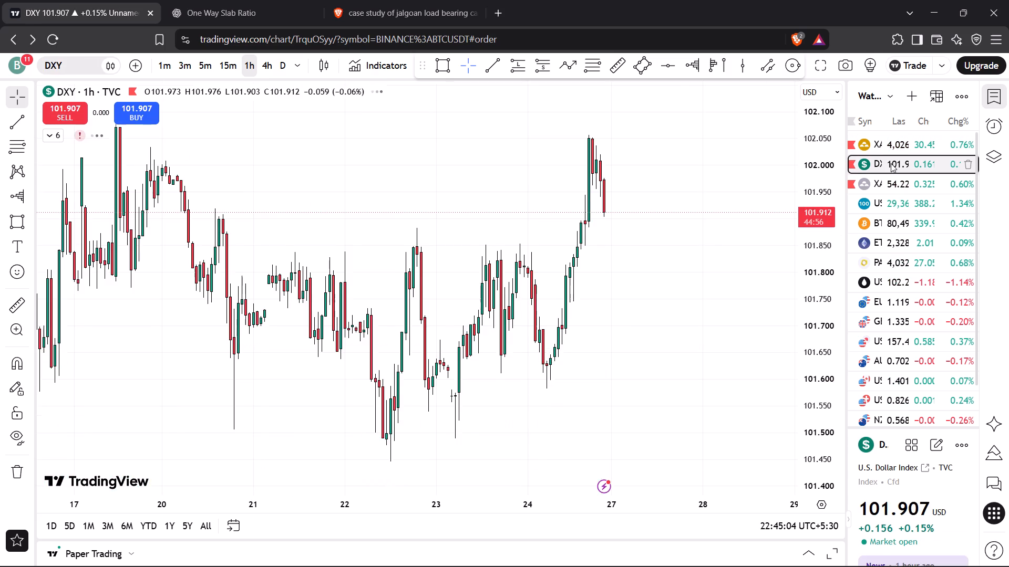
left_click_drag(821, 225, 819, 244)
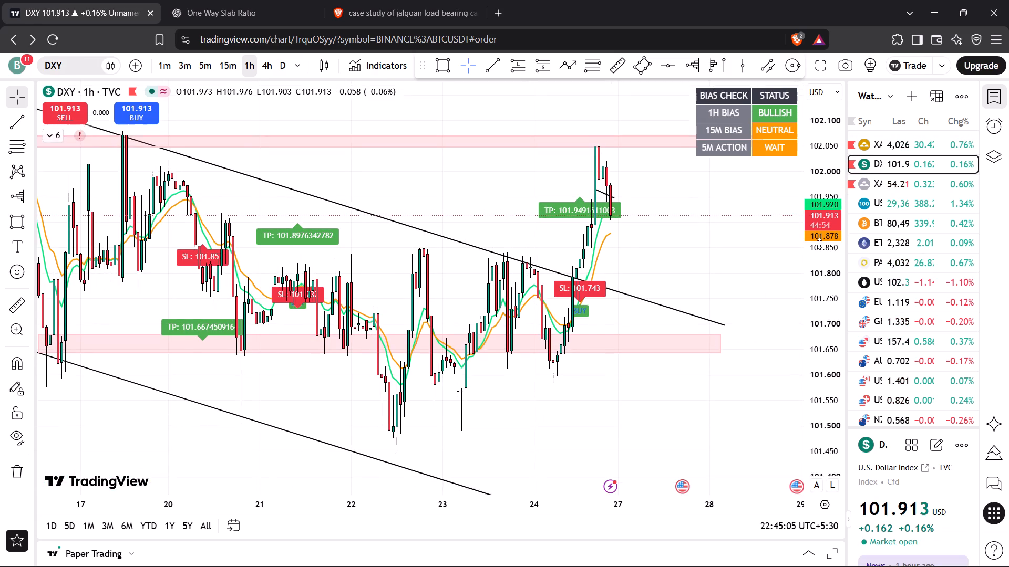
left_click_drag(819, 244, 820, 264)
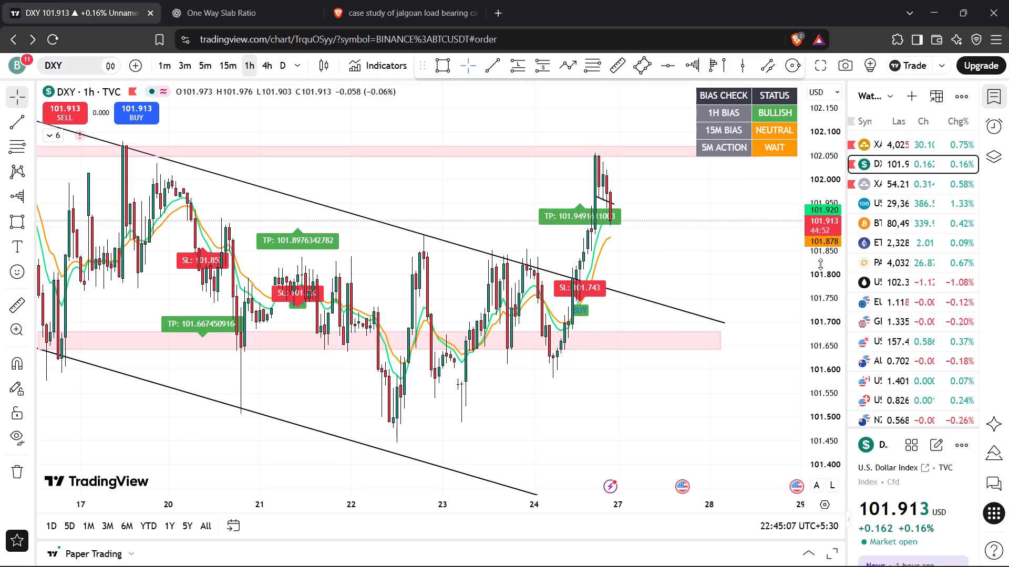
left_click(898, 144)
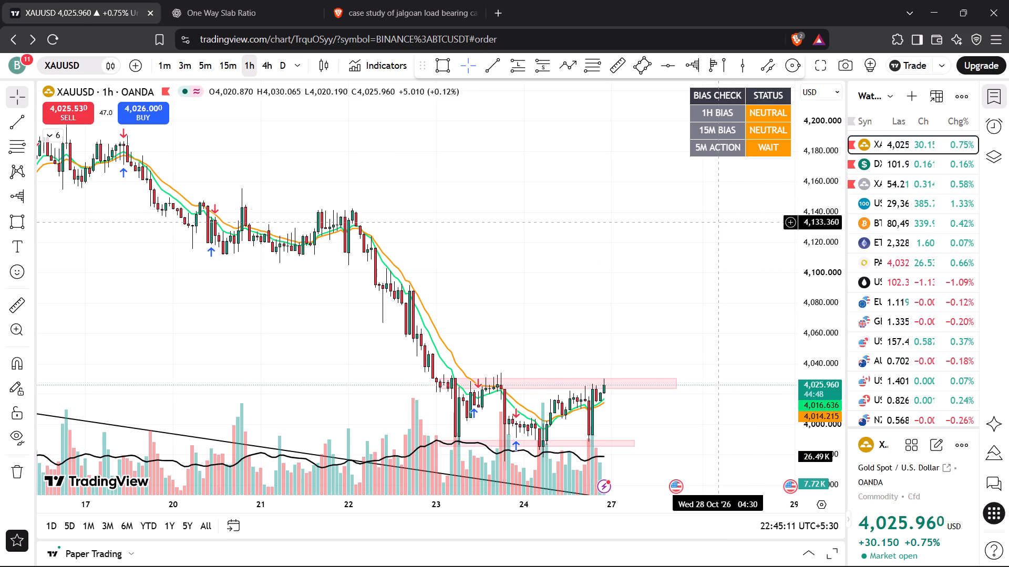
left_click_drag(716, 239, 722, 214)
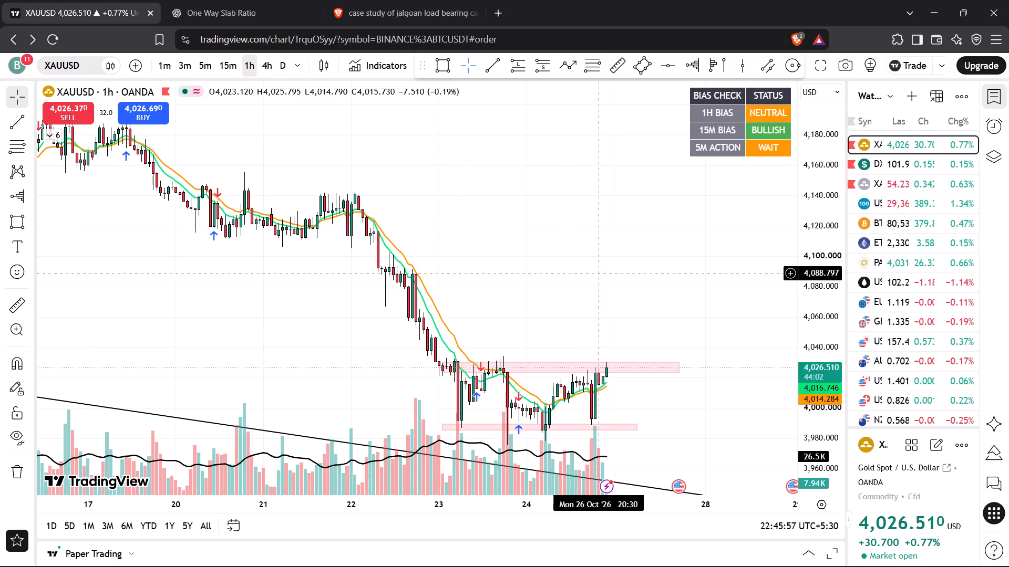
left_click_drag(599, 275, 578, 145)
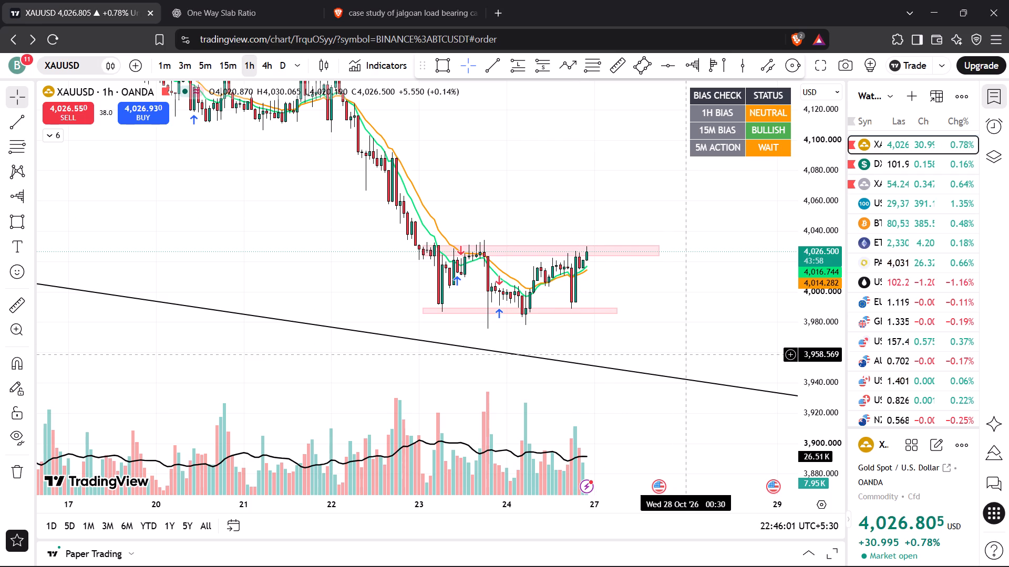
scroll(686, 355, "up", 1)
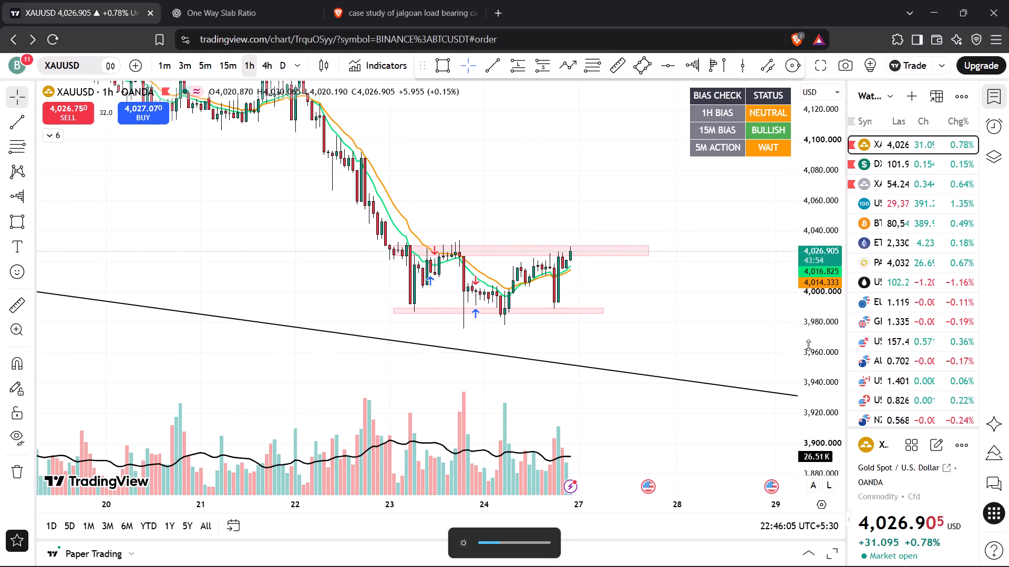
left_click_drag(822, 359, 809, 285)
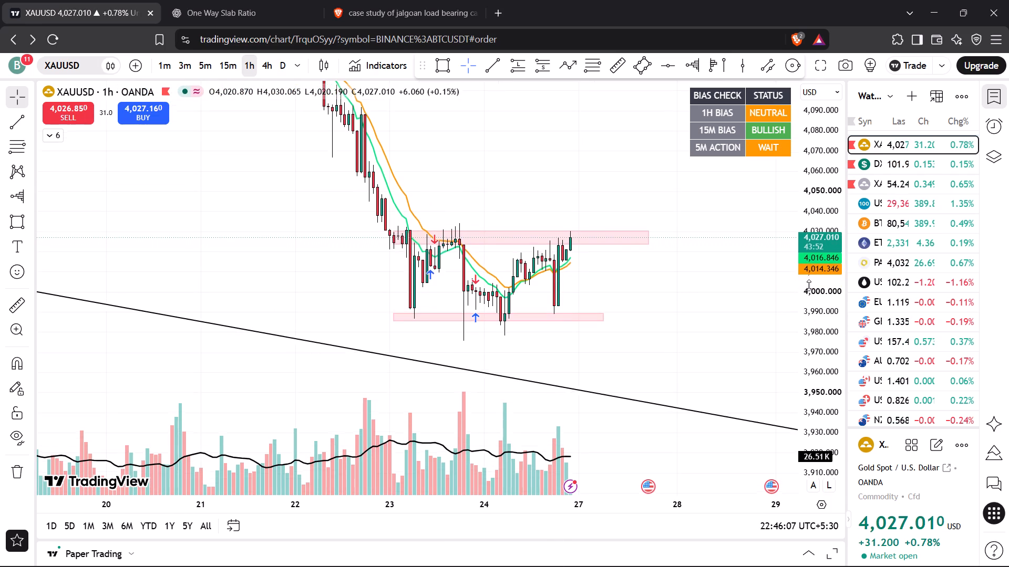
left_click_drag(809, 285, 811, 226)
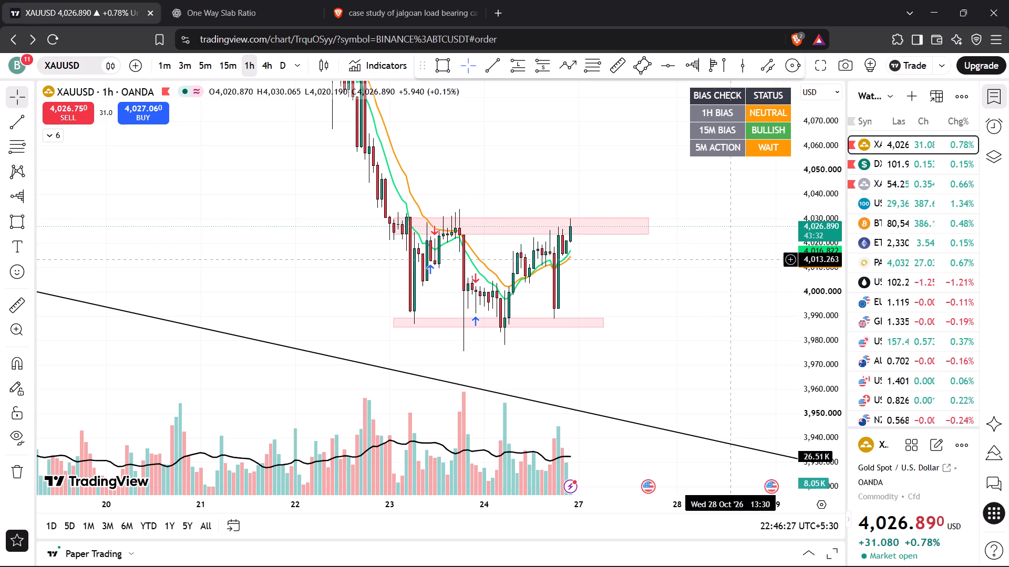
Examine DXY's 1-hour price action against its descending channel and the upper and lower shaded zones.
left_click(915, 160)
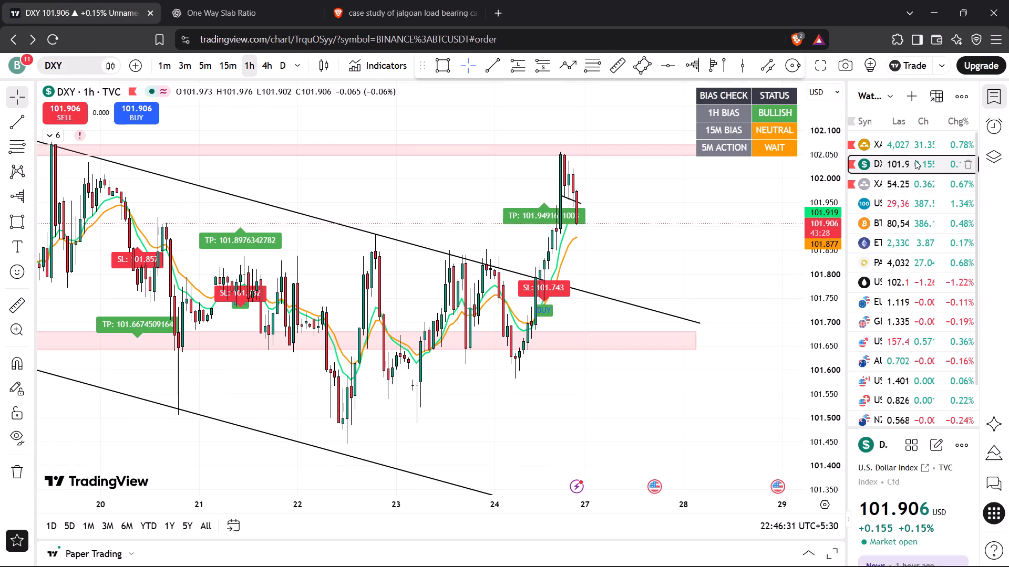
left_click_drag(830, 186, 835, 207)
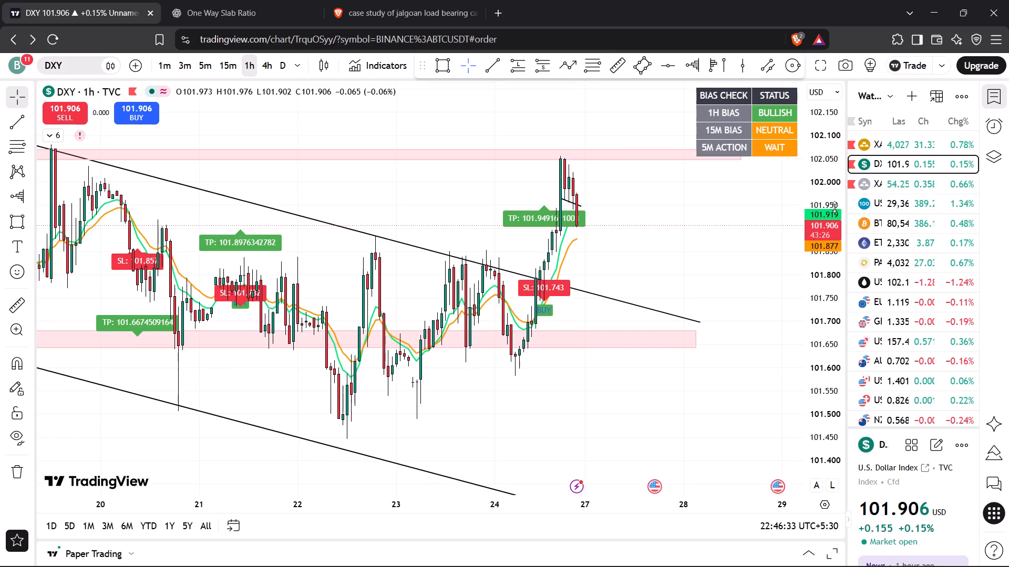
left_click_drag(835, 207, 829, 279)
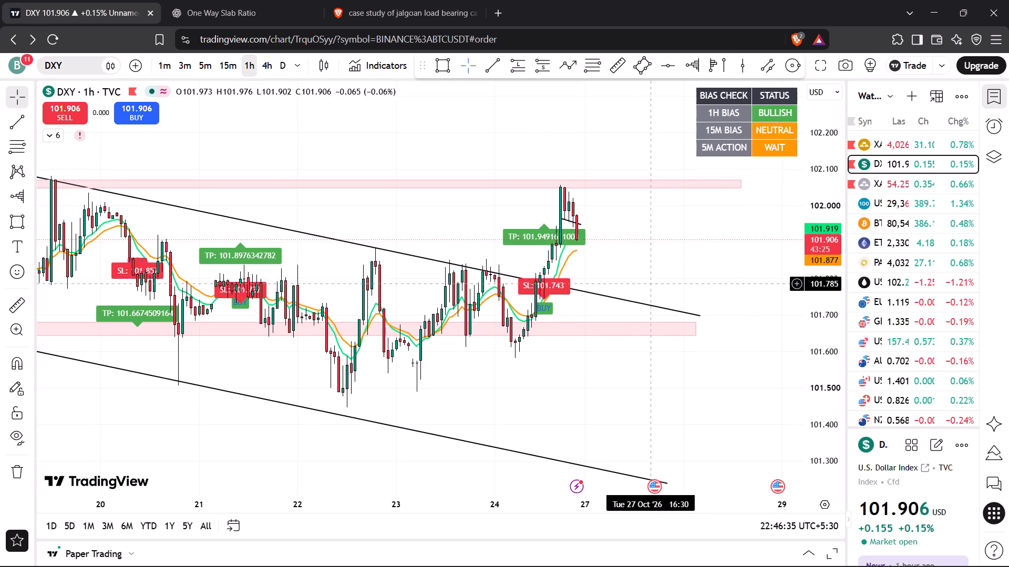
scroll(638, 248, "down", 2)
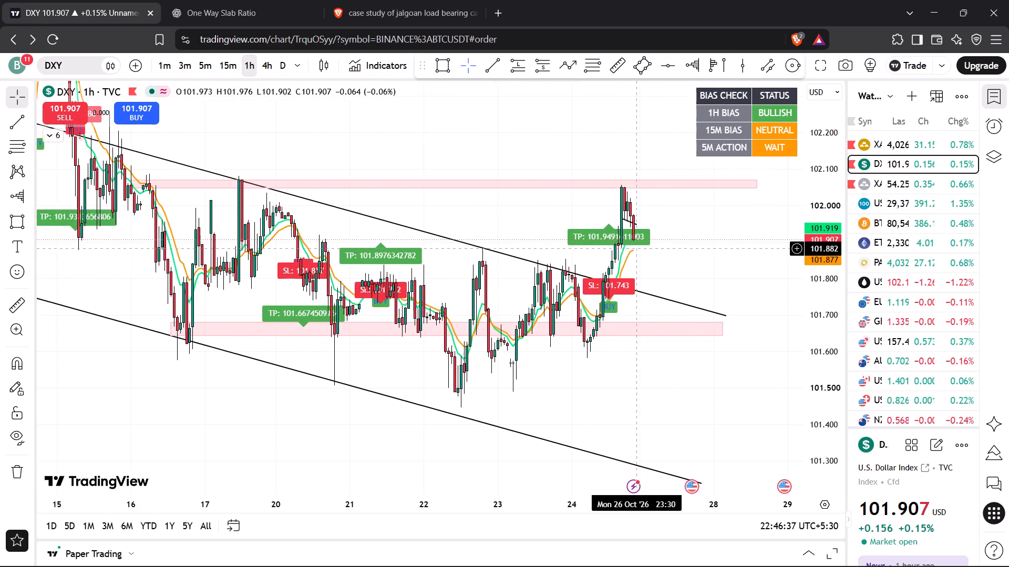
scroll(638, 248, "down", 2)
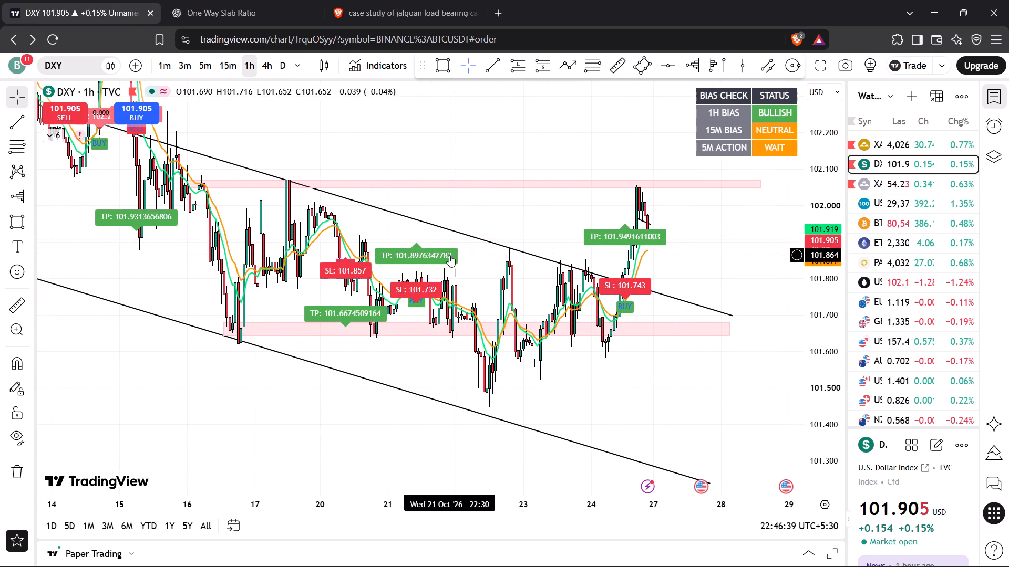
left_click_drag(368, 157, 511, 171)
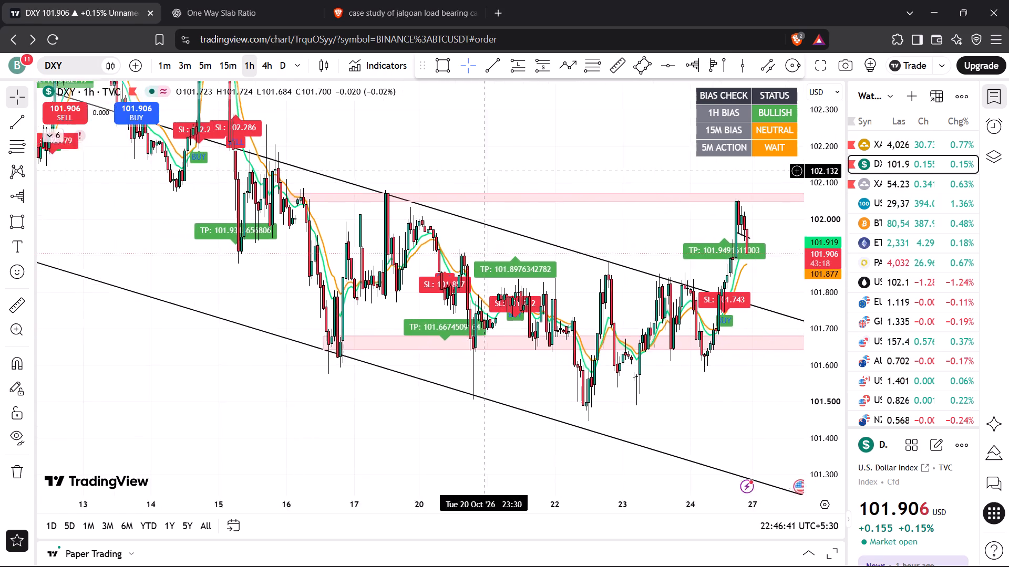
left_click_drag(511, 171, 608, 171)
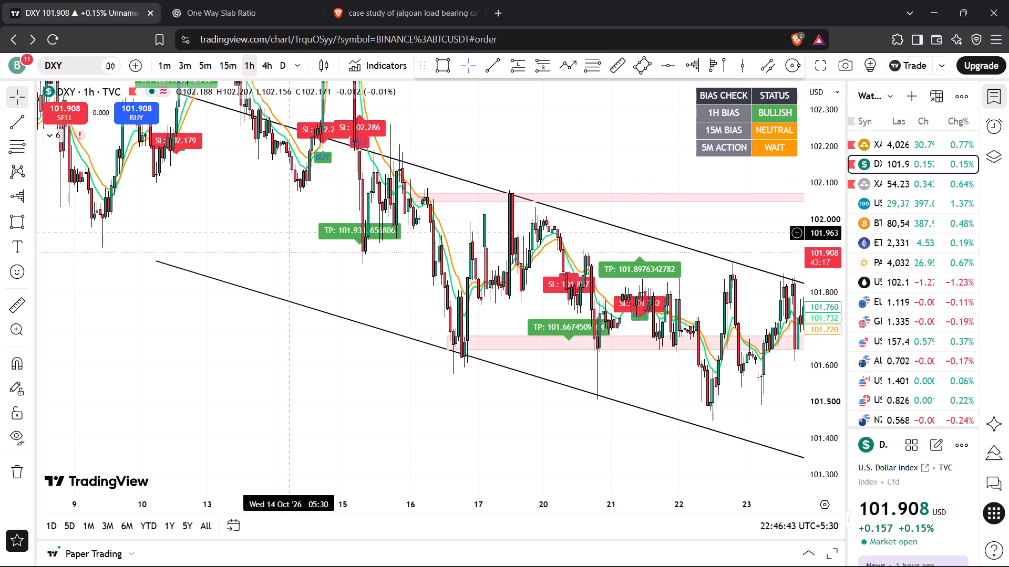
left_click_drag(290, 233, 314, 236)
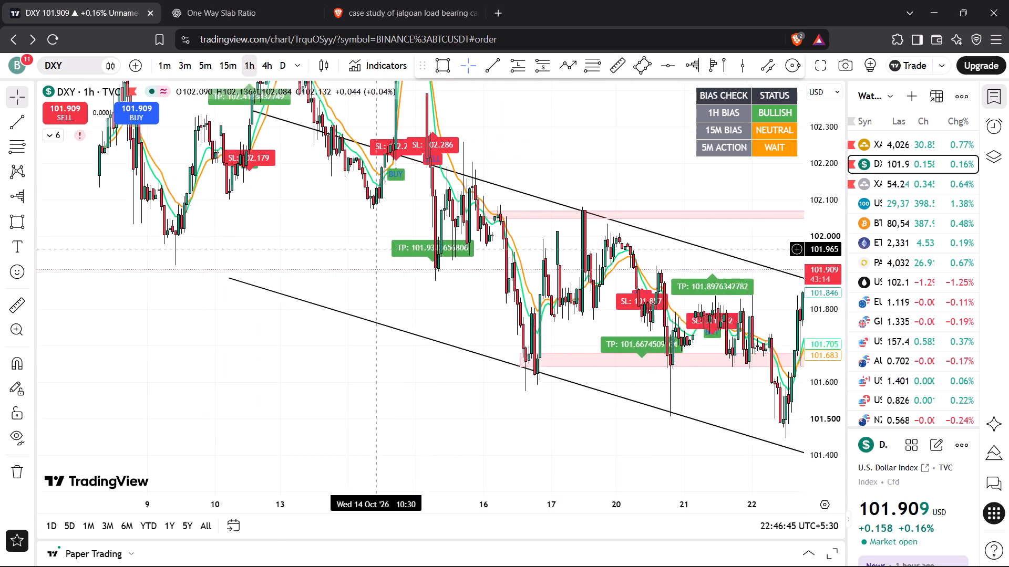
left_click_drag(314, 236, 196, 235)
left_click_drag(466, 154, 390, 149)
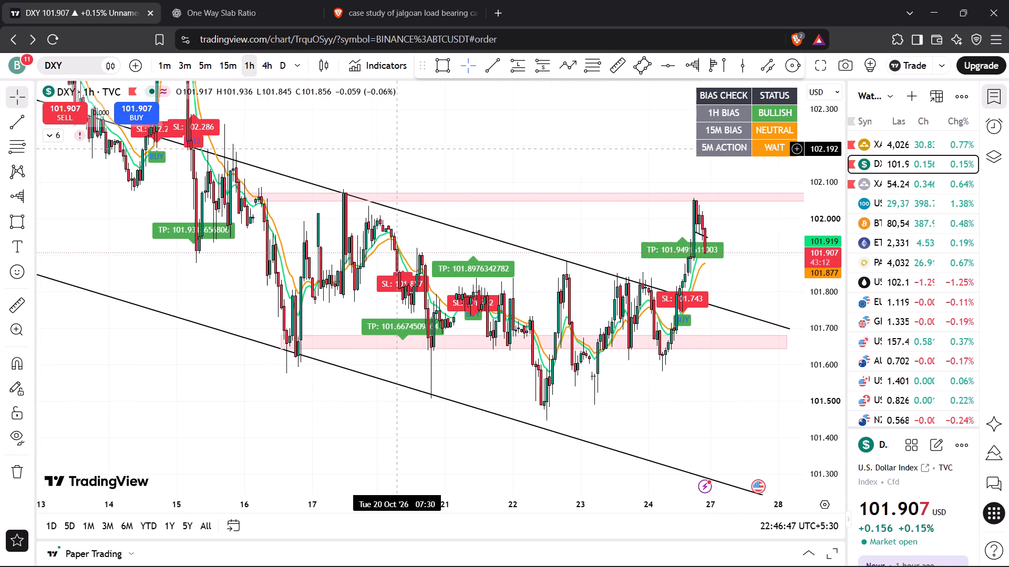
left_click_drag(390, 149, 328, 150)
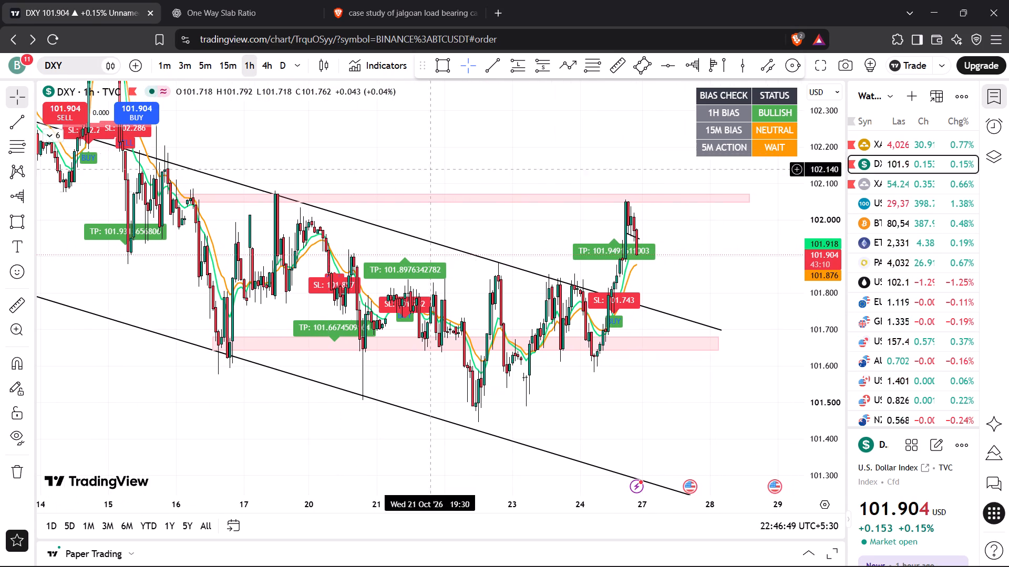
scroll(522, 217, "up", 6)
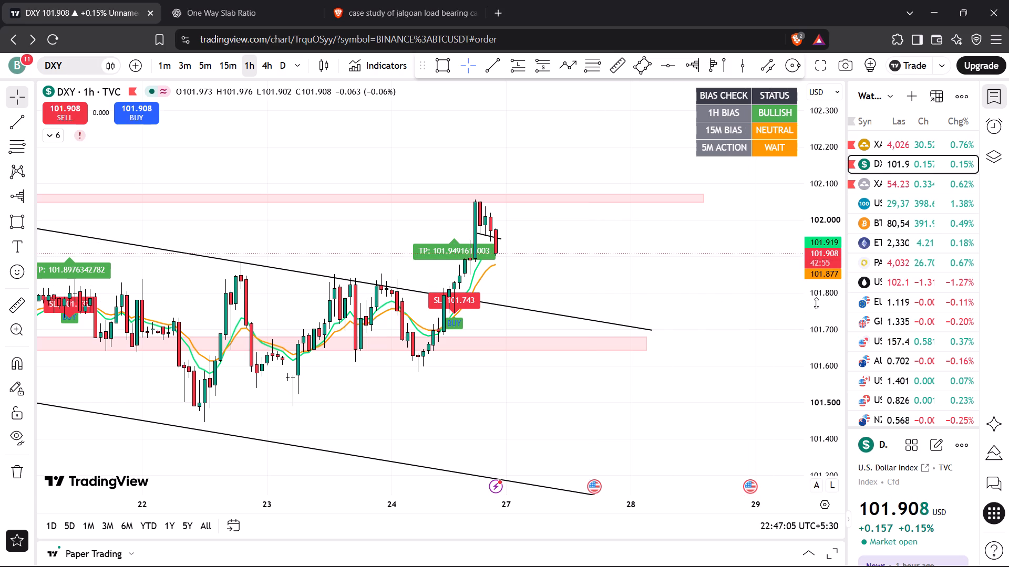
scroll(740, 280, "up", 1)
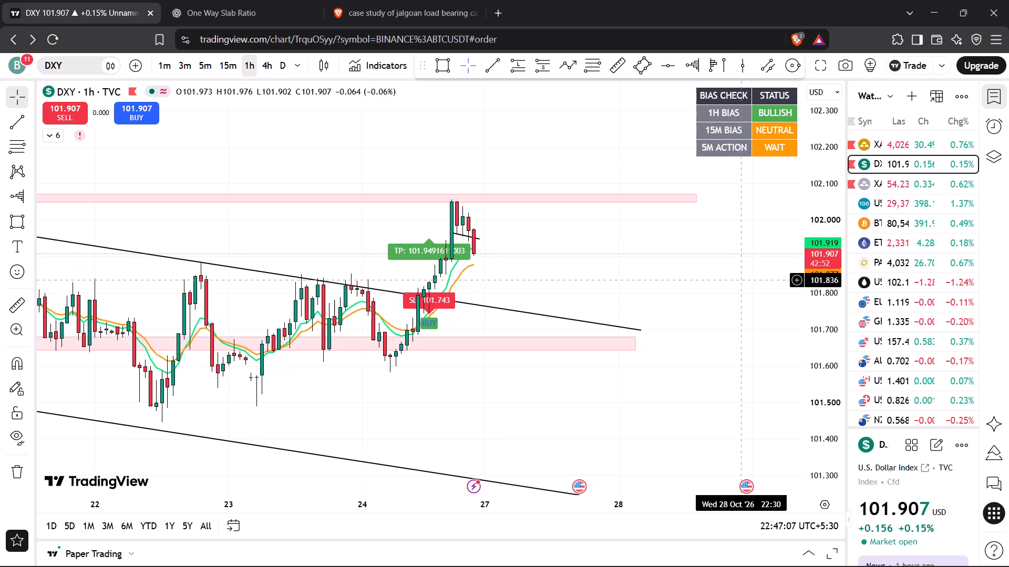
Examine DXY's recent price action on the 1-hour and 15-minute charts against the shaded zones, descending line and short trendline.
scroll(740, 280, "up", 1)
left_click_drag(615, 266, 701, 279)
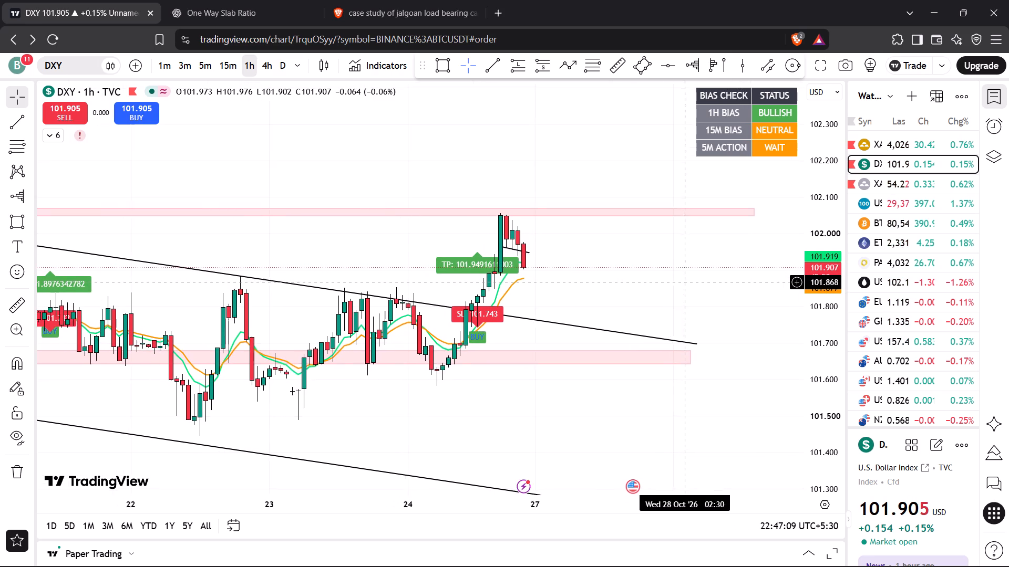
left_click_drag(701, 279, 703, 278)
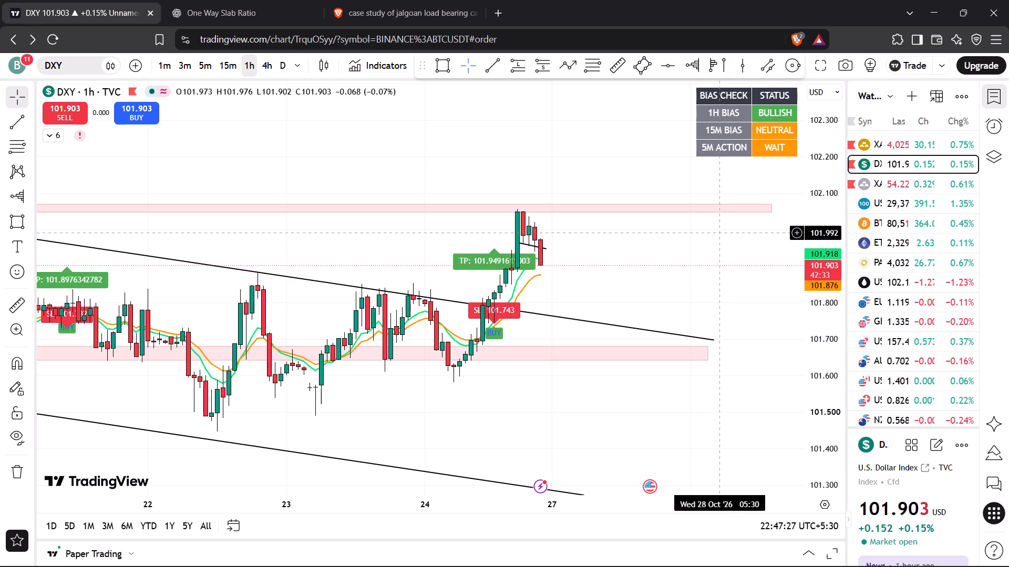
left_click(230, 64)
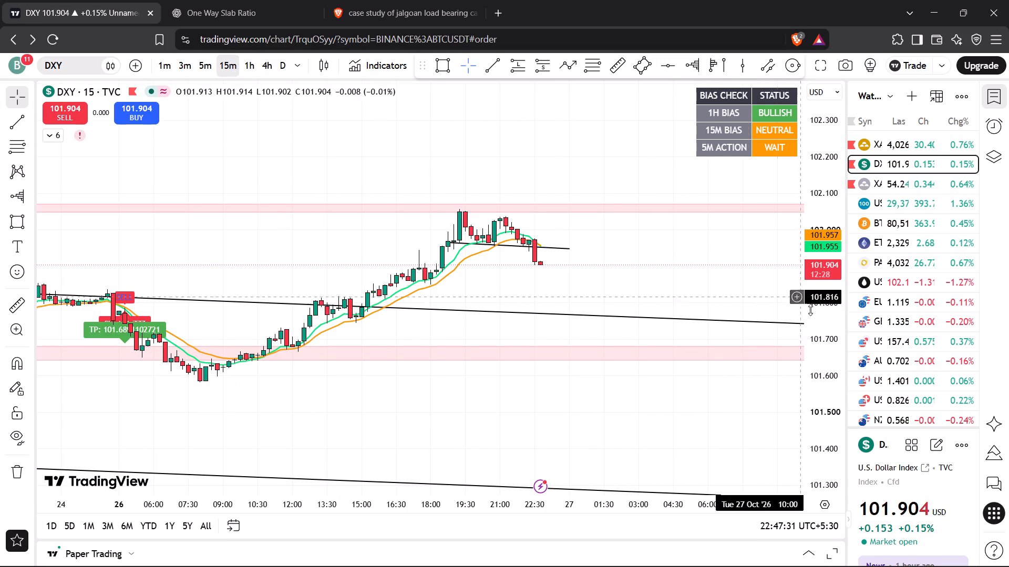
left_click_drag(816, 317, 774, 129)
left_click_drag(722, 240, 713, 232)
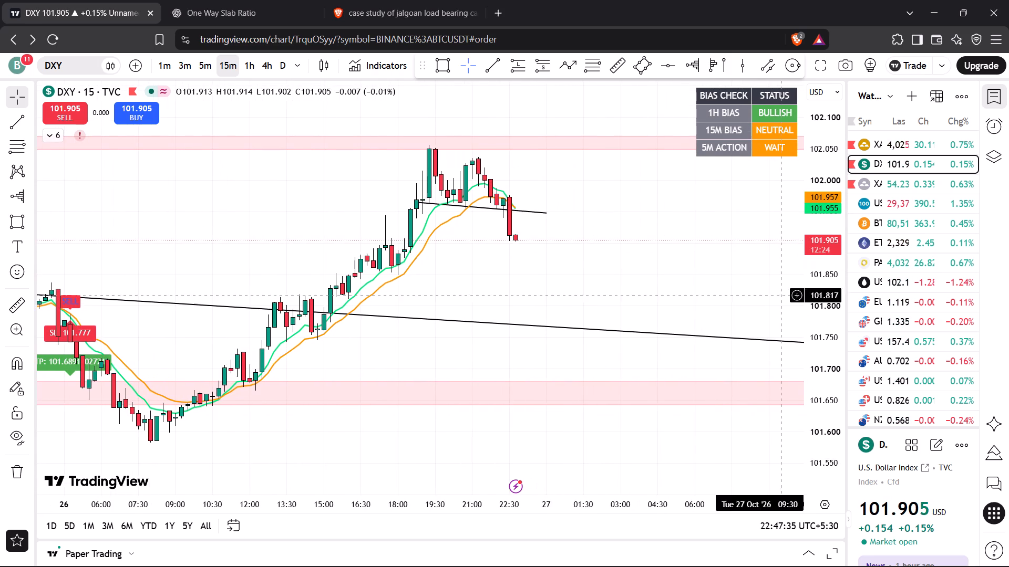
scroll(835, 324, "up", 5)
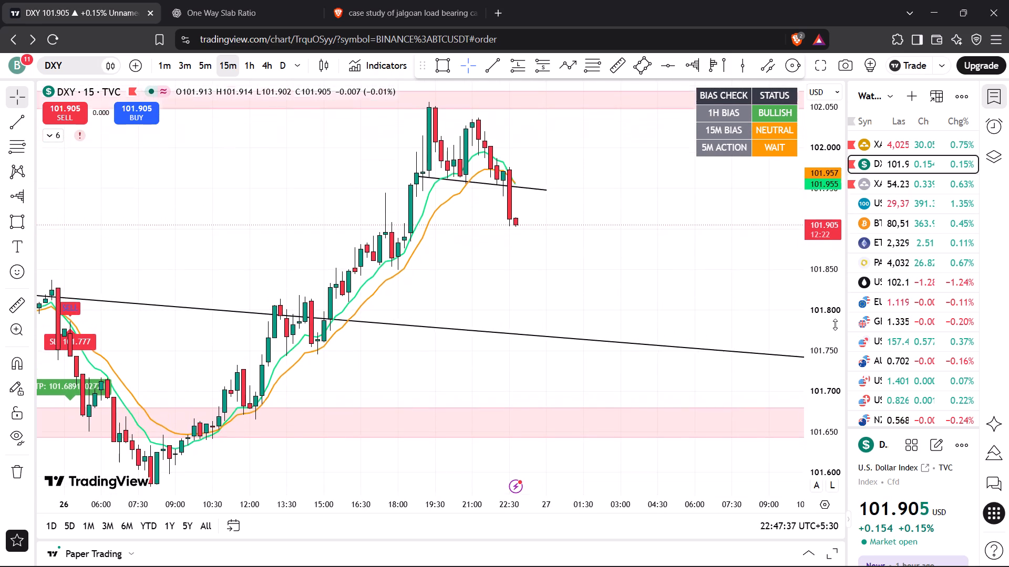
scroll(835, 324, "up", 3)
scroll(744, 204, "up", 1)
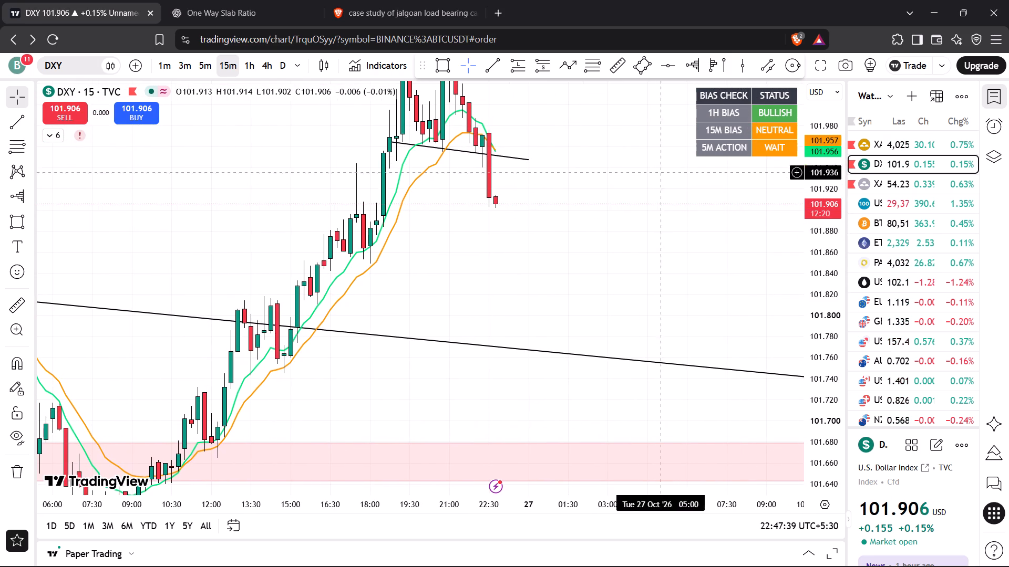
left_click_drag(677, 239, 699, 301)
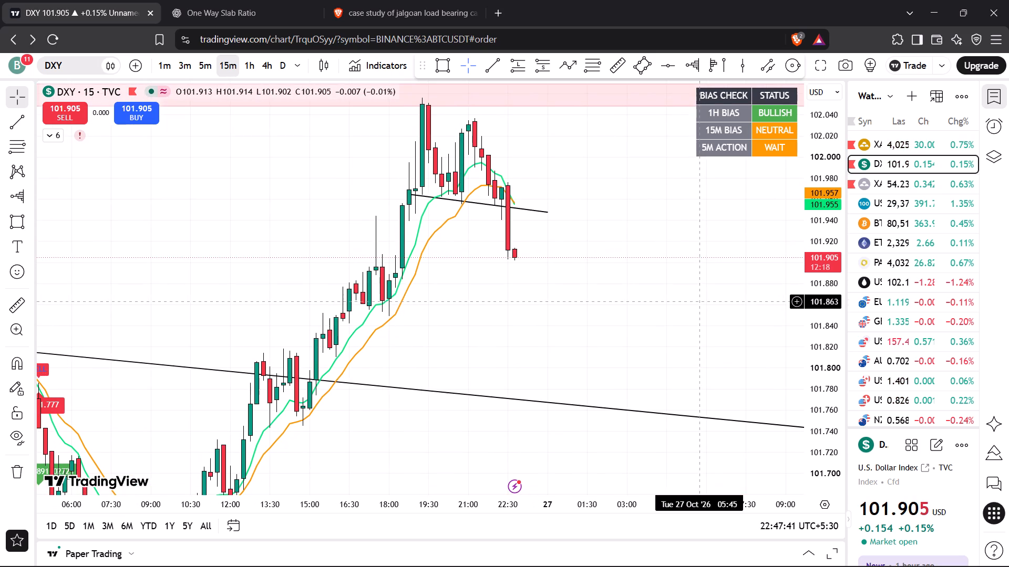
left_click_drag(811, 231, 818, 286)
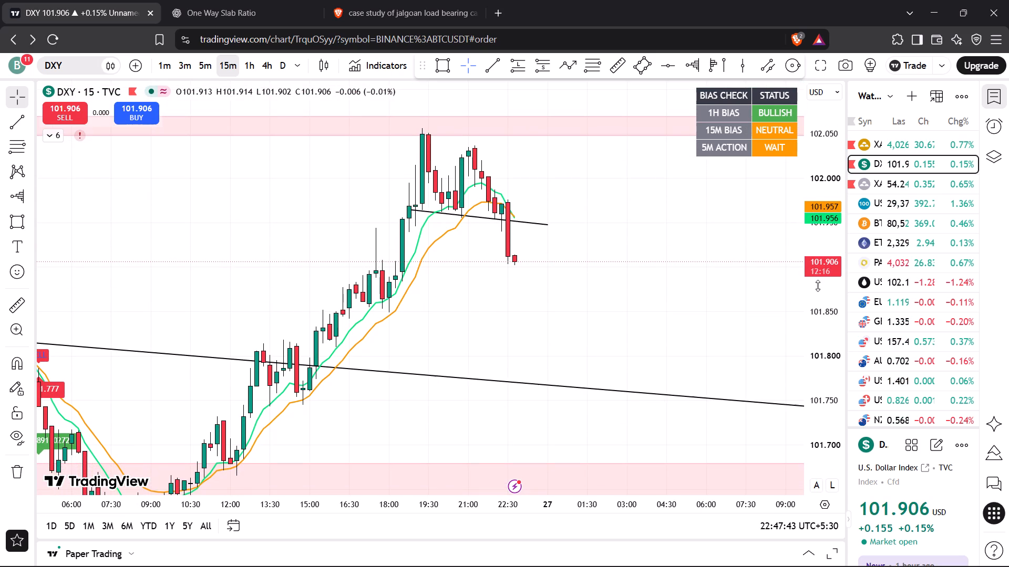
scroll(681, 230, "up", 1)
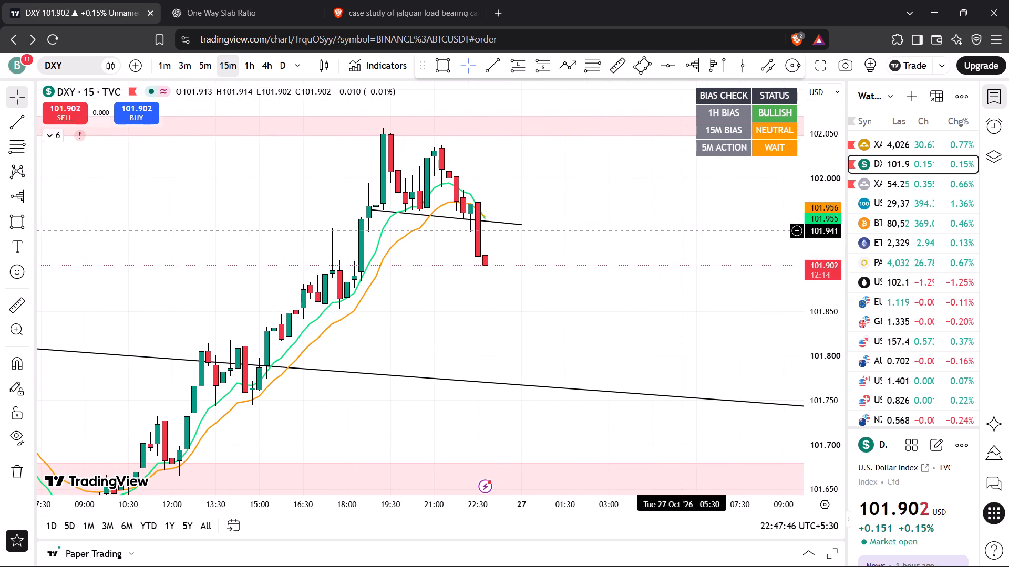
Examine XAUUSD on the 15-minute chart against its upper and lower shaded zones.
left_click(881, 146)
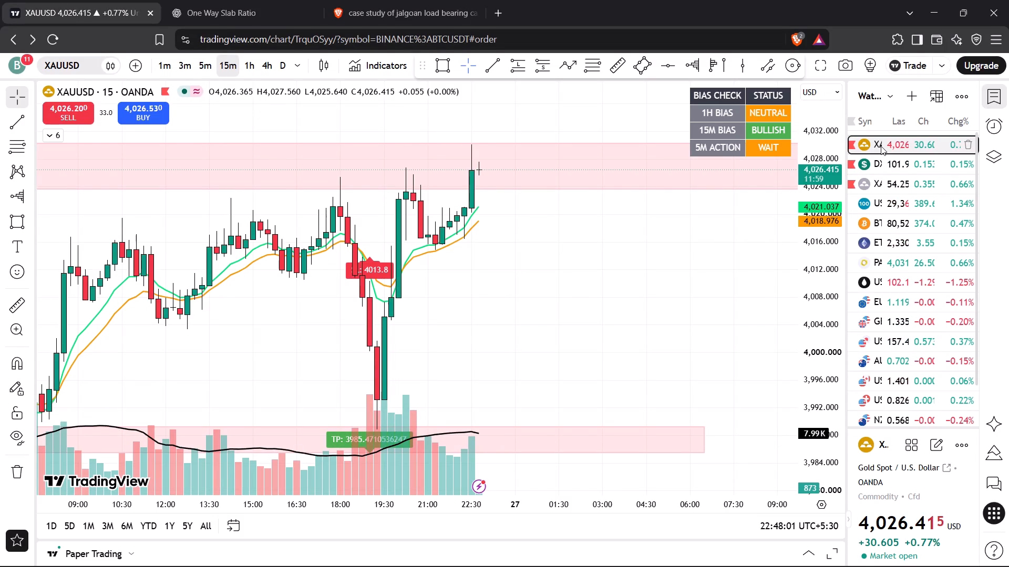
left_click_drag(830, 193, 831, 310)
scroll(673, 291, "up", 3)
scroll(673, 291, "down", 5)
left_click_drag(718, 307, 691, 298)
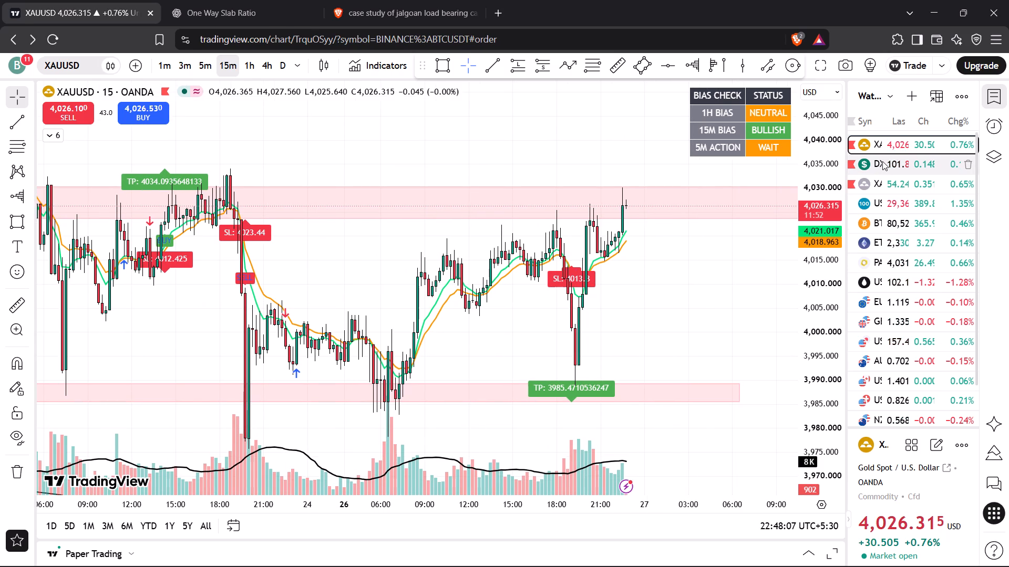
Delete the short, slightly falling trendline near 101.95 on the DXY 15-minute chart.
left_click(882, 161)
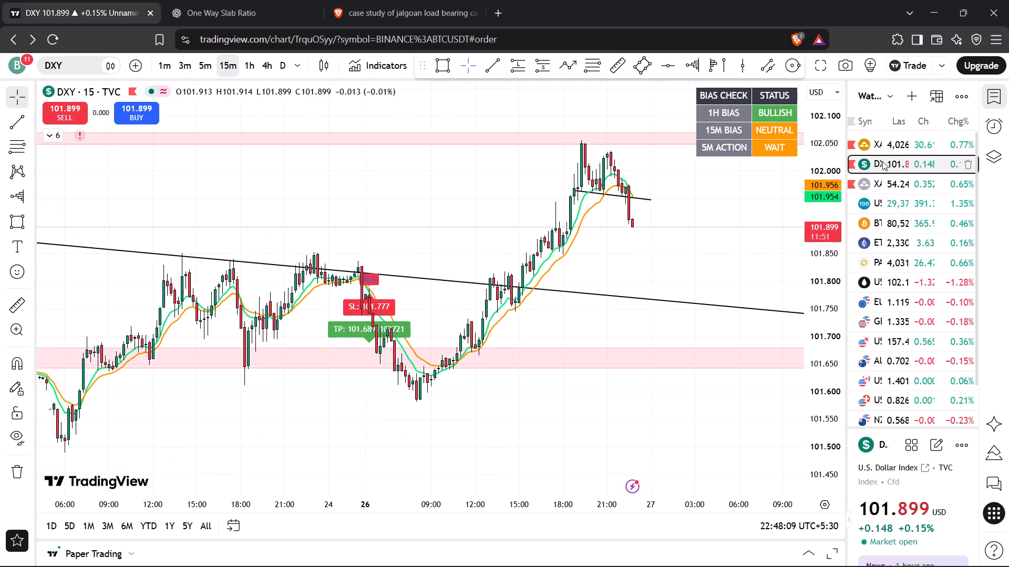
left_click(647, 201)
left_click(749, 103)
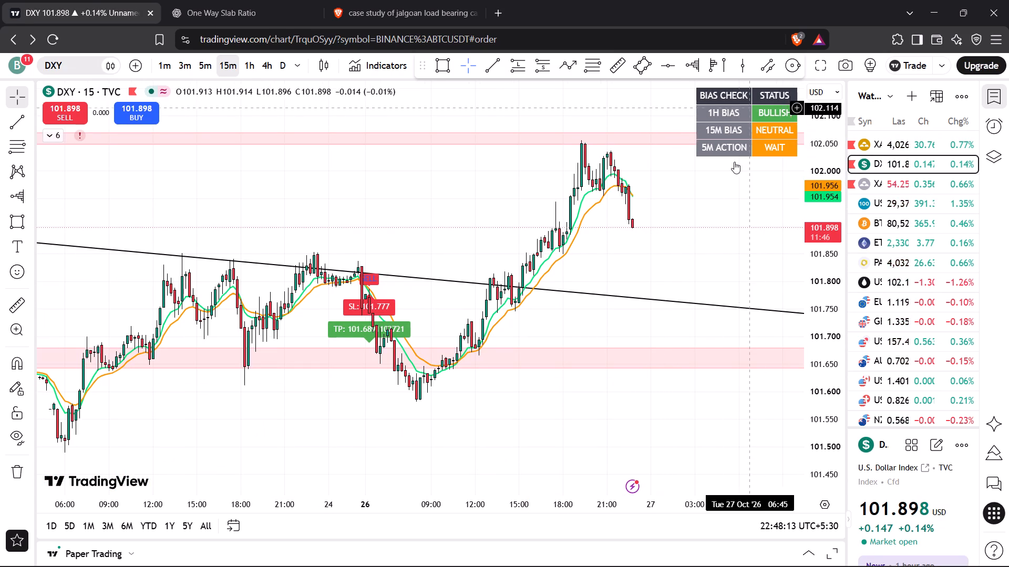
Delete the long descending trendline that crosses DXY's price between the two shaded zones.
left_click_drag(708, 261, 696, 240)
left_click_drag(696, 240, 660, 222)
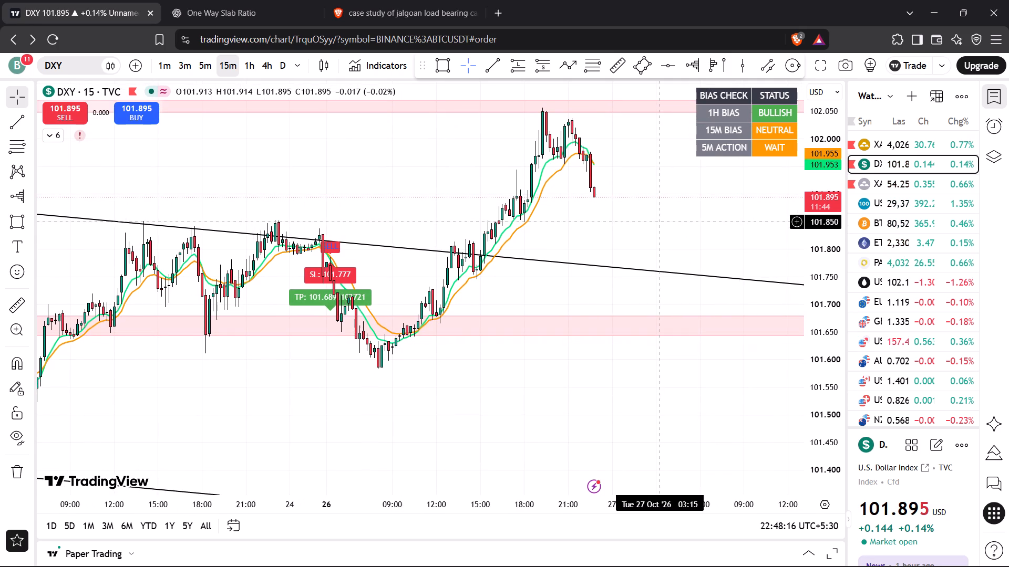
left_click(619, 269)
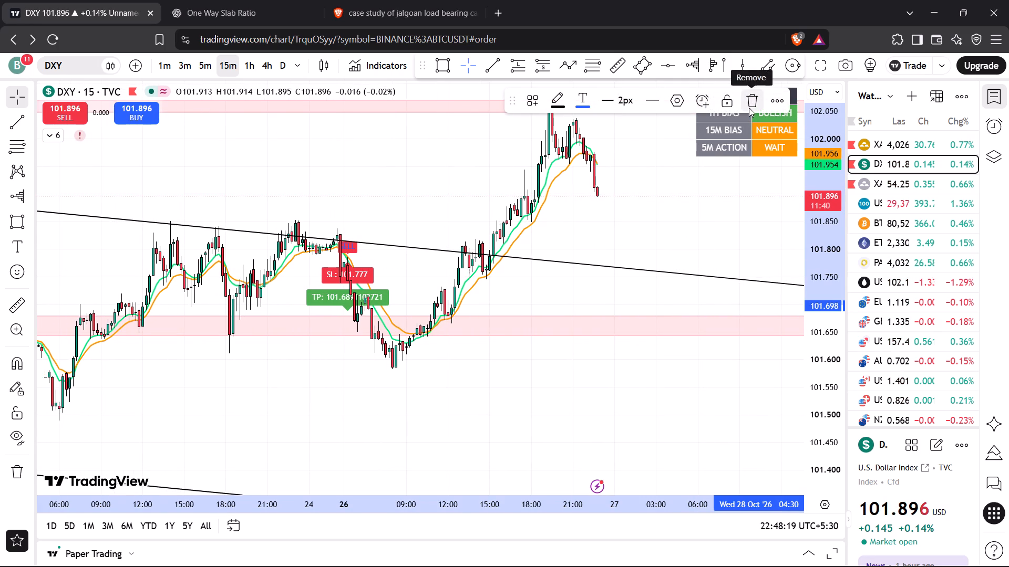
left_click(750, 100)
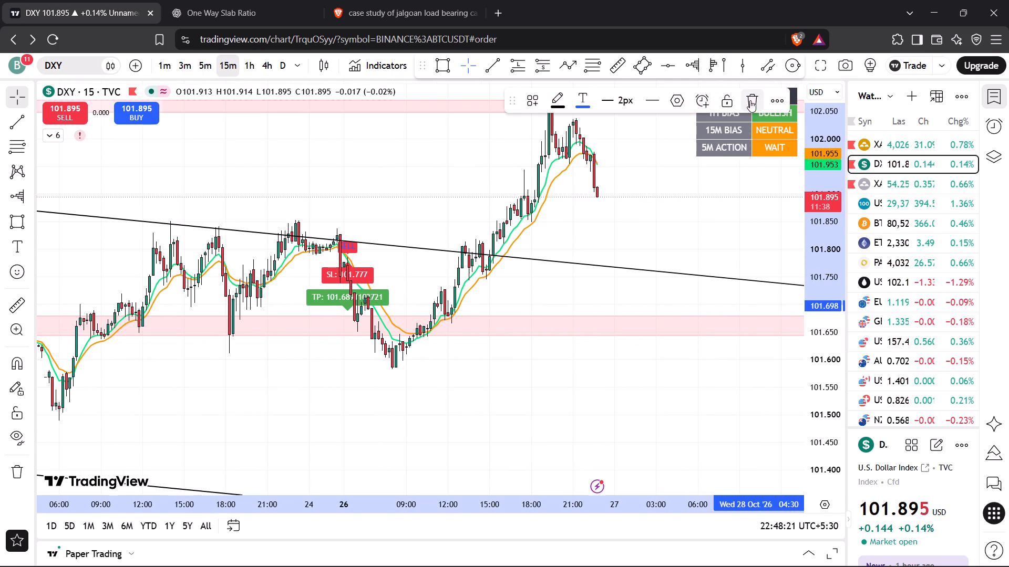
Review the 15-minute charts of XAGUSD, USTECH100CFD and BTCUSDT.
left_click(898, 187)
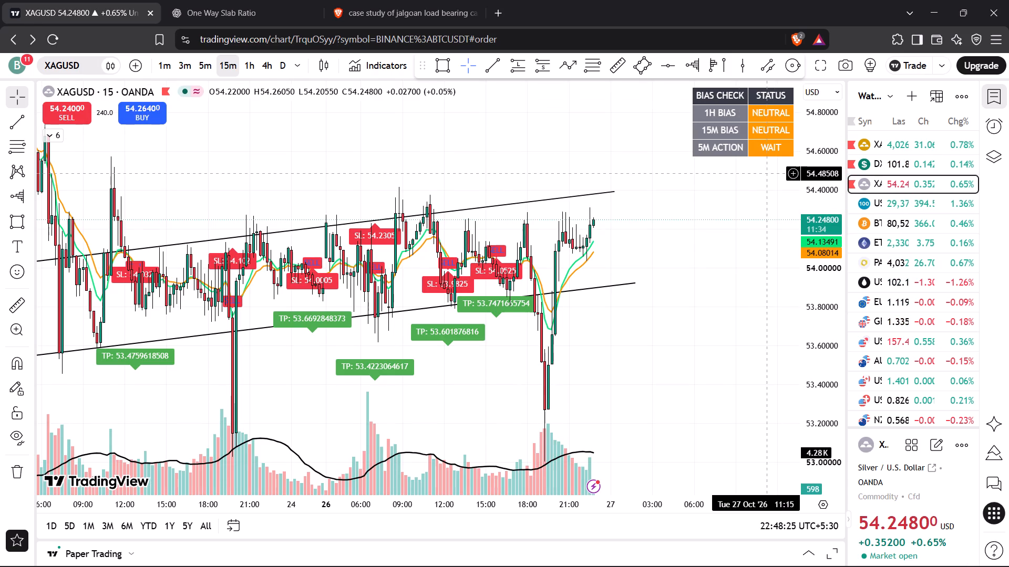
scroll(697, 235, "down", 1)
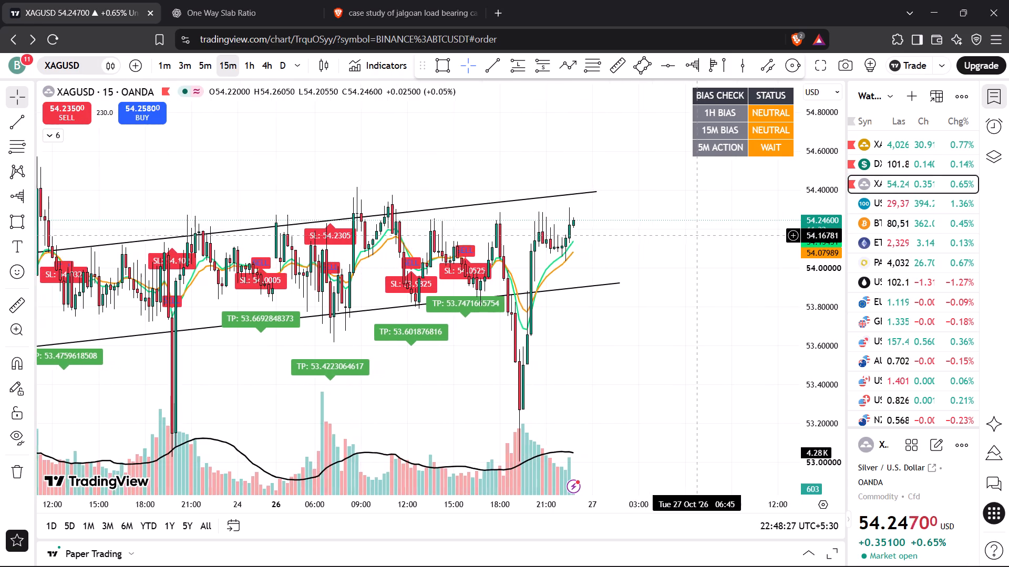
scroll(697, 235, "down", 2)
left_click_drag(816, 296, 828, 289)
left_click(913, 203)
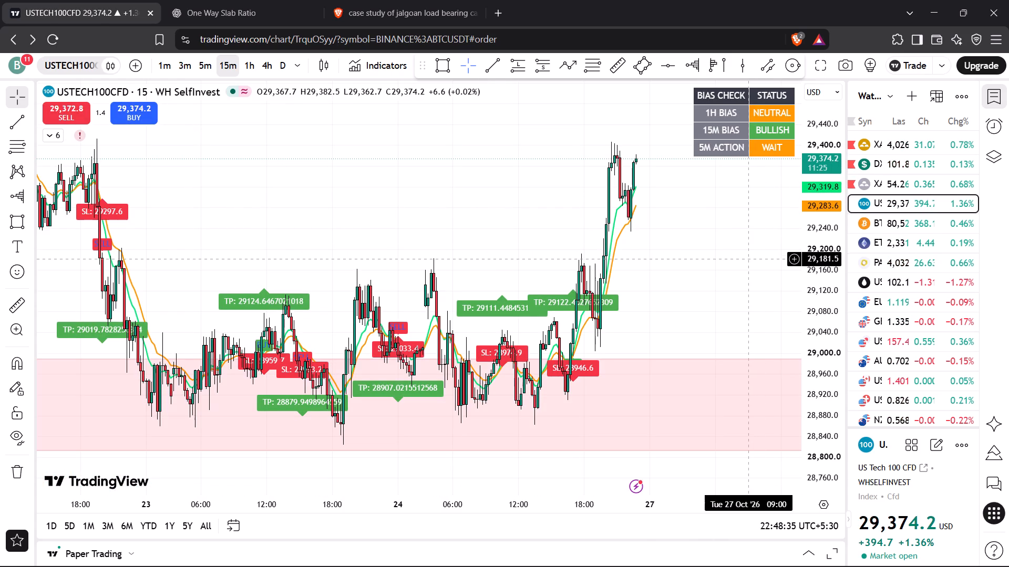
scroll(749, 257, "up", 2)
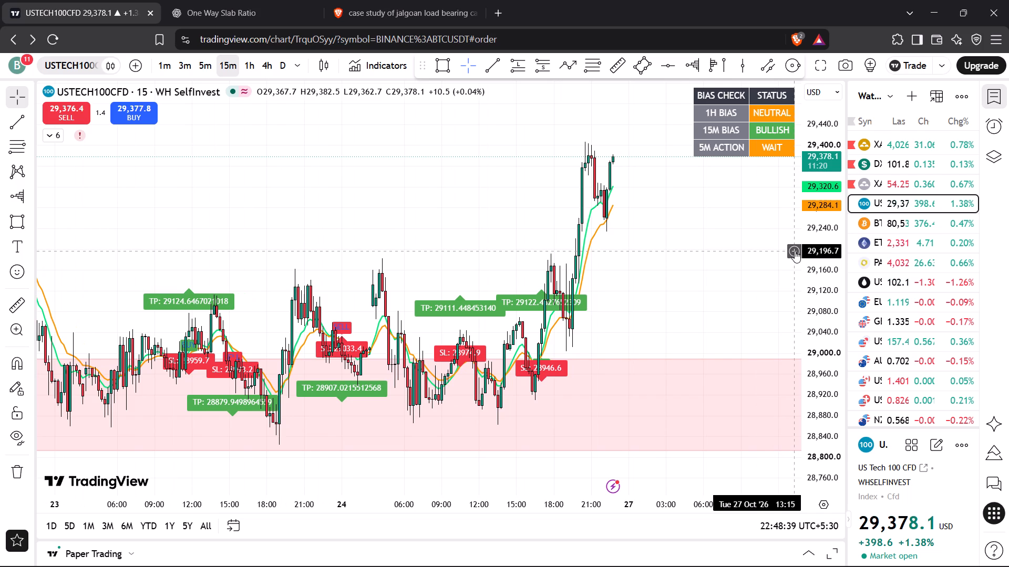
left_click(866, 226)
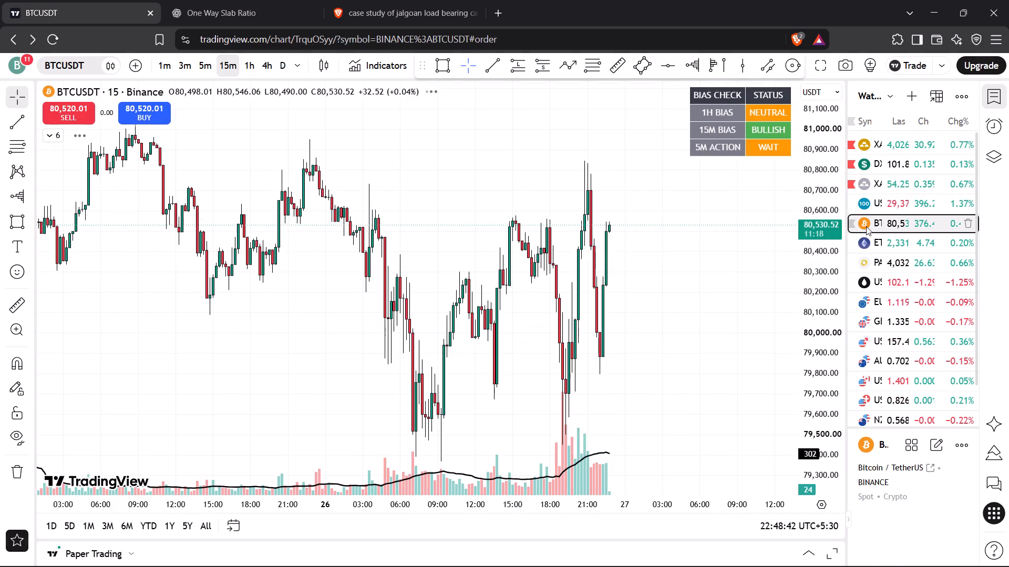
Draw a rising trendline under the XAUUSD 15-minute lows, from about 4,003.4 at 10:30 to about 4,019.4 at 02:00.
left_click(903, 139)
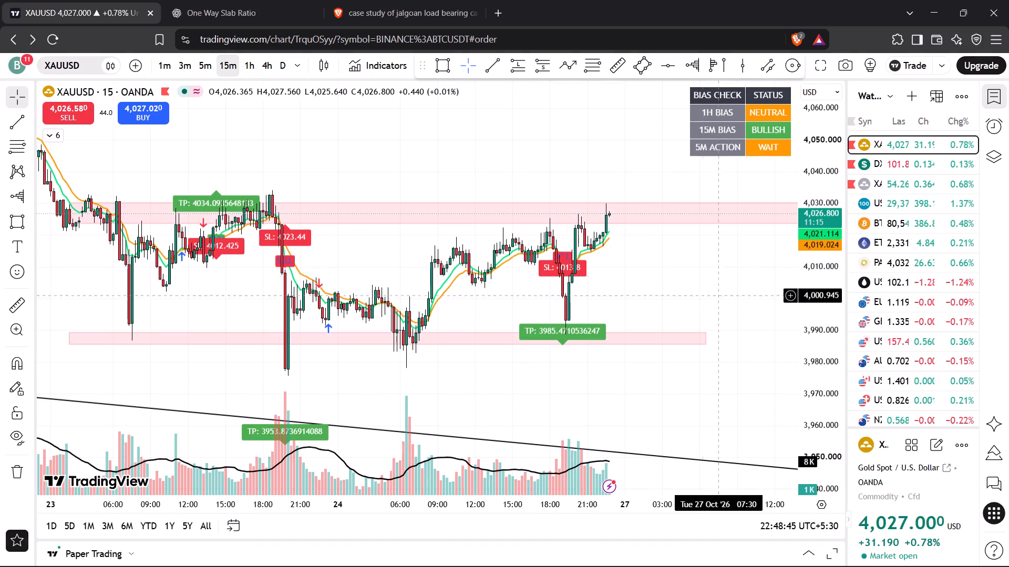
left_click_drag(812, 346, 782, 133)
scroll(649, 204, "up", 2)
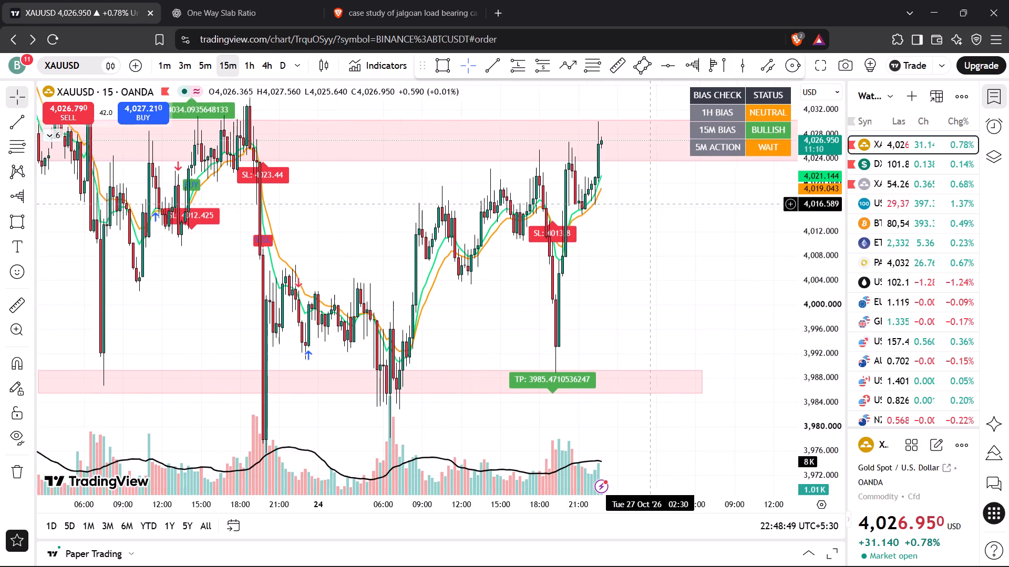
scroll(649, 204, "up", 3)
left_click(493, 70)
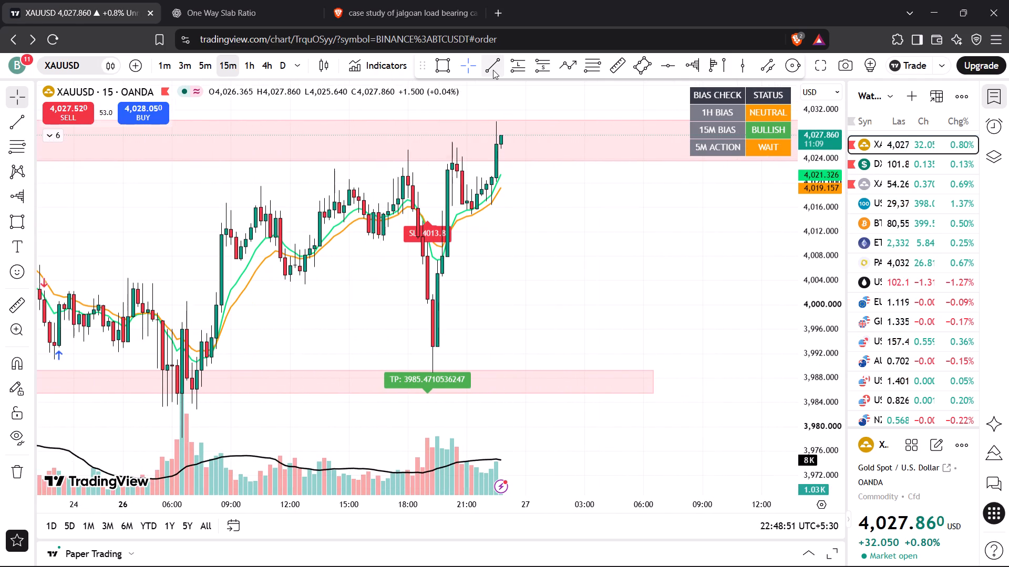
left_click_drag(263, 283, 471, 192)
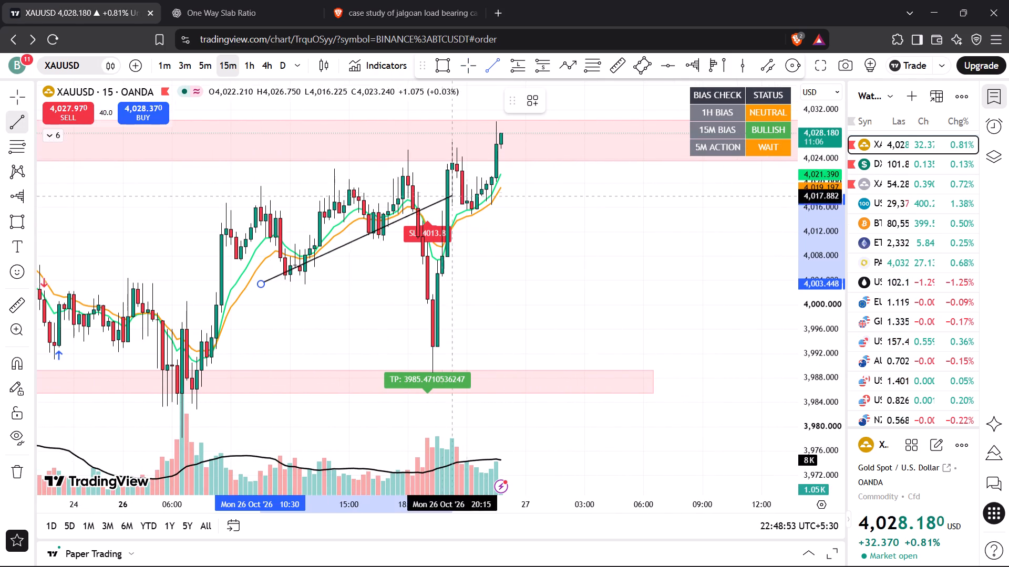
left_click_drag(471, 192, 565, 187)
left_click(565, 187)
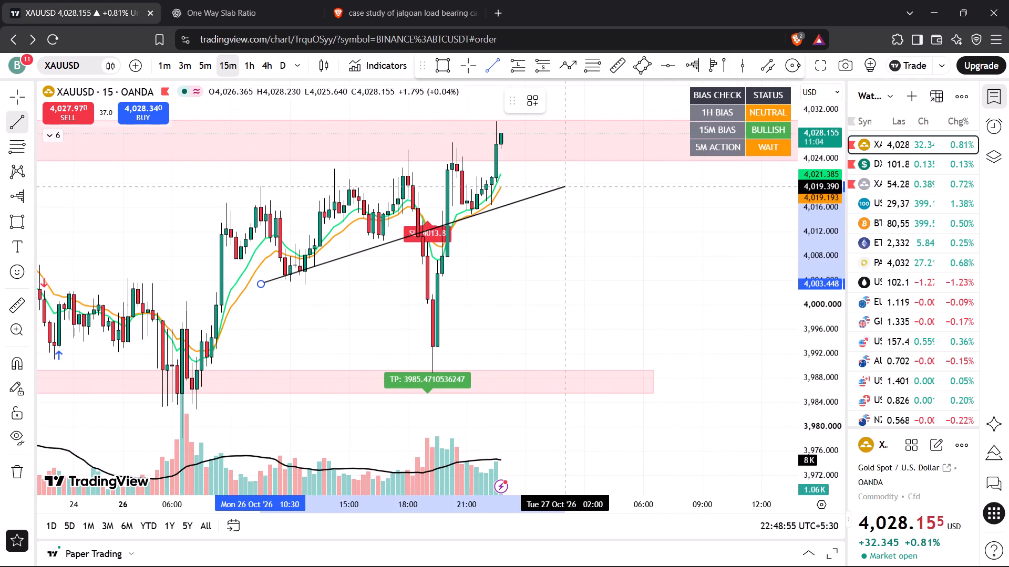
left_click(608, 234)
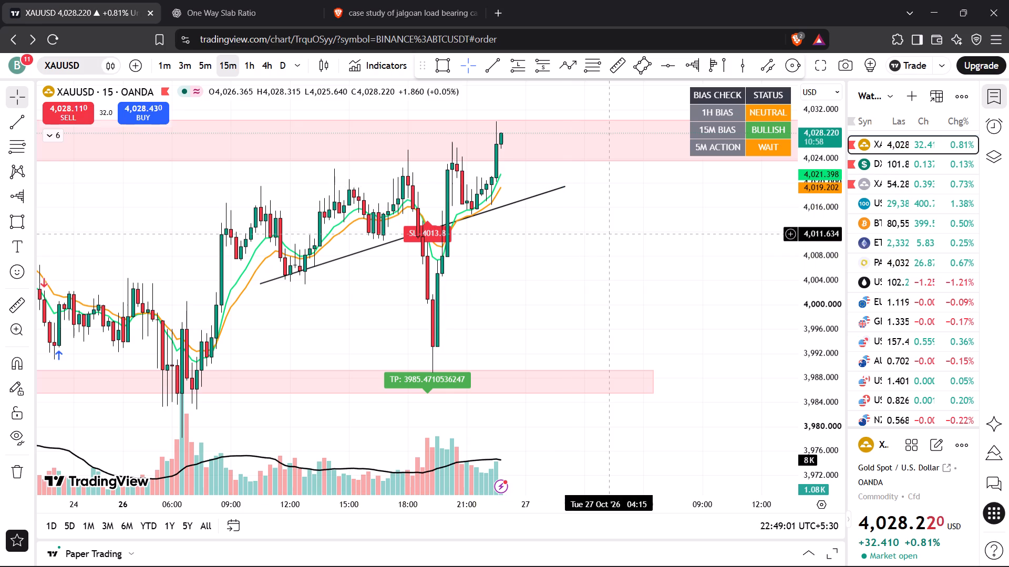
left_click(573, 240)
Clone XAUUSD's rising trendline and place the copy along the highs, from about 4,016 at 09:15 to about 4,032 at 00:45.
left_click_drag(630, 218, 623, 259)
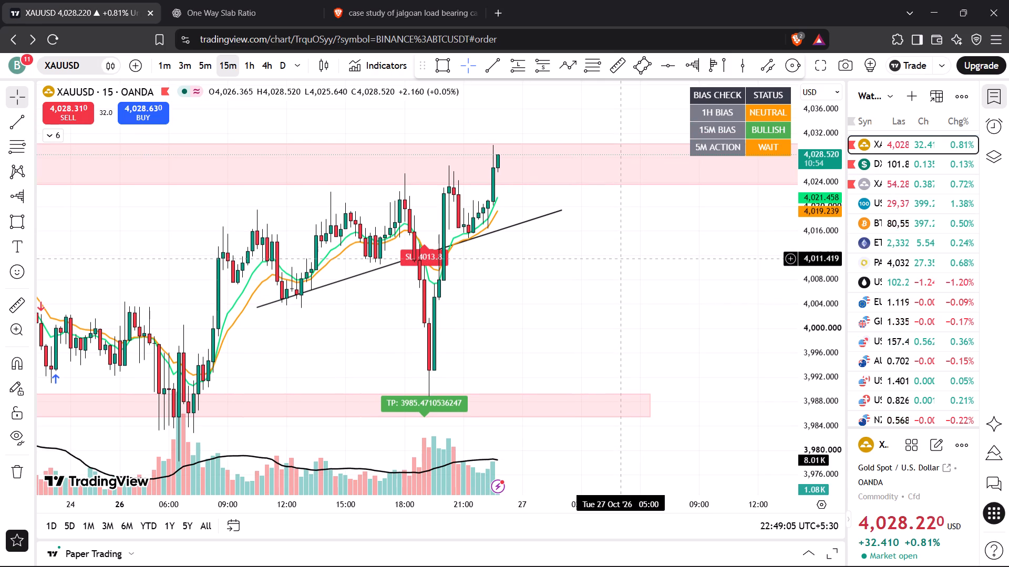
left_click(540, 217)
right_click(540, 217)
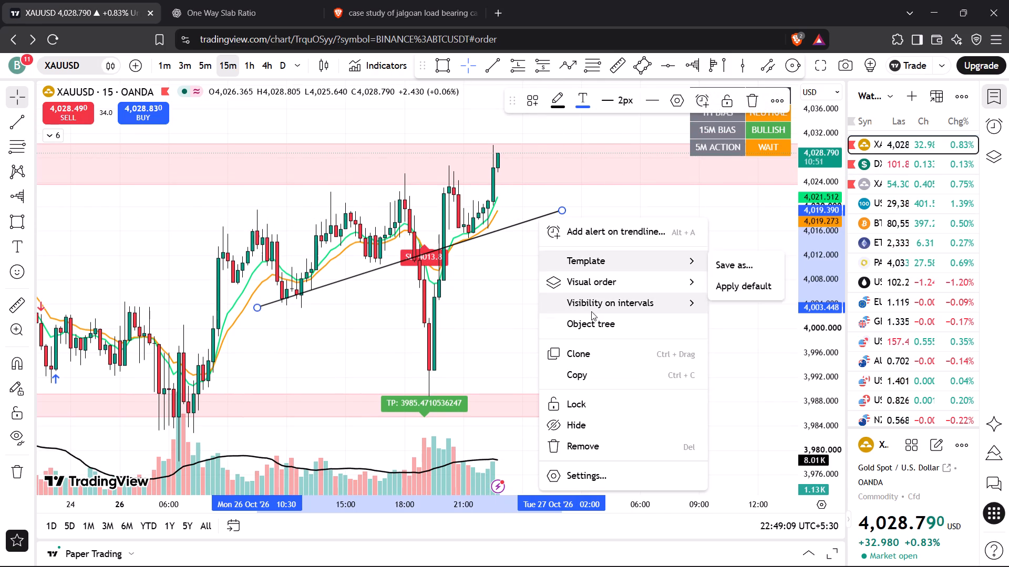
left_click(589, 345)
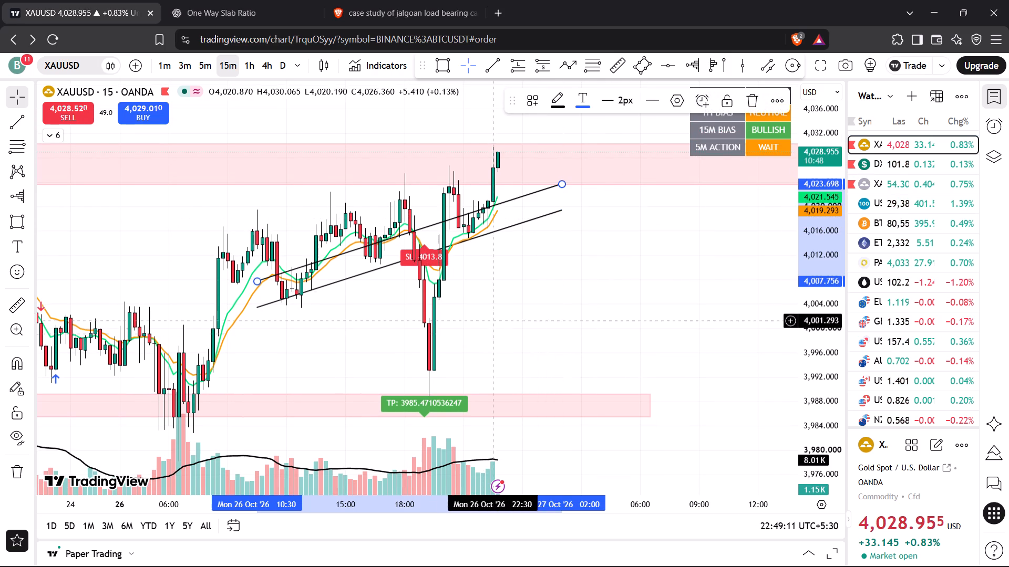
left_click_drag(525, 195, 502, 155)
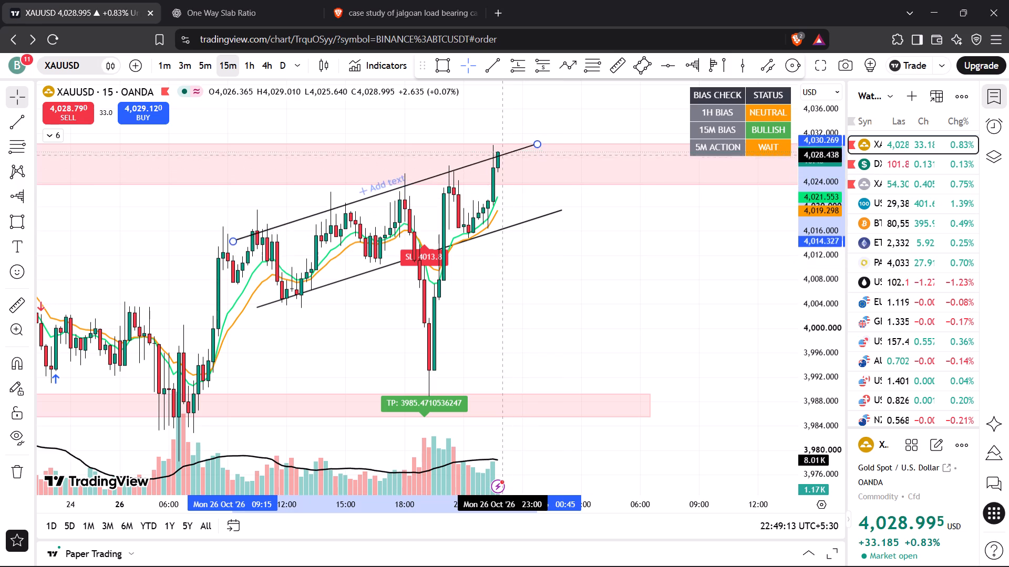
left_click_drag(502, 155, 502, 144)
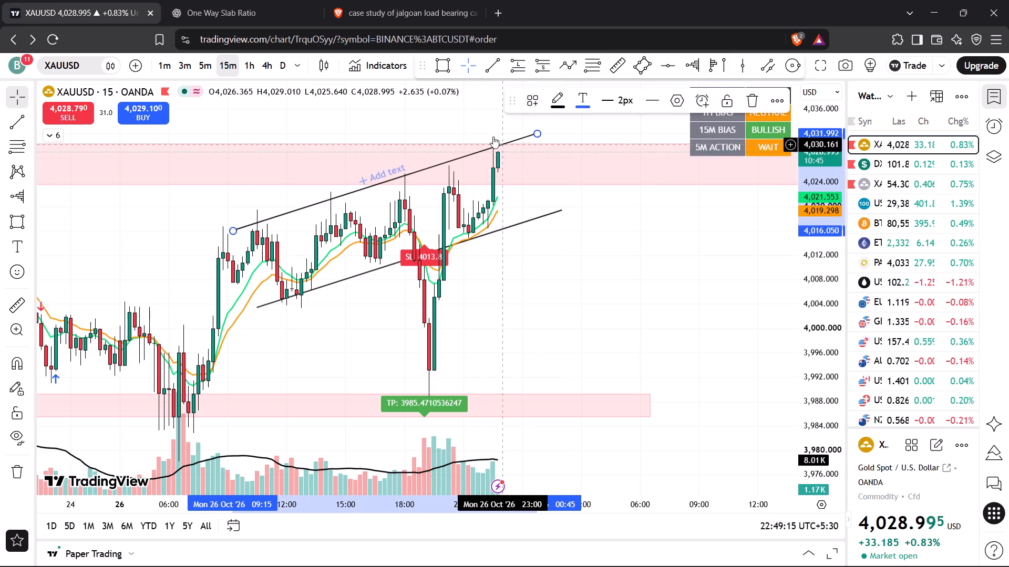
left_click(477, 118)
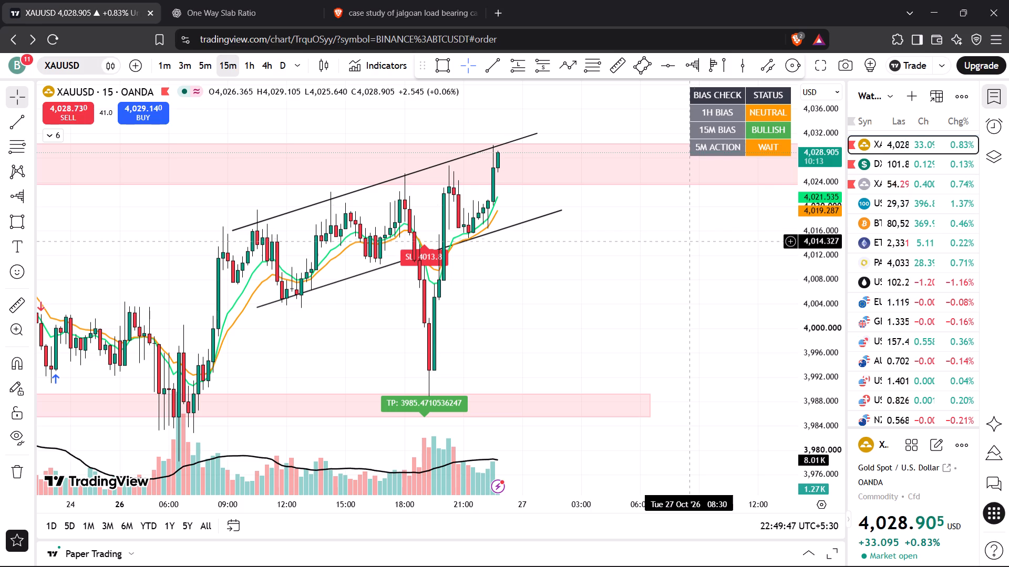
Compare the 15-minute charts of DXY and XAUUSD, examining XAUUSD's price within its rising channel and upper shaded zone.
left_click(907, 158)
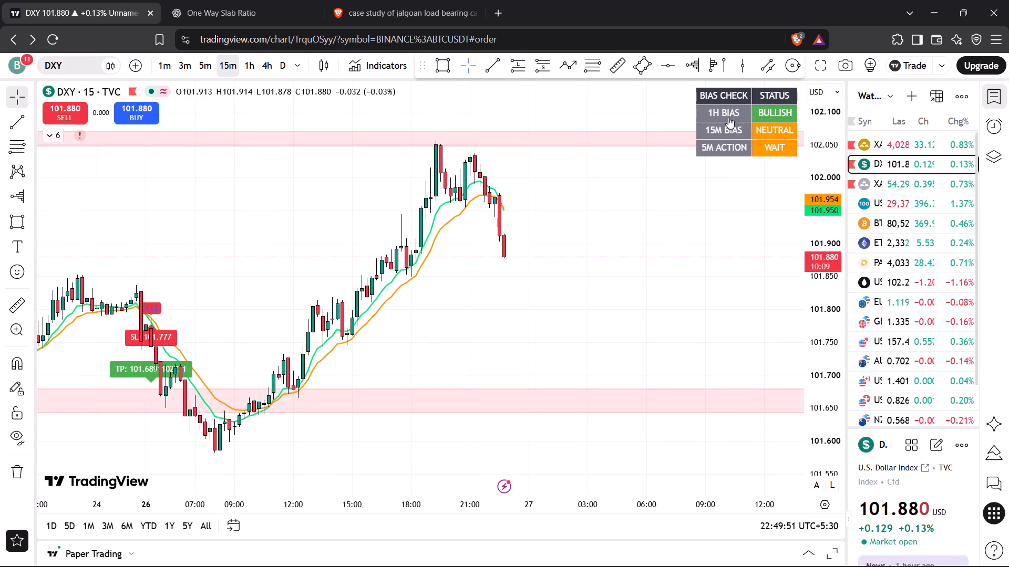
left_click(209, 70)
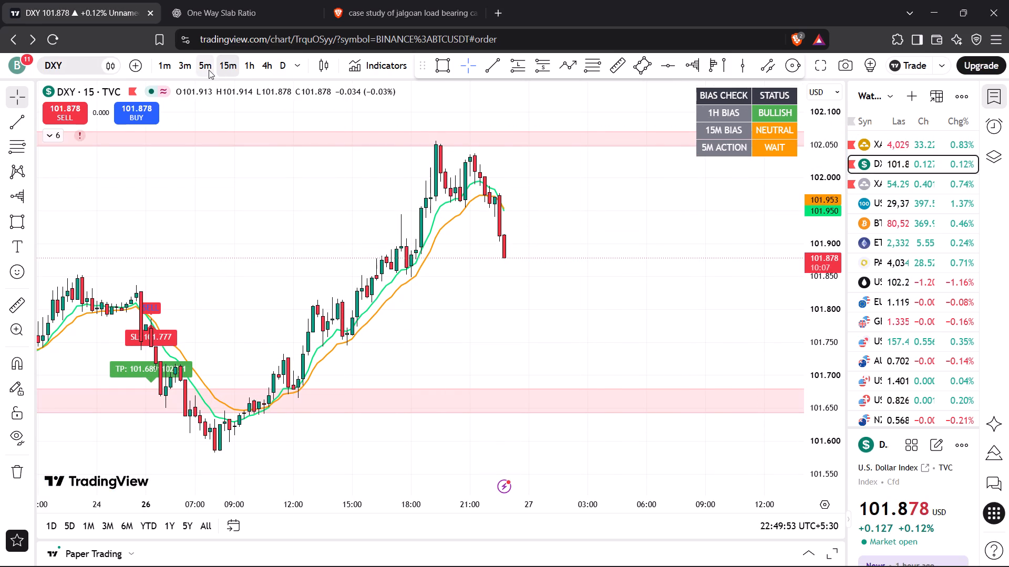
left_click(226, 60)
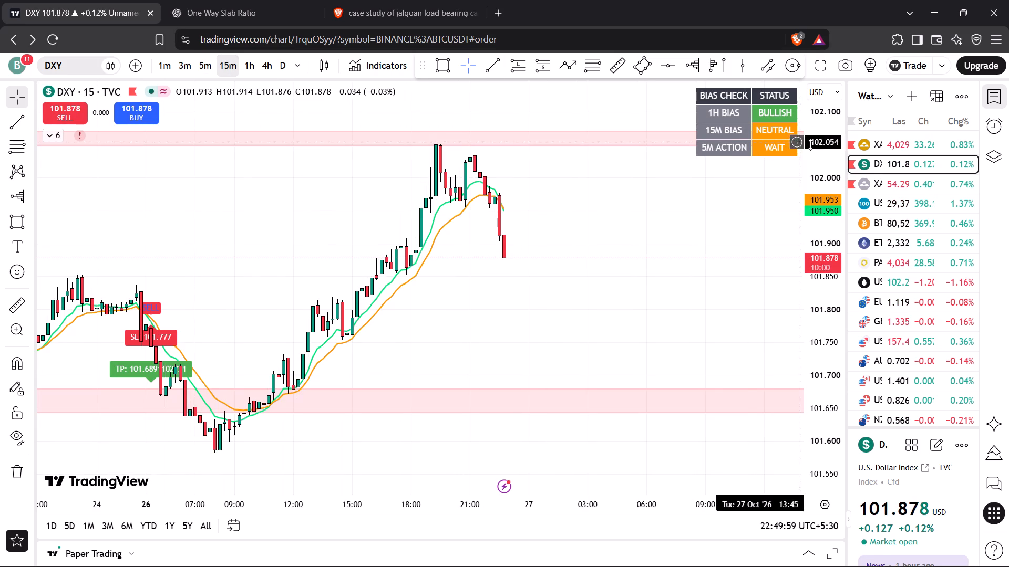
left_click(877, 145)
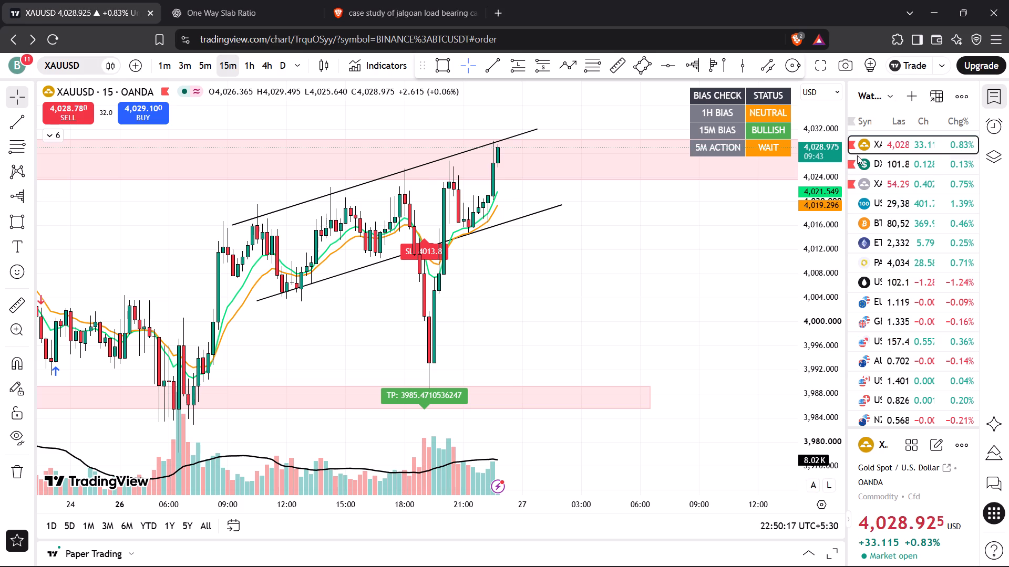
left_click_drag(827, 183, 827, 239)
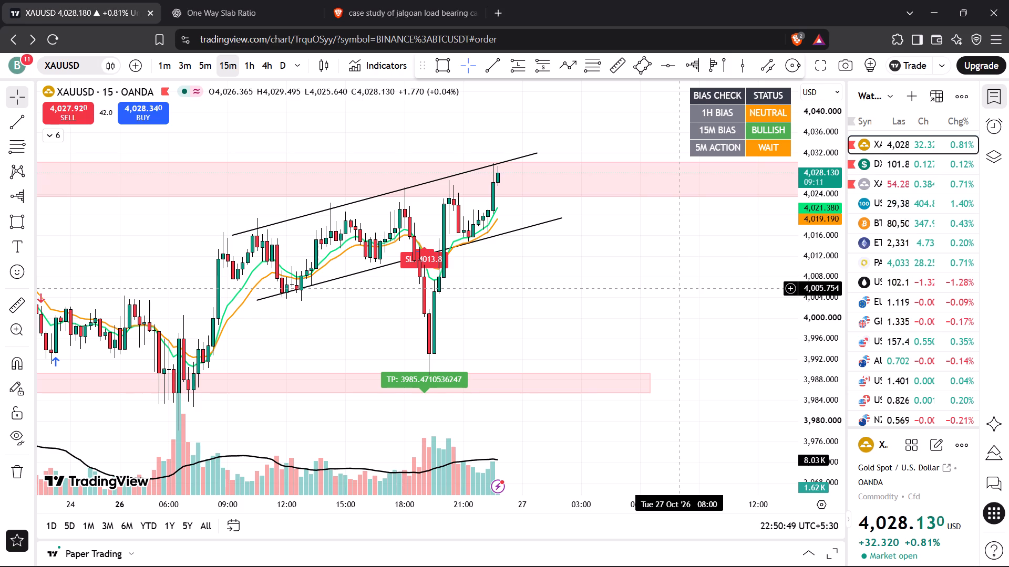
left_click_drag(819, 264, 817, 208)
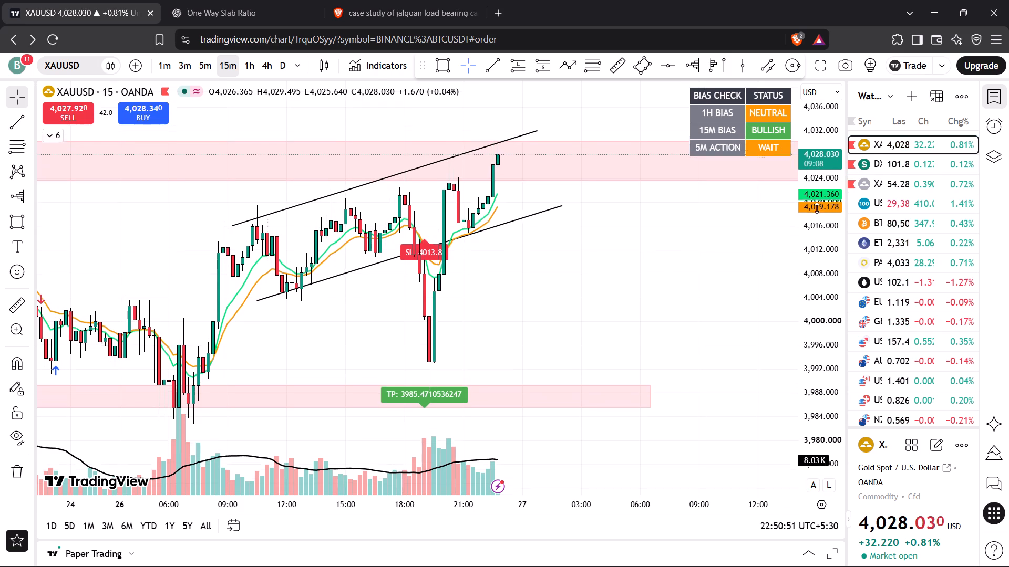
left_click_drag(817, 208, 813, 198)
left_click_drag(683, 243, 738, 289)
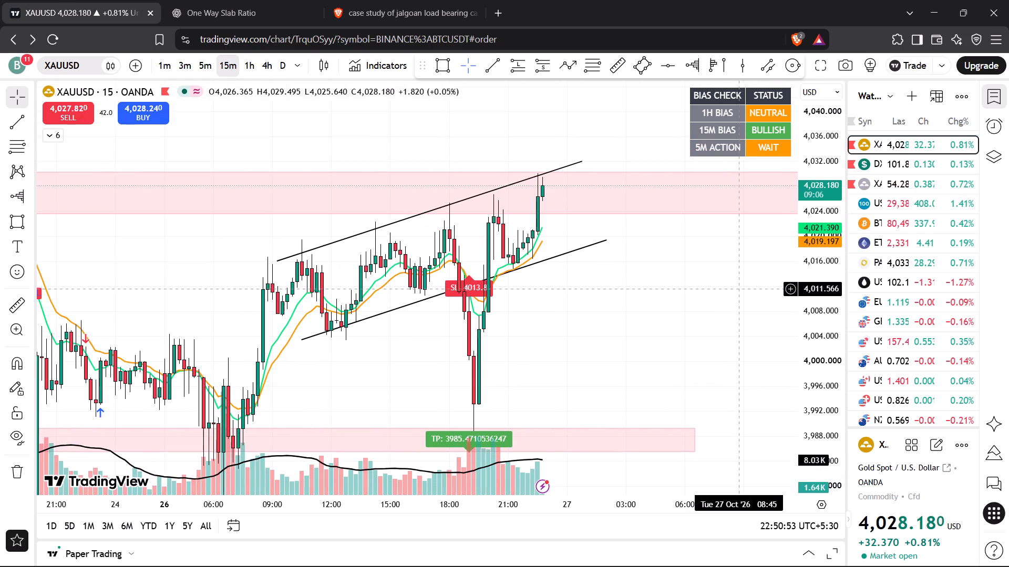
left_click_drag(819, 368, 802, 262)
scroll(676, 306, "up", 2)
left_click_drag(664, 297, 680, 313)
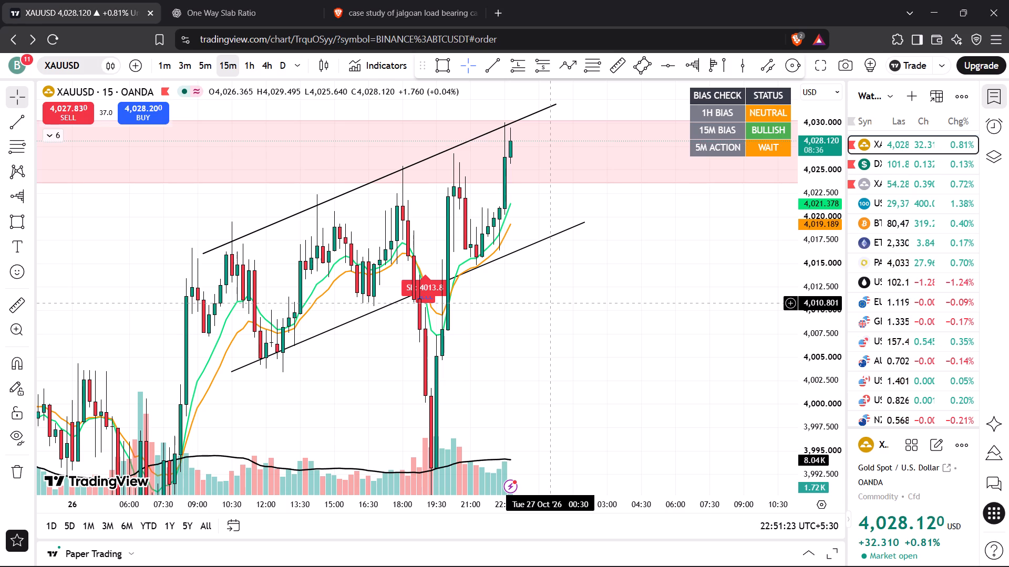
Place a short position on XAUUSD's 15-minute chart with entry about 4,028.57, stop about 4,032.66 and target about 4,014.84, ending around 02:30 on 27 Oct.
left_click_drag(823, 187, 823, 297)
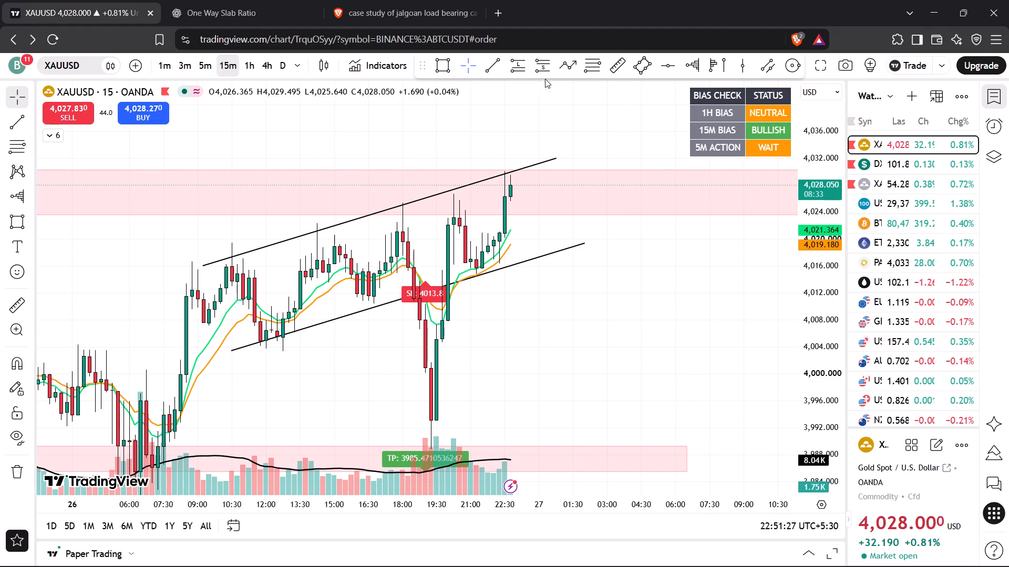
left_click(542, 70)
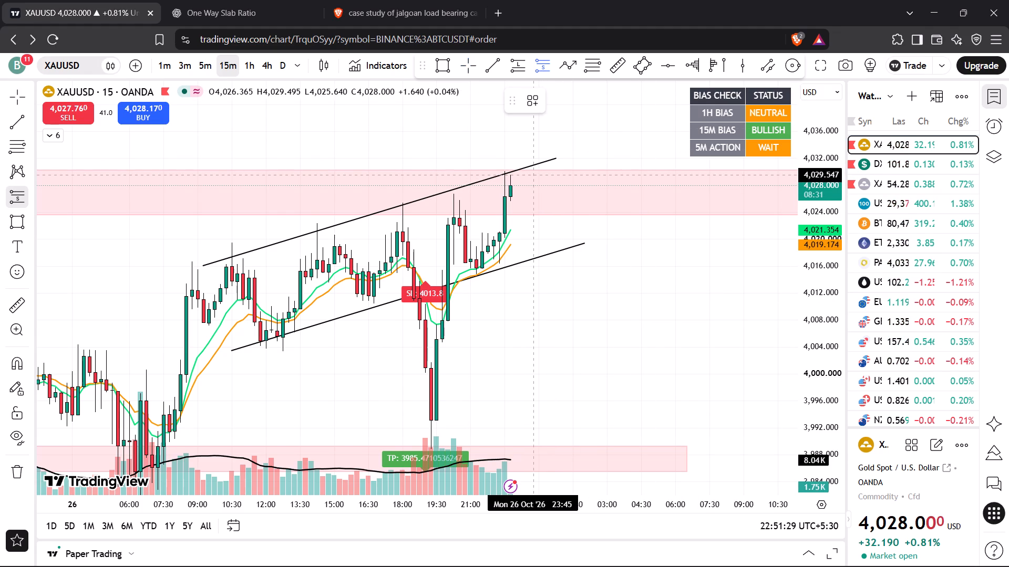
left_click(534, 182)
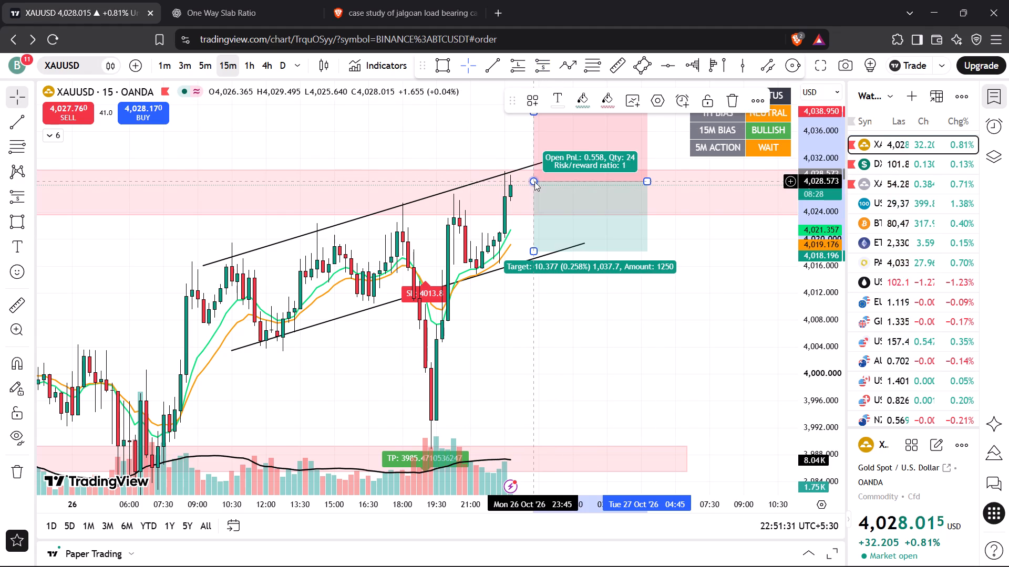
left_click_drag(534, 253, 529, 258)
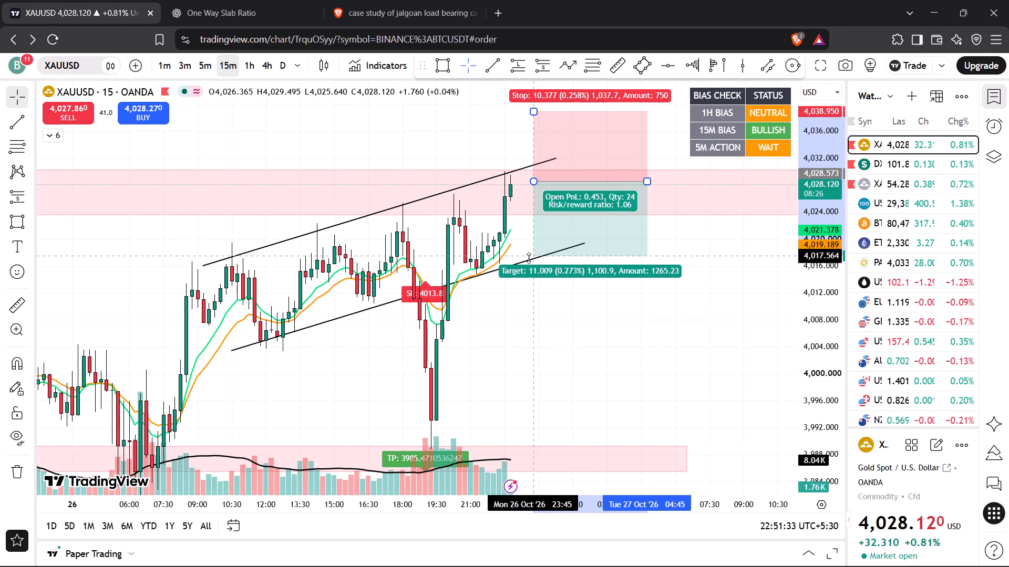
left_click_drag(529, 258, 534, 274)
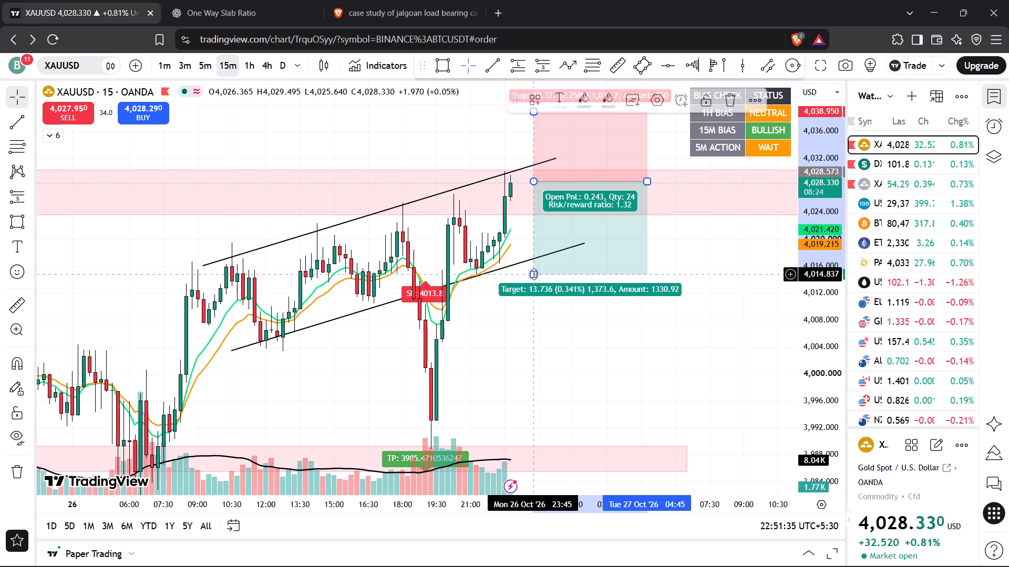
left_click_drag(646, 181, 597, 180)
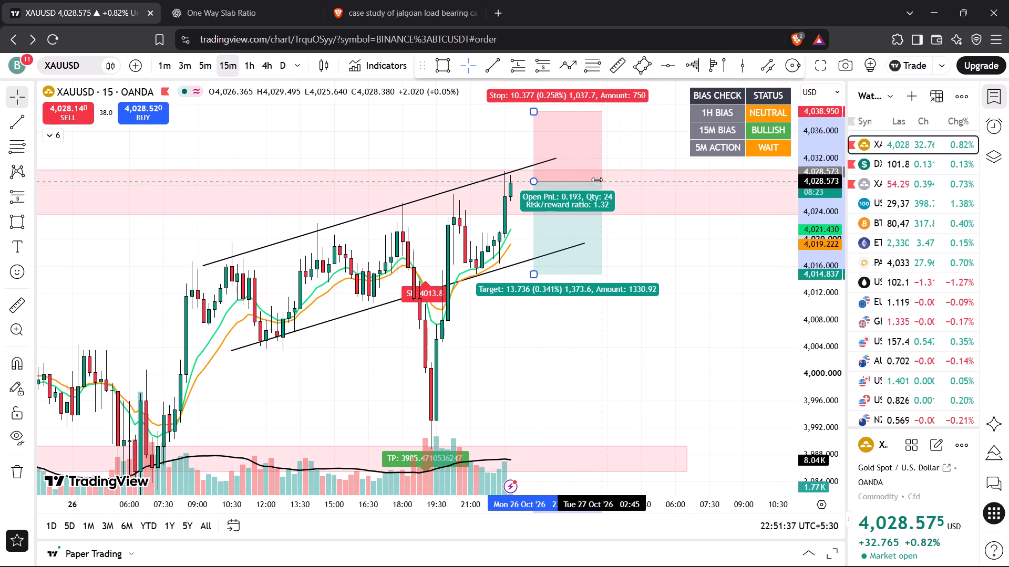
left_click_drag(597, 180, 595, 180)
left_click(613, 146)
left_click_drag(613, 146, 618, 190)
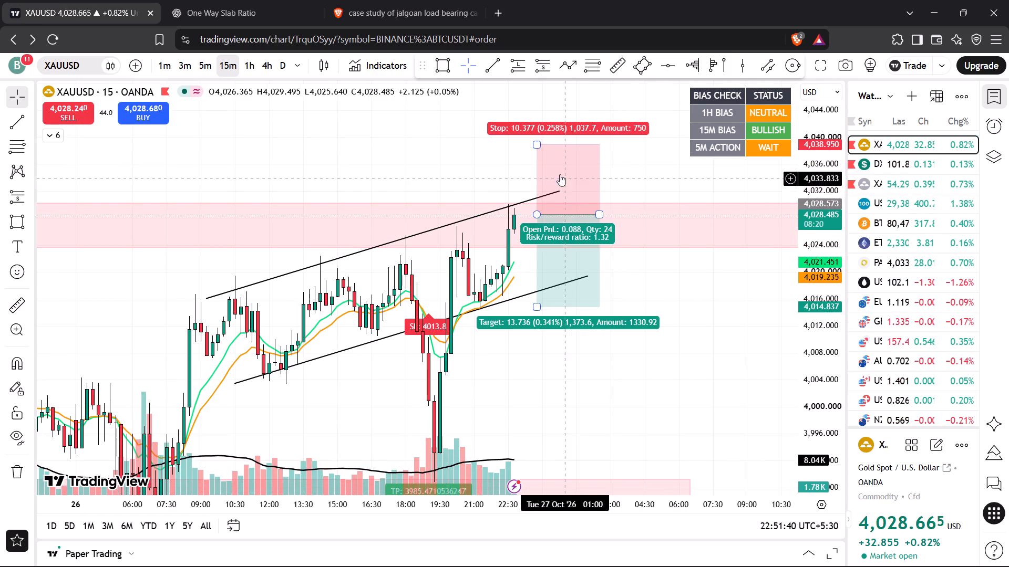
left_click_drag(536, 145, 538, 187)
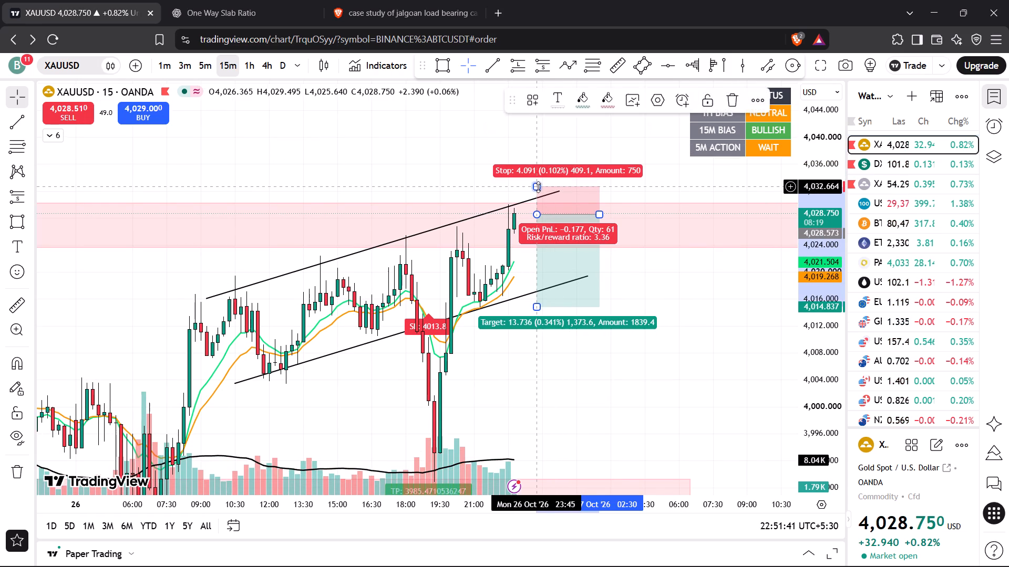
left_click(456, 168)
Examine the short position on XAUUSD's 1-hour chart and compare it with DXY's 1-hour price action.
left_click(243, 67)
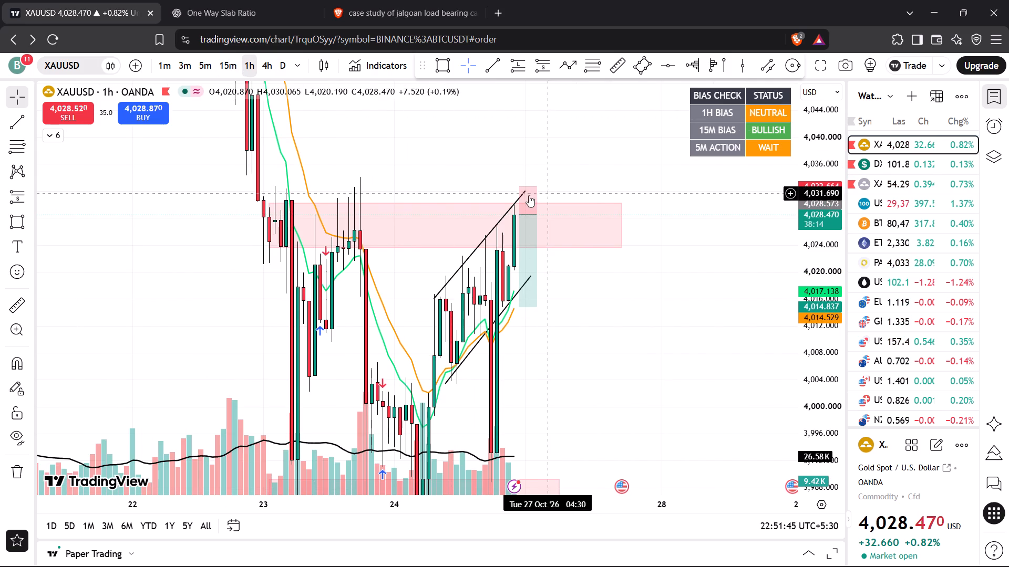
left_click(517, 187)
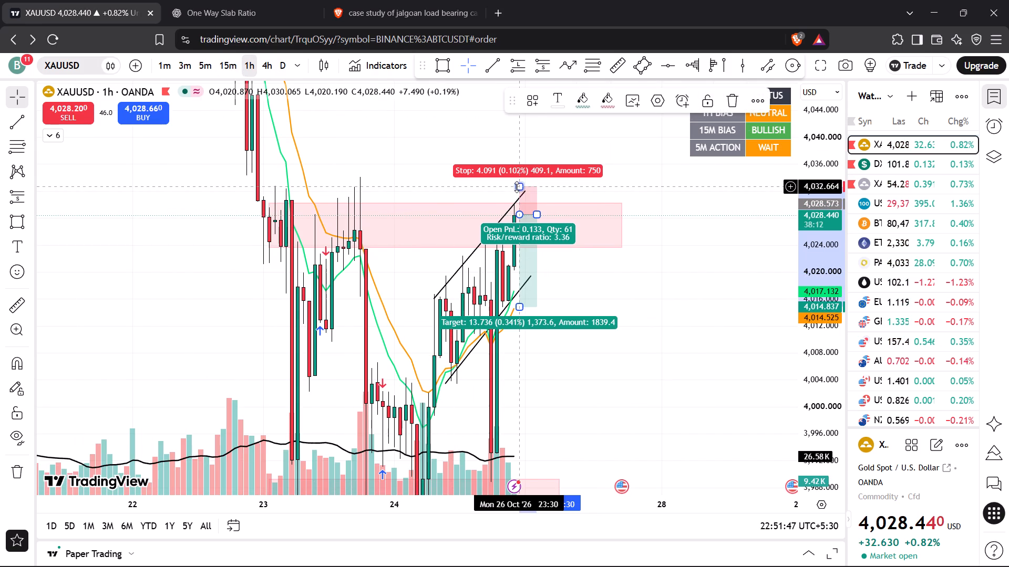
left_click(469, 190)
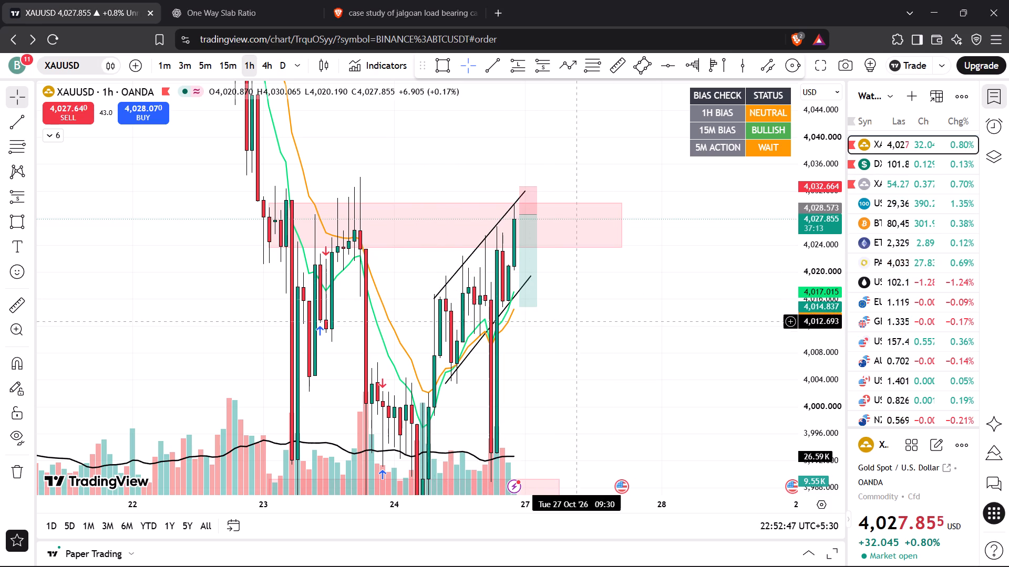
left_click_drag(815, 169, 822, 193)
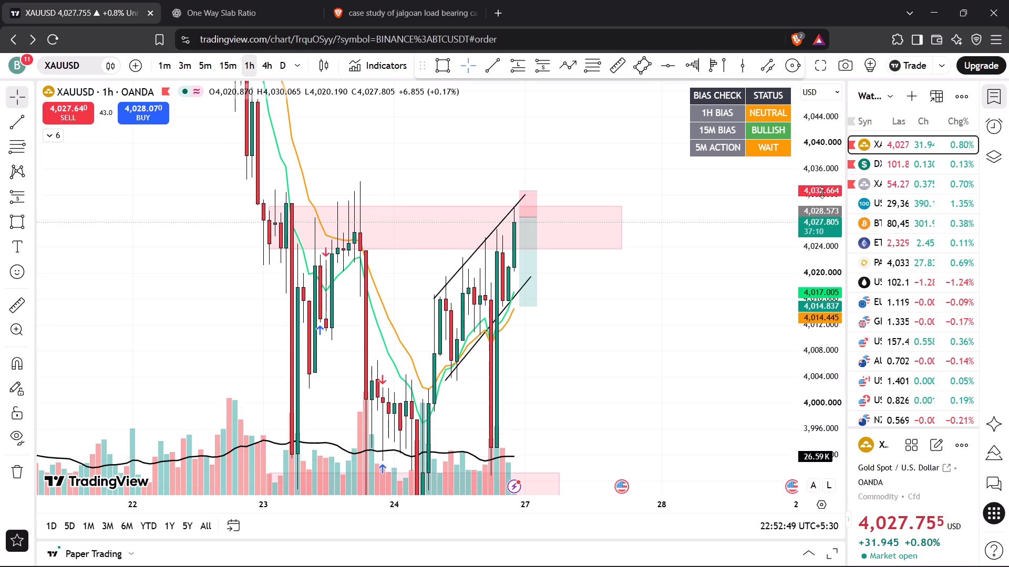
left_click_drag(822, 193, 819, 360)
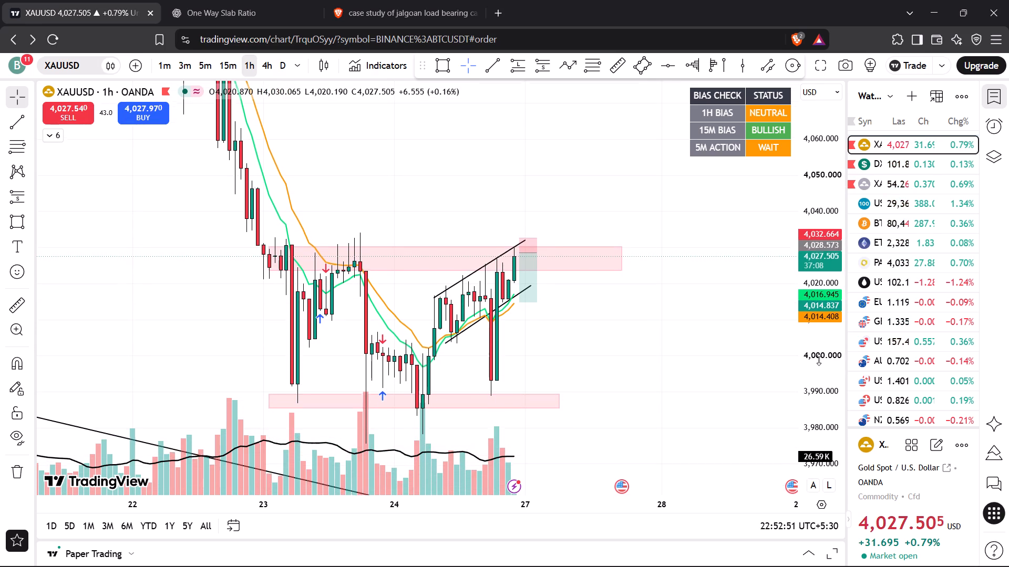
left_click_drag(819, 360, 819, 360)
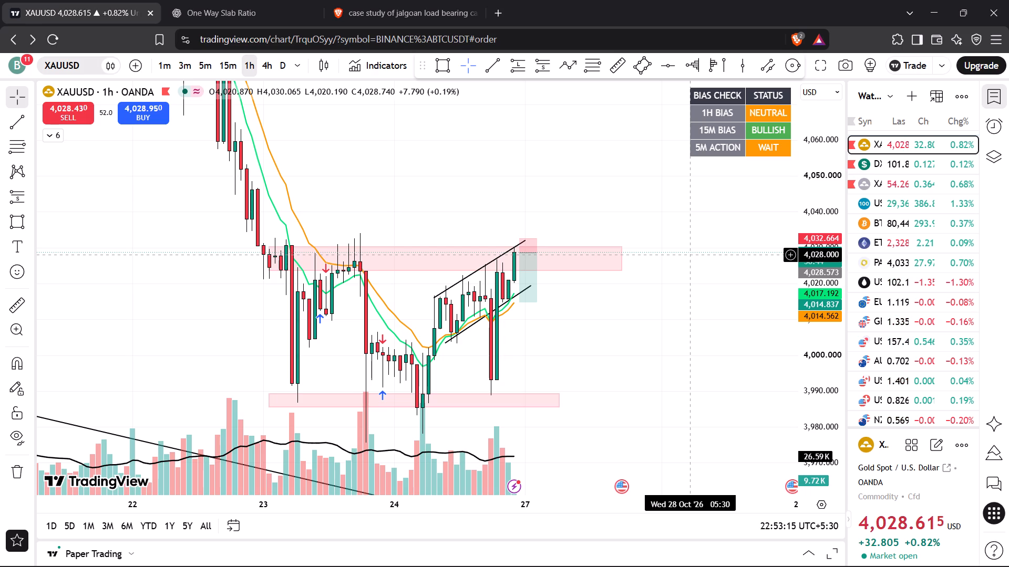
left_click(886, 163)
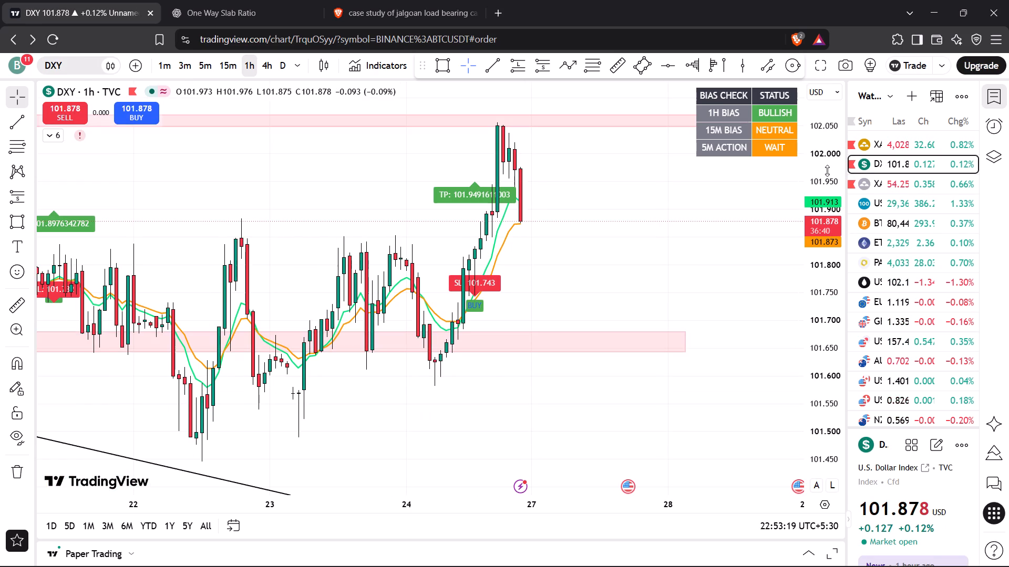
left_click_drag(814, 171, 832, 312)
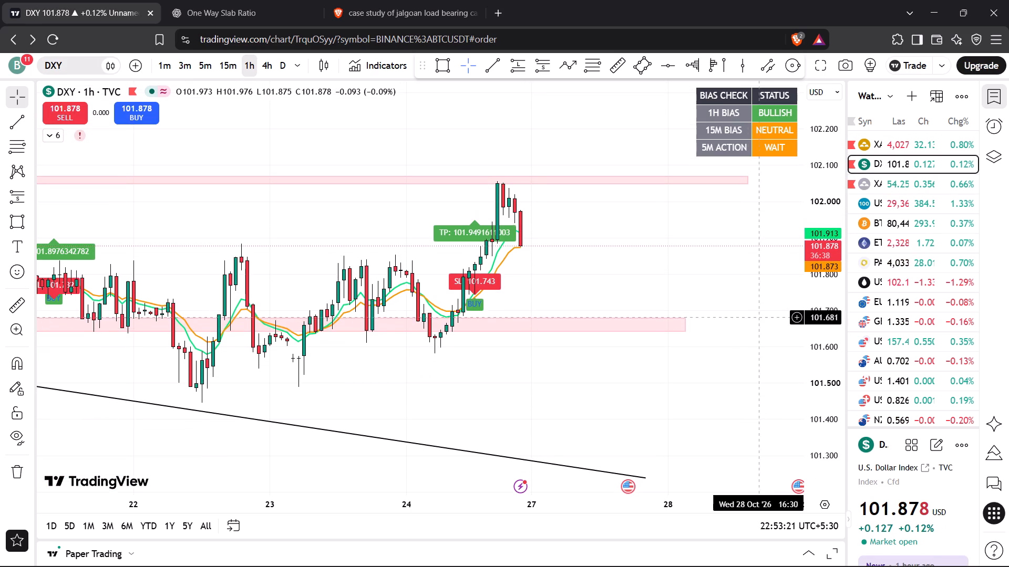
scroll(723, 265, "up", 1)
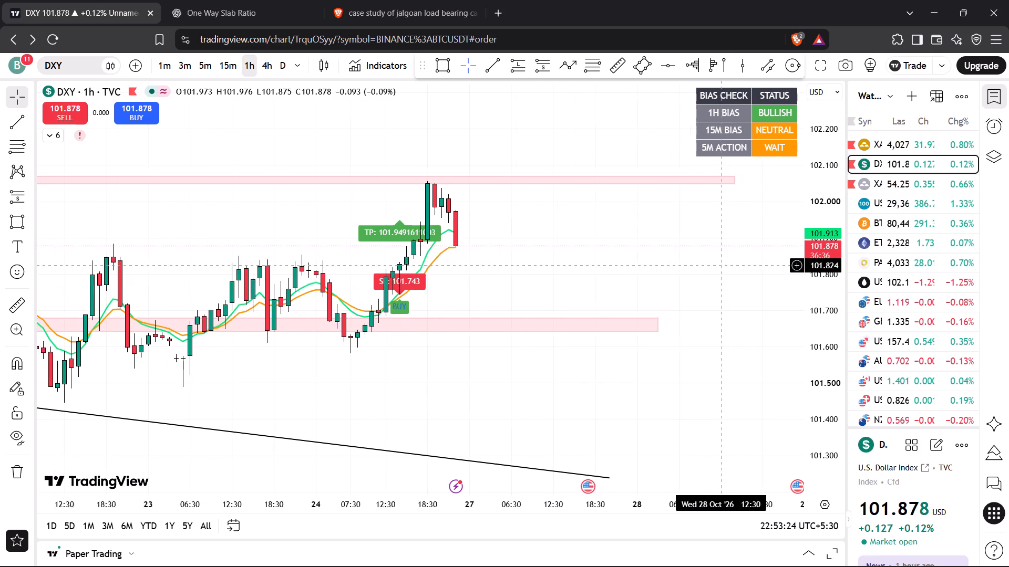
left_click_drag(645, 238, 678, 255)
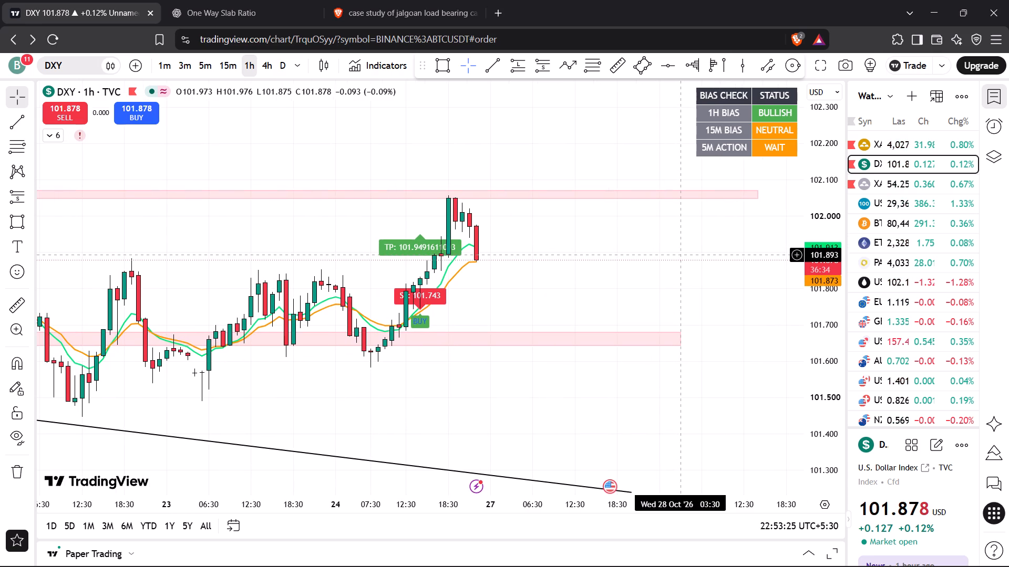
Move XAUUSD's short position on the 15-minute chart closer to the latest candle, with entry about 4,029.41, stop 4,033.50 and target about 4,015.67.
left_click(883, 142)
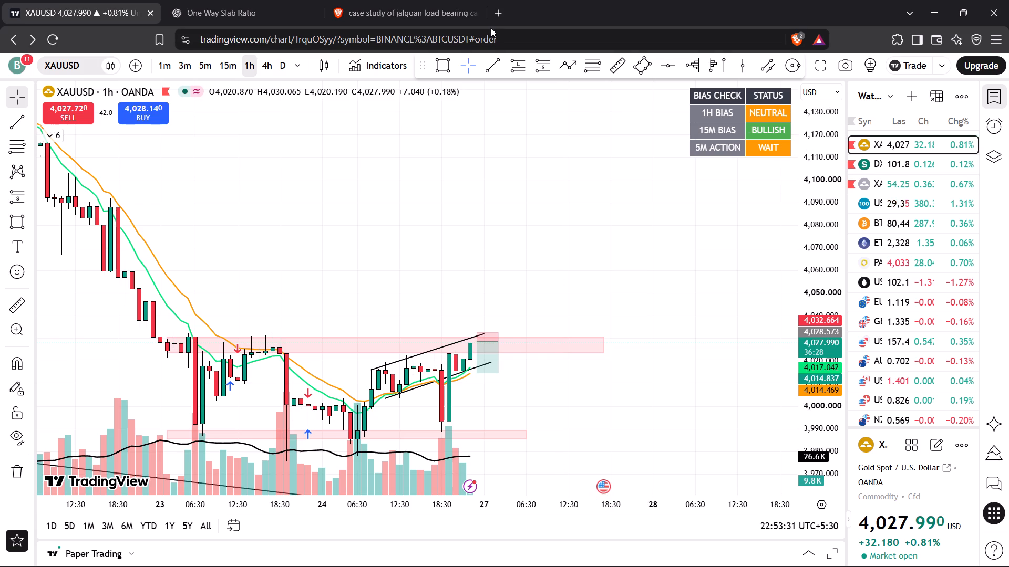
left_click(233, 65)
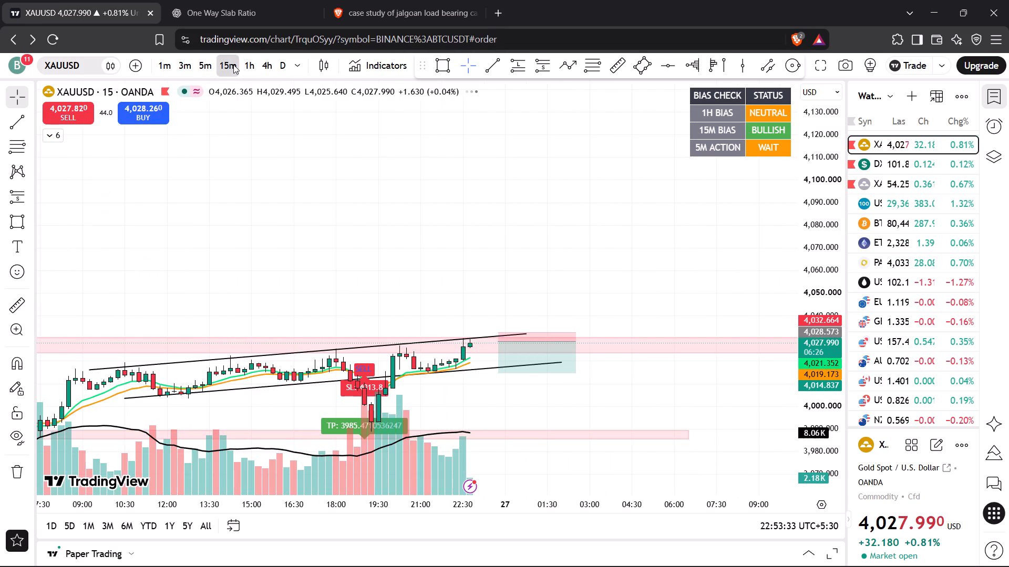
left_click_drag(492, 236, 564, 124)
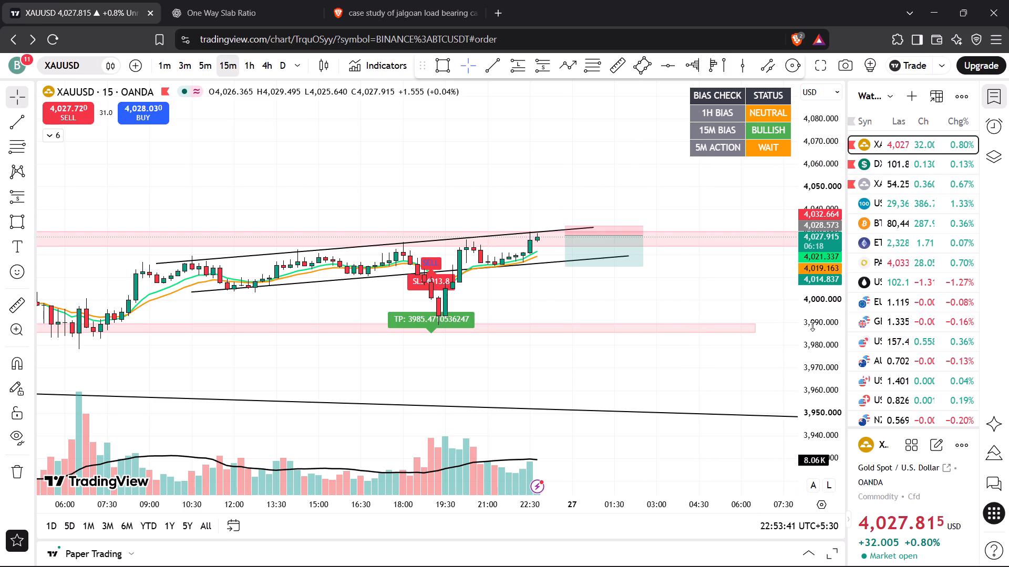
left_click_drag(830, 336, 800, 178)
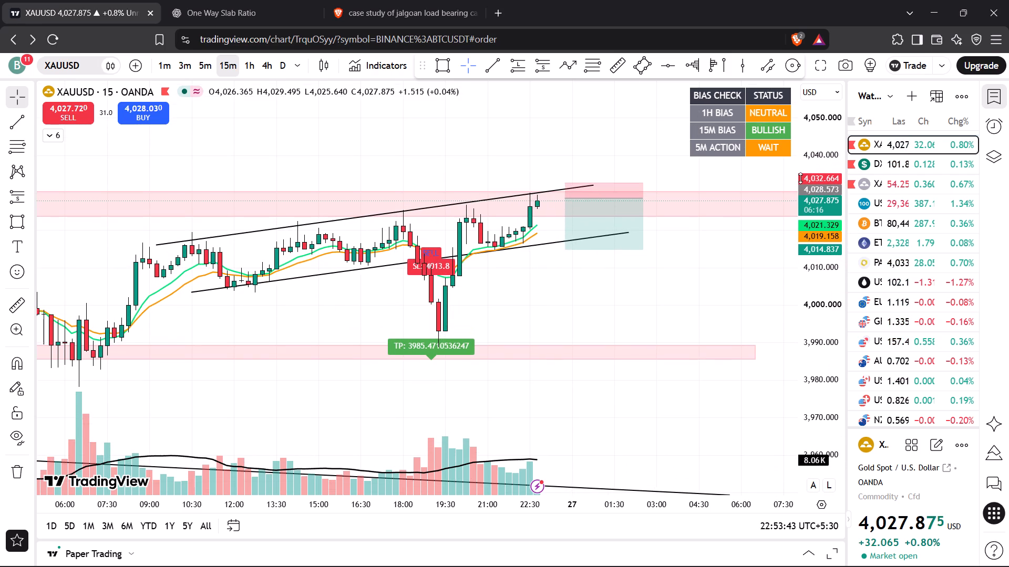
left_click_drag(829, 324, 806, 241)
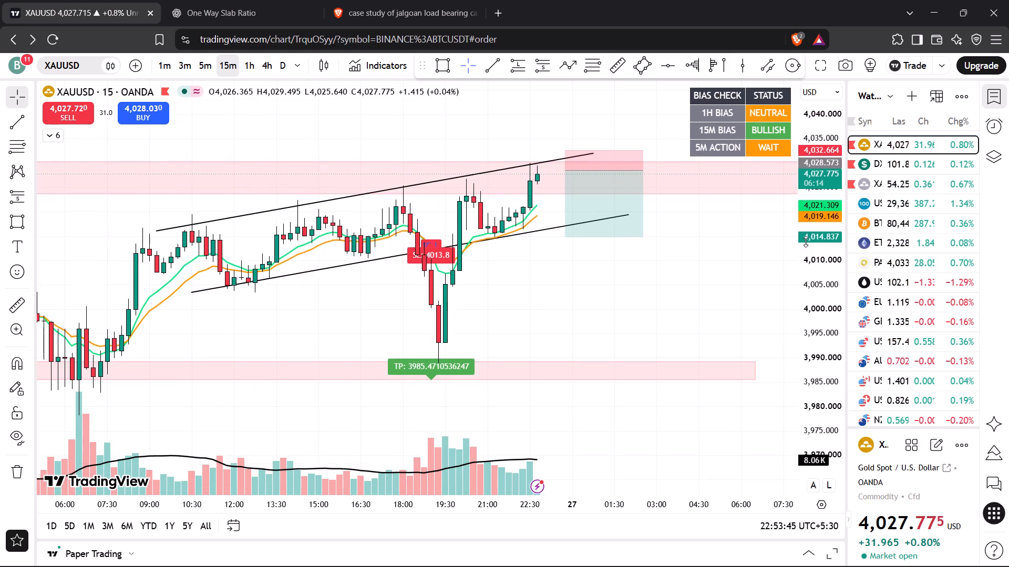
left_click_drag(806, 241, 797, 205)
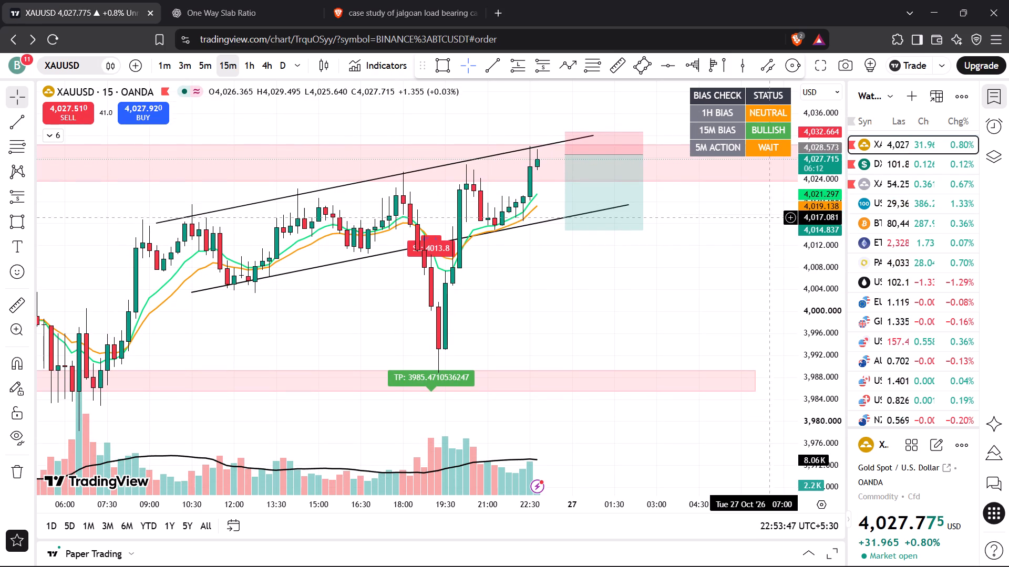
left_click_drag(686, 236, 713, 306)
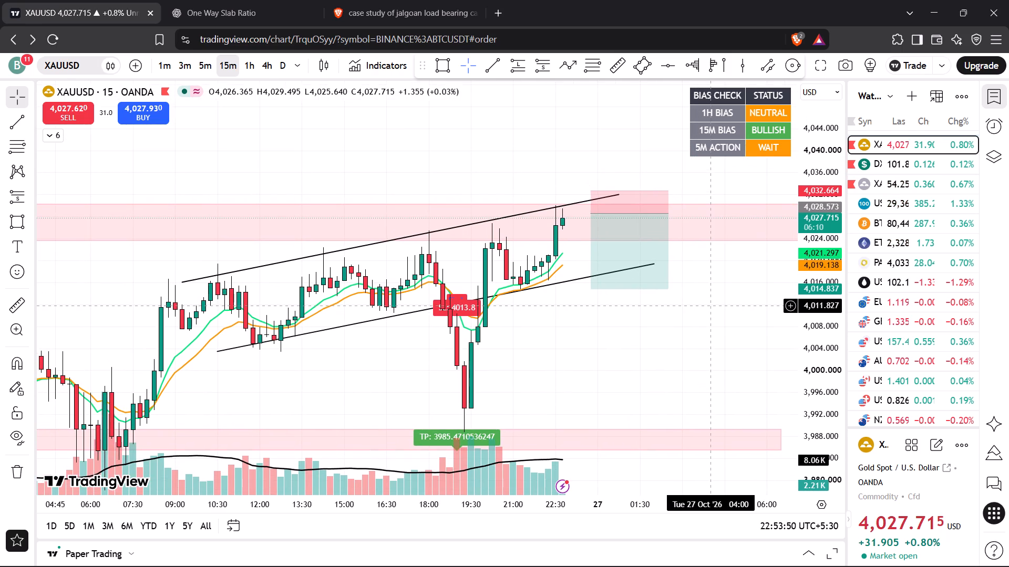
left_click_drag(612, 239, 597, 235)
left_click(612, 325)
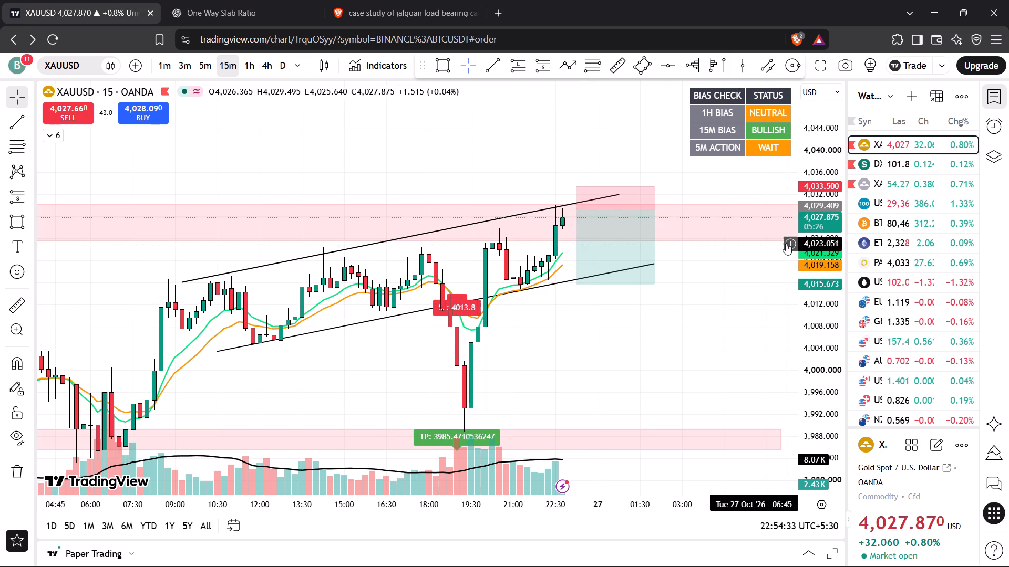
Compare DXY on the 15-minute and 5-minute charts with the 15-minute price action of XAGUSD, XAUUSD and BTCUSDT.
left_click(869, 168)
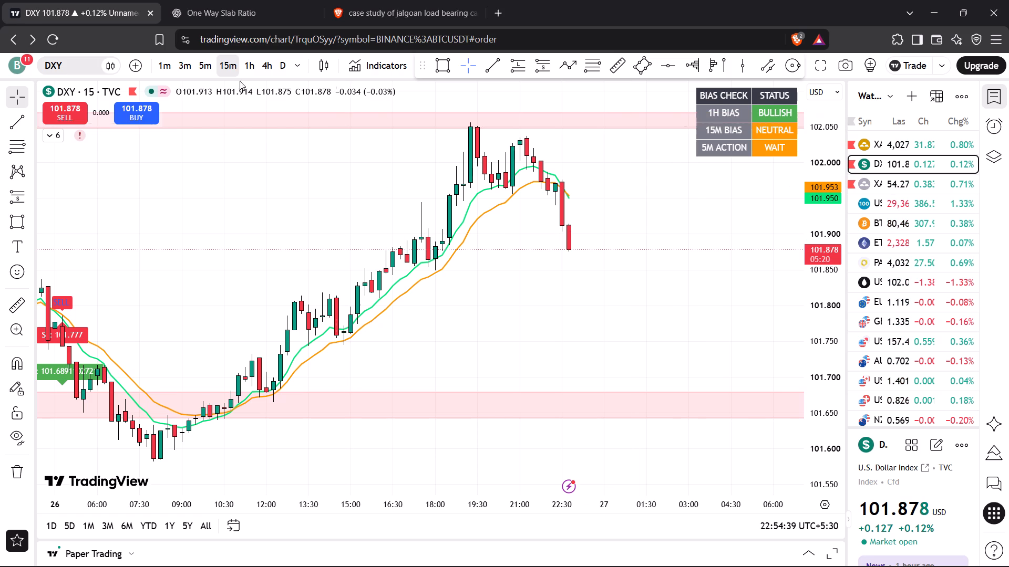
left_click(208, 70)
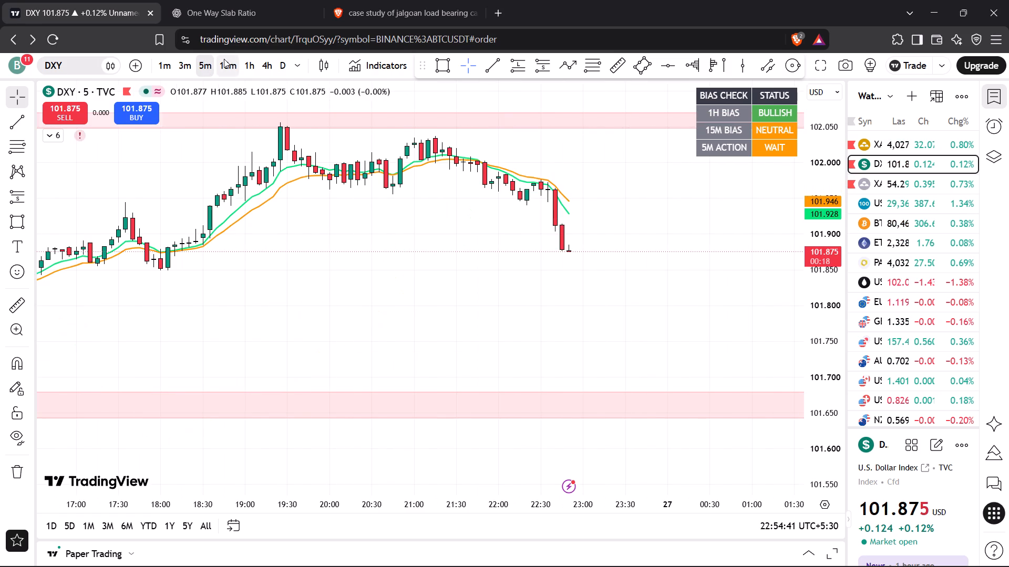
left_click(225, 63)
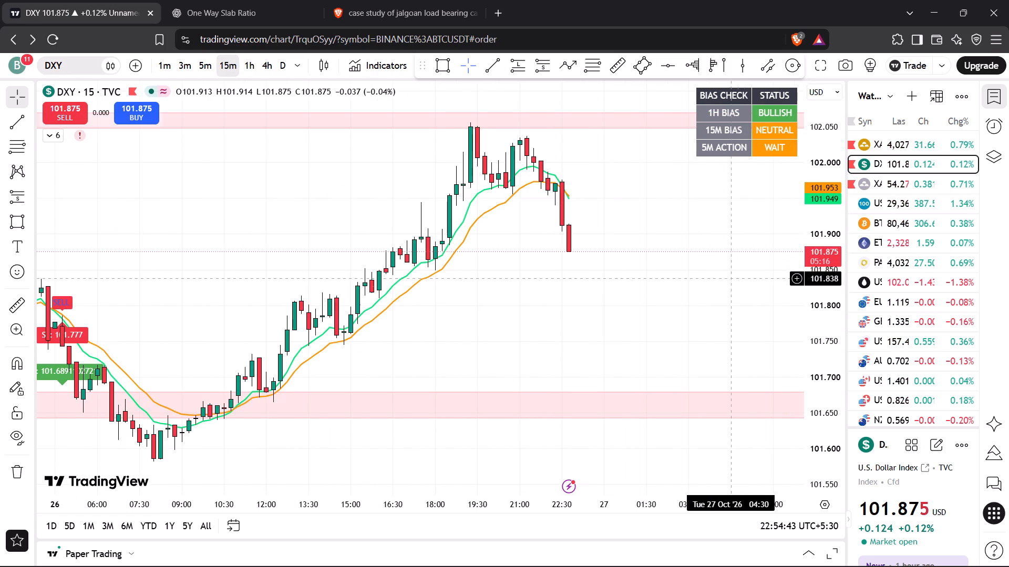
left_click_drag(724, 290, 701, 283)
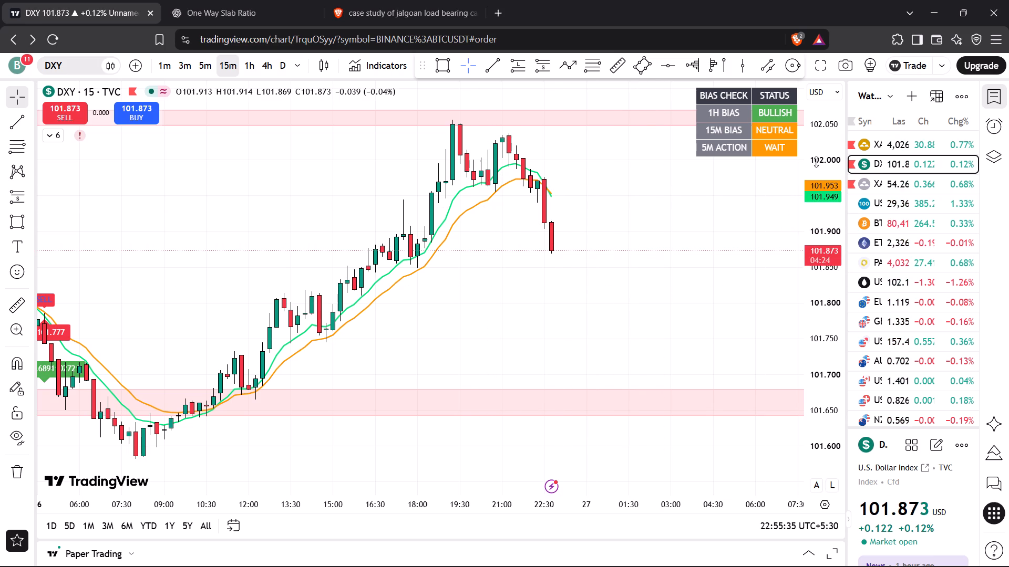
left_click_drag(816, 162, 816, 208)
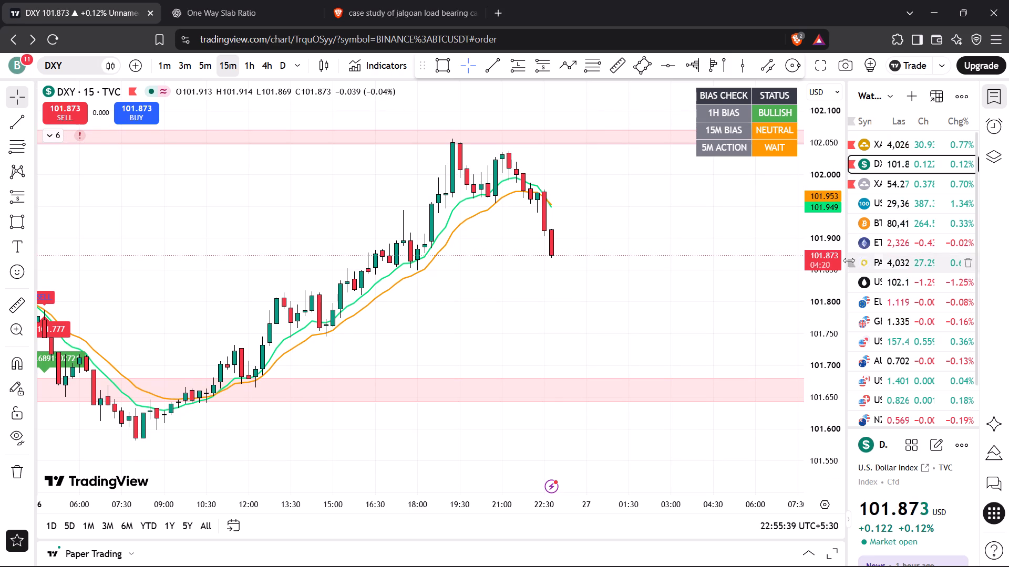
left_click(905, 179)
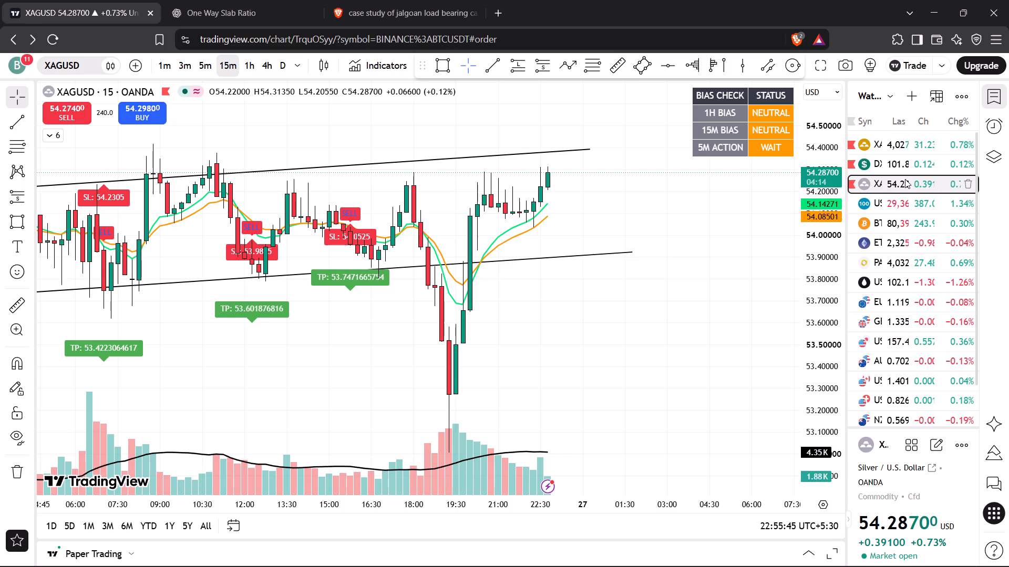
left_click(912, 144)
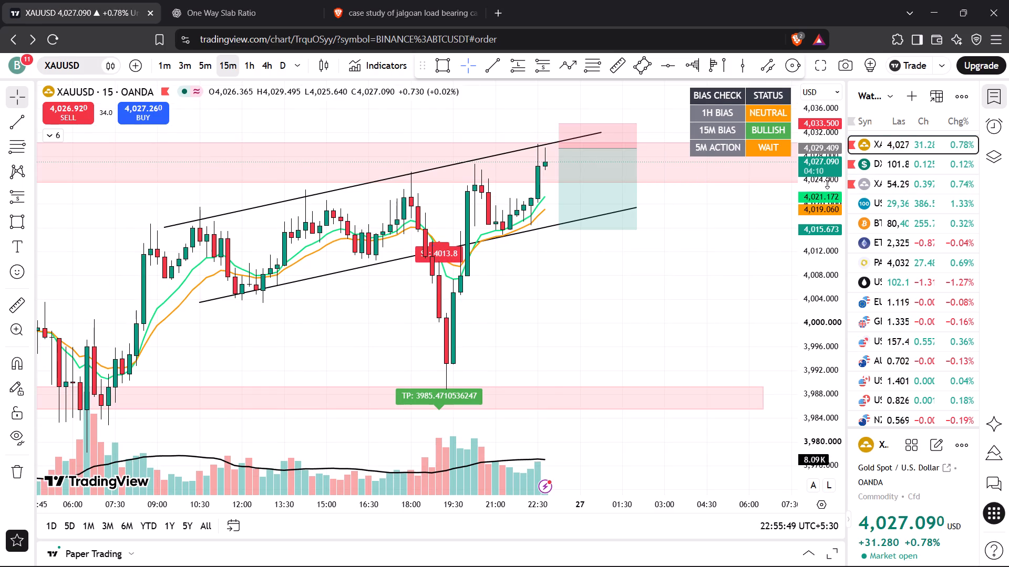
left_click_drag(709, 223, 698, 249)
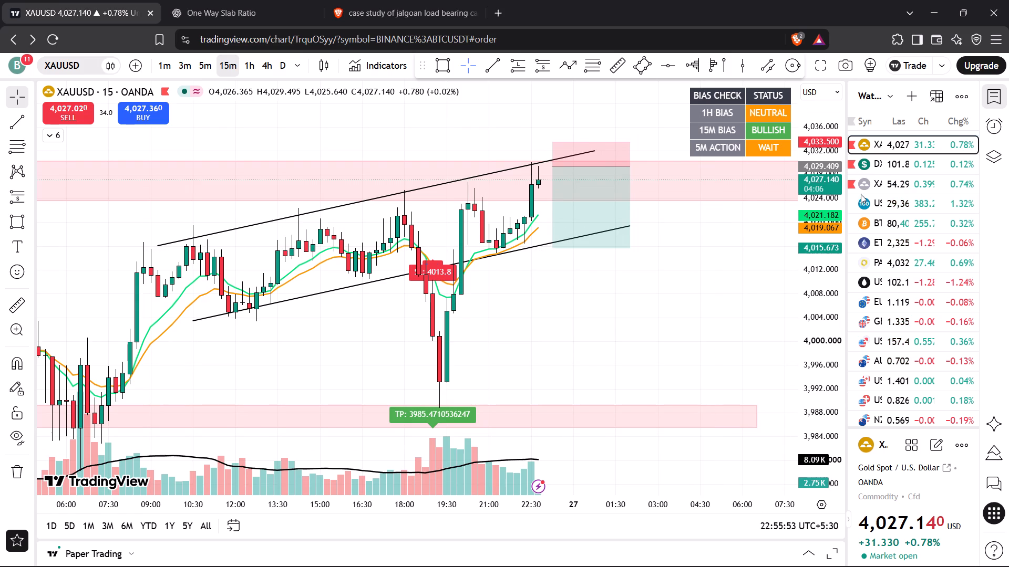
left_click(888, 218)
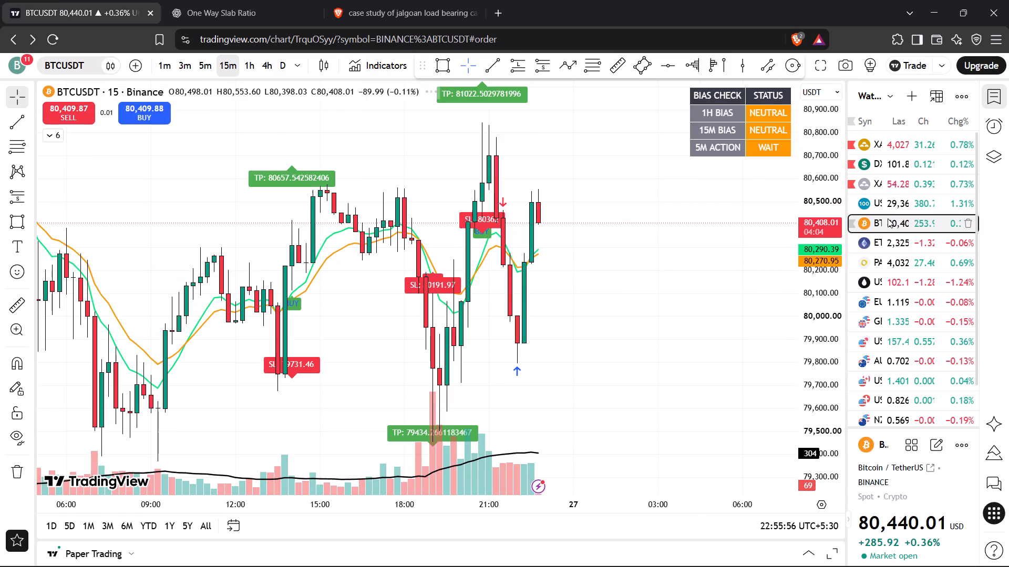
Move XAUUSD's short position beside the latest 15-minute candle, with entry about 4,029.52, stop about 4,033.61 and target about 4,015.78.
left_click(882, 144)
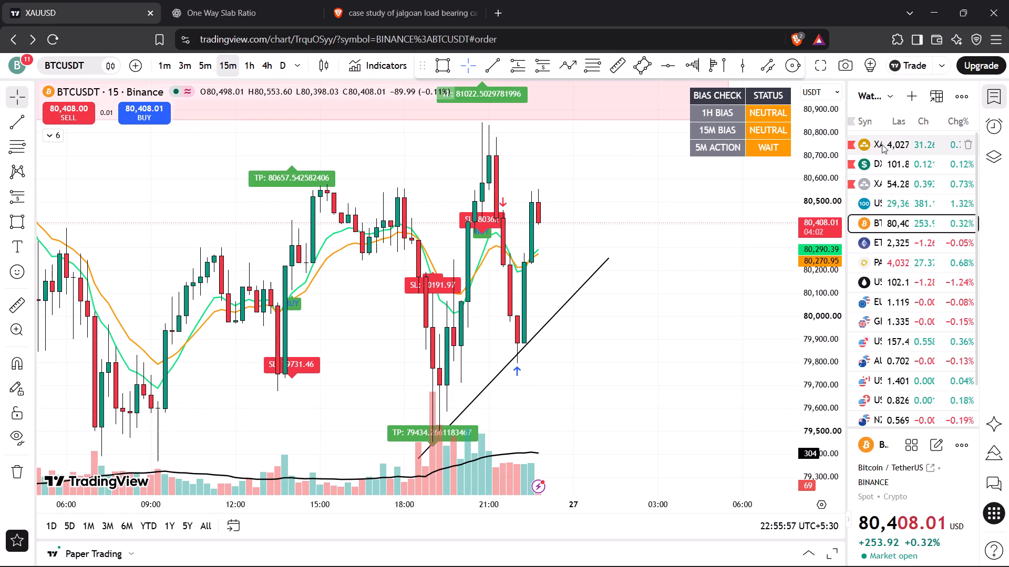
left_click_drag(683, 233, 670, 264)
left_click_drag(593, 222, 584, 220)
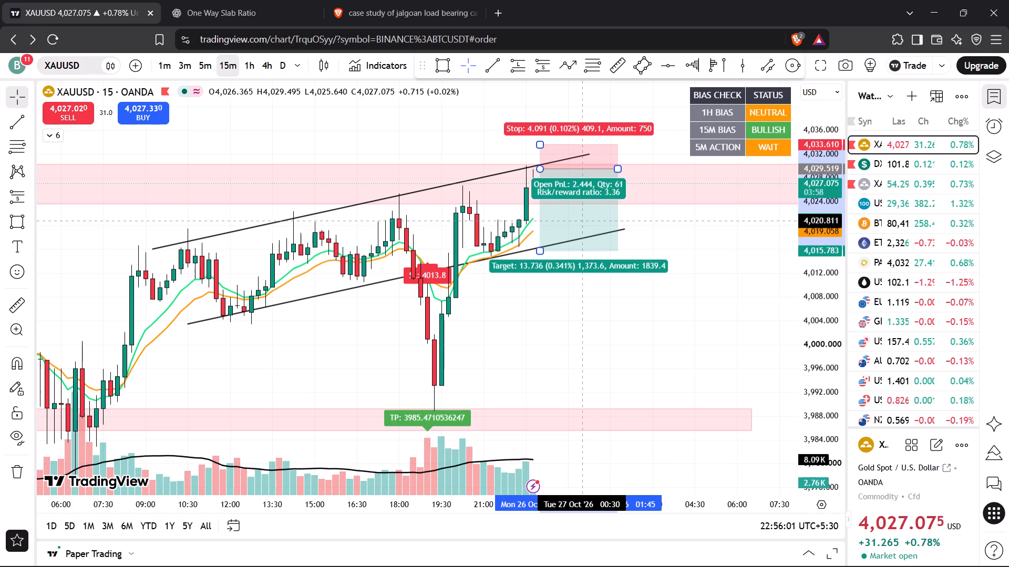
left_click_drag(584, 220, 585, 220)
left_click(667, 269)
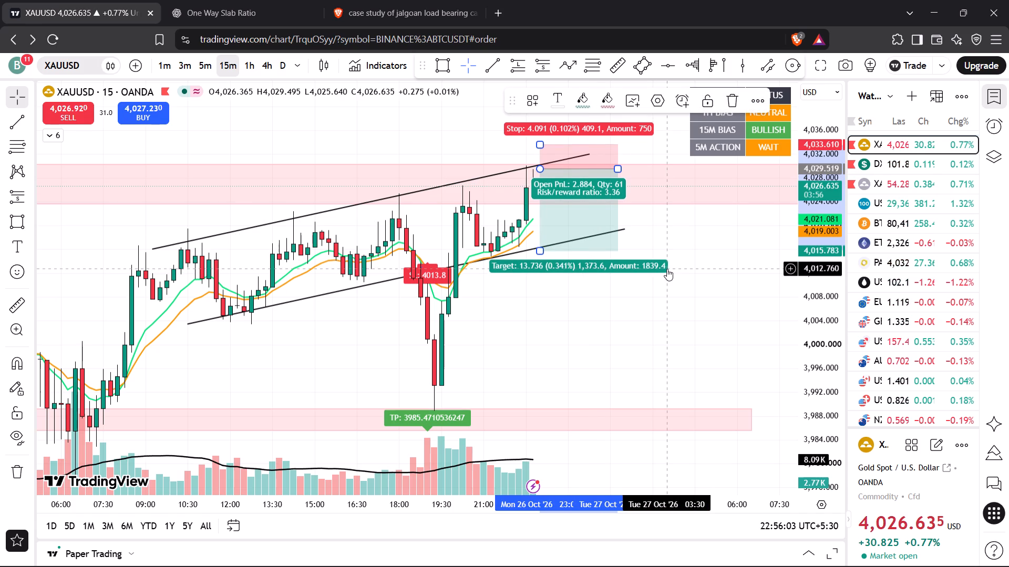
left_click(669, 249)
On XAUUSD's 5-minute chart, shorten the short position so it ends at 23:55 on 26 Oct.
left_click_drag(647, 313, 647, 329)
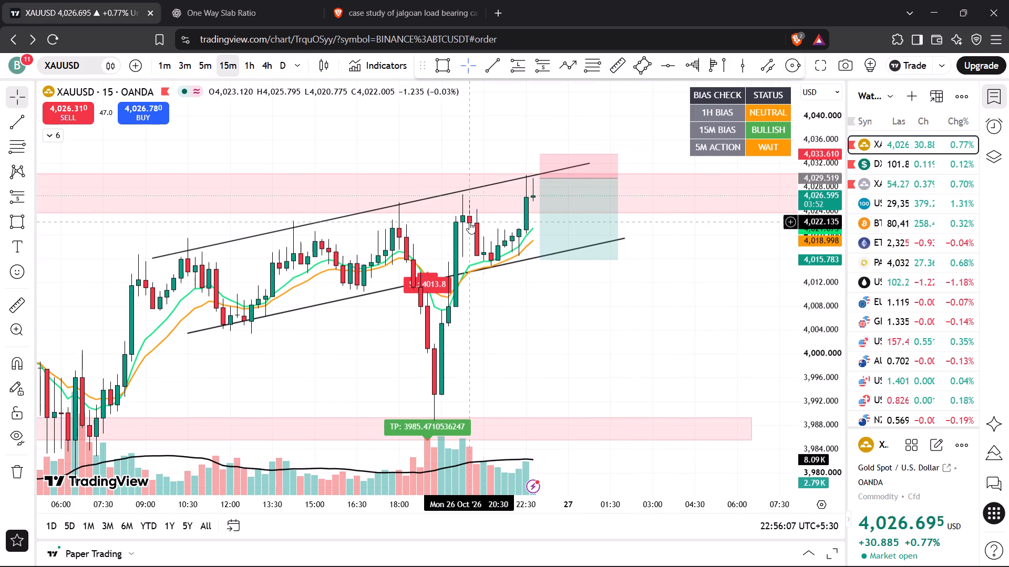
left_click(194, 69)
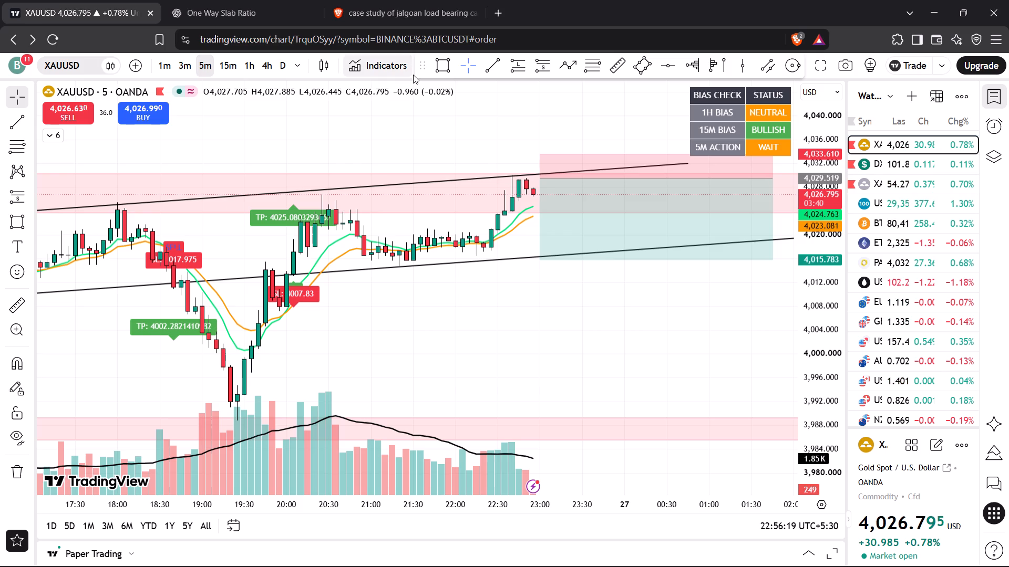
left_click_drag(770, 178, 618, 179)
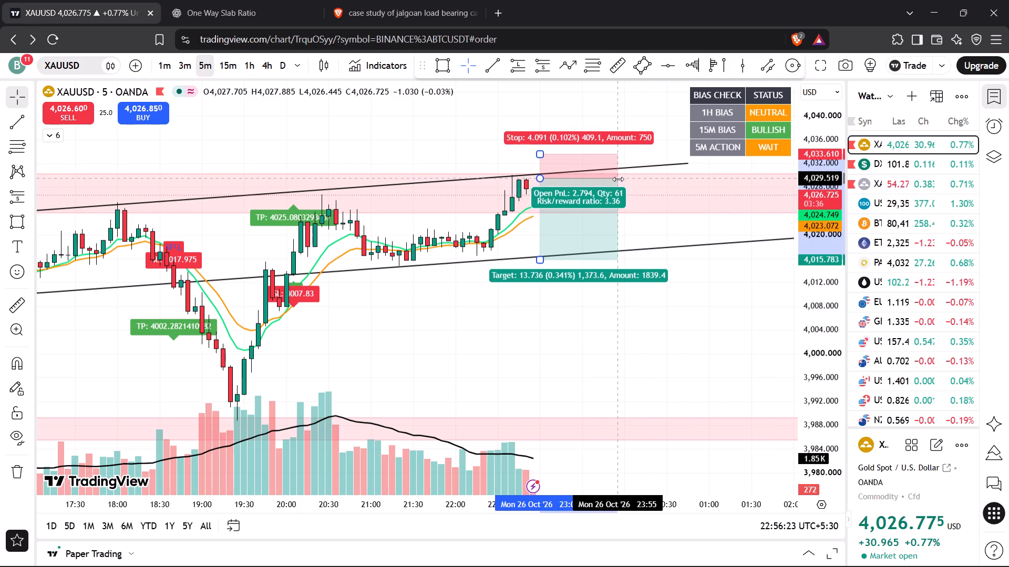
left_click_drag(618, 179, 617, 178)
left_click(667, 301)
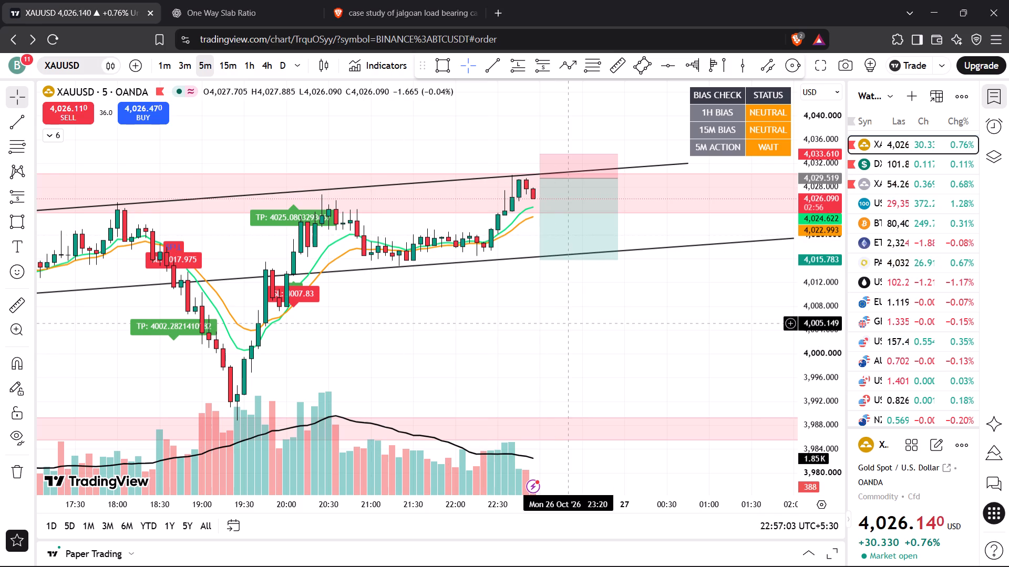
Move the start of XAUUSD's short position to 22:55 on 26 Oct, with the entry at about 4,029.90.
left_click_drag(810, 383, 785, 255)
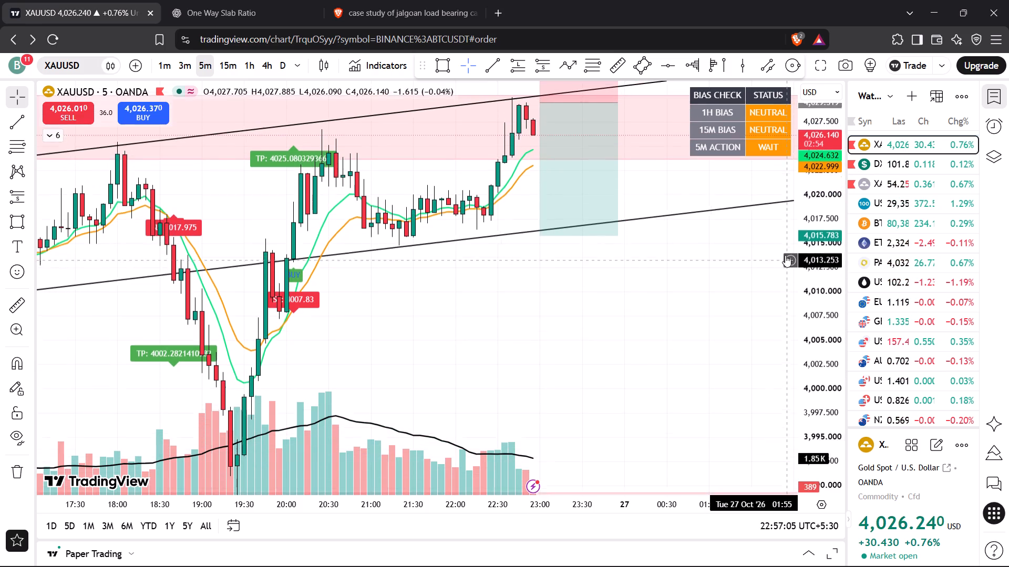
left_click_drag(785, 255, 785, 255)
left_click_drag(673, 294, 676, 363)
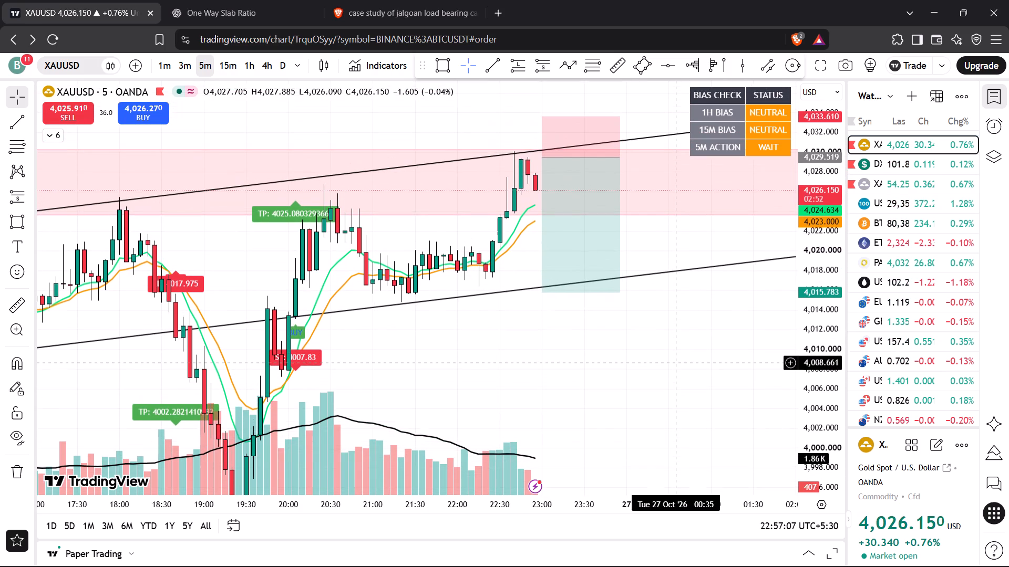
left_click(541, 156)
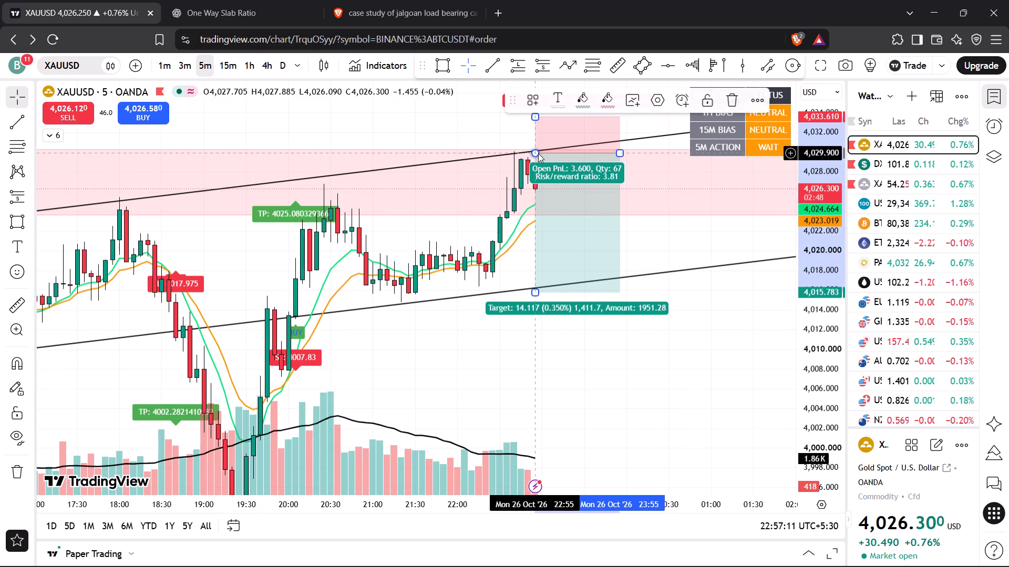
left_click(661, 243)
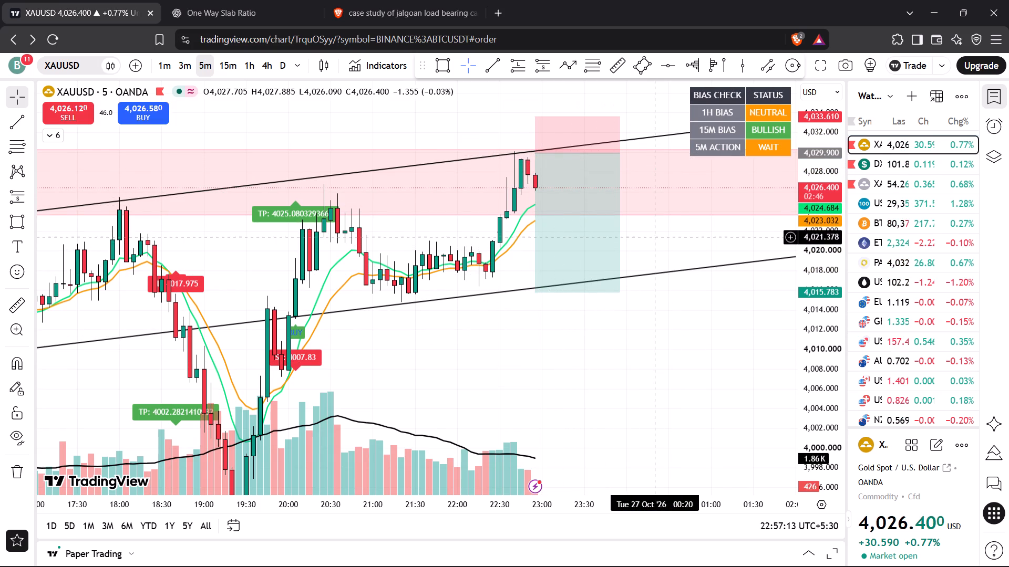
Raise the stop of XAUUSD's short position to about 4,034.56.
left_click_drag(655, 238, 666, 276)
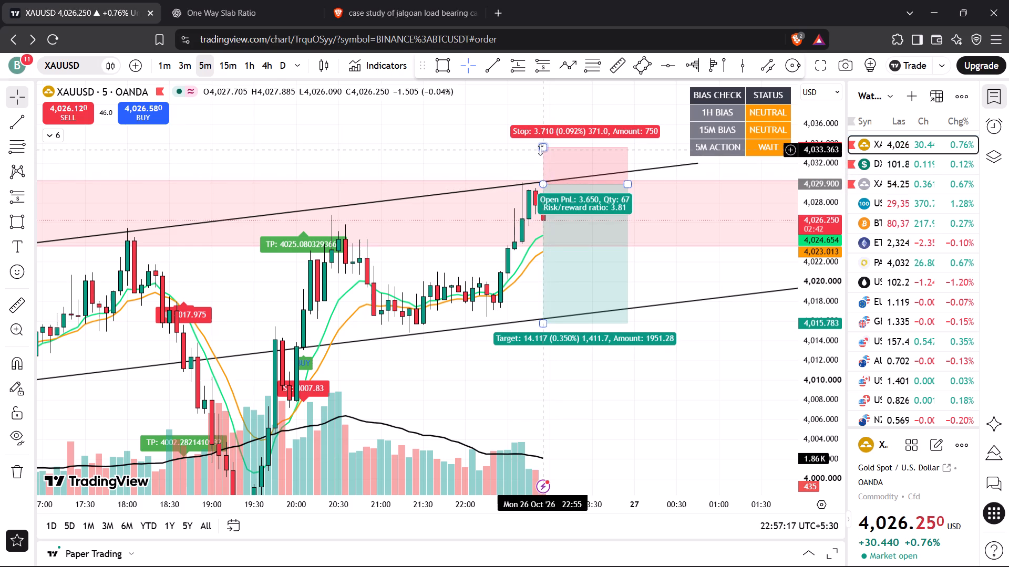
left_click_drag(540, 150, 540, 143)
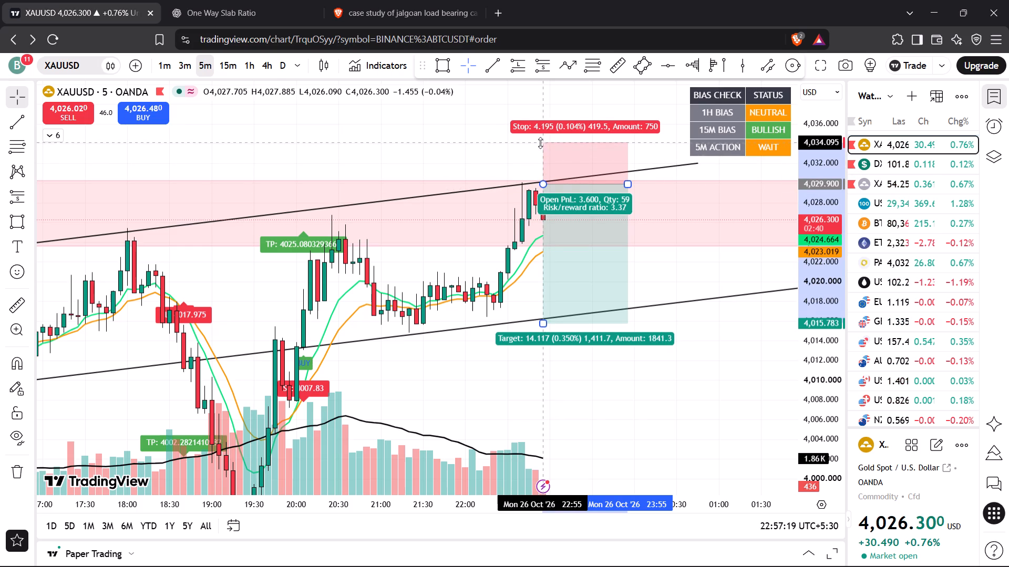
left_click_drag(540, 143, 540, 138)
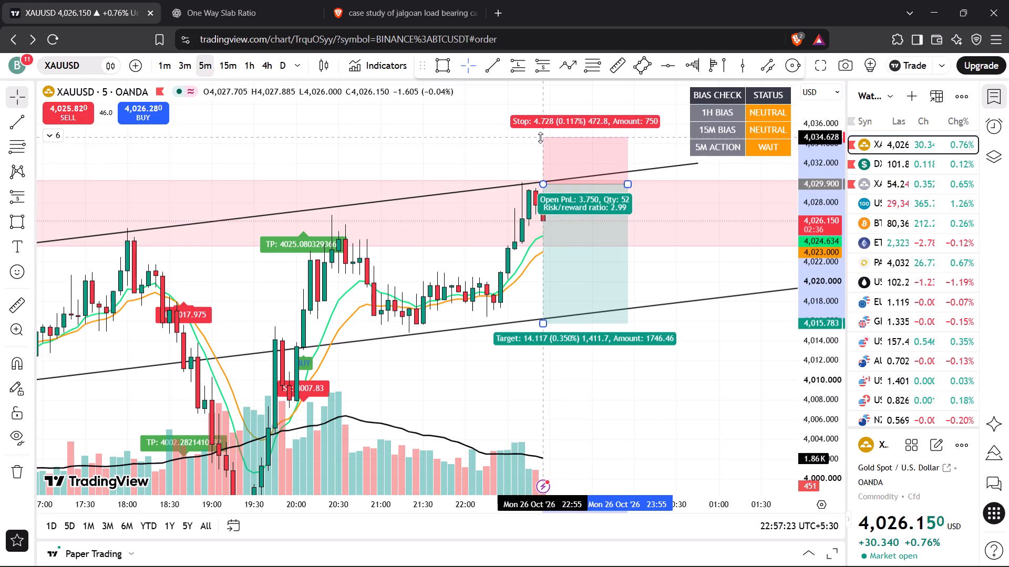
left_click_drag(540, 138, 540, 138)
left_click(524, 143)
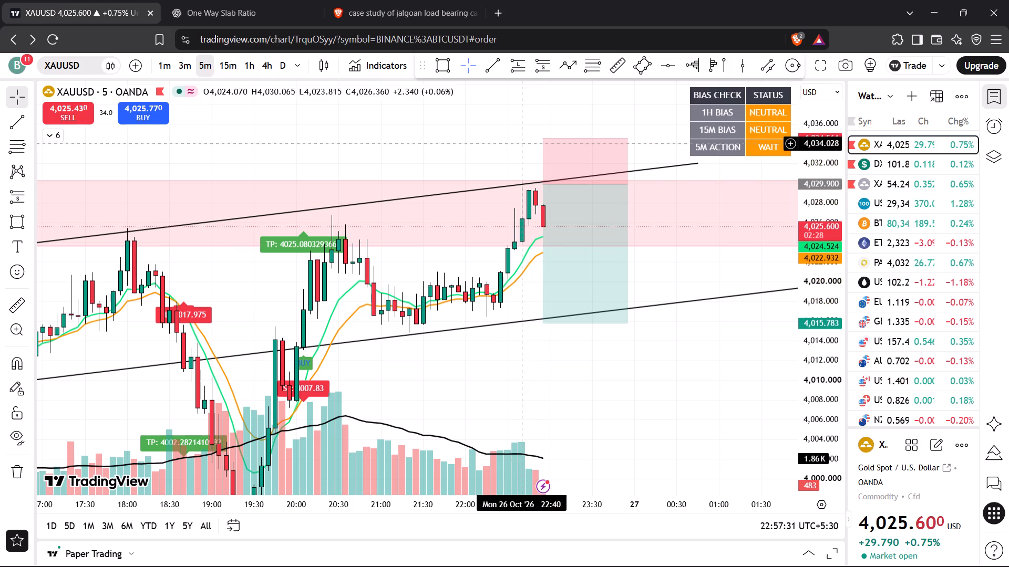
Examine XAUUSD's 5-minute price action against the short position, the rising channel and the upper shaded zone.
left_click_drag(819, 381, 813, 334)
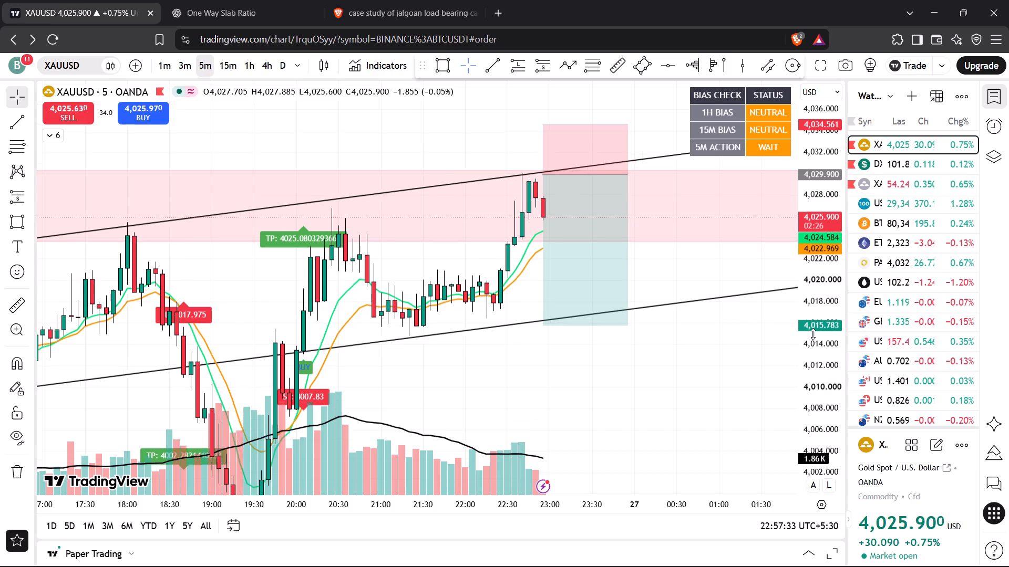
left_click_drag(813, 334, 811, 296)
left_click_drag(728, 400, 673, 379)
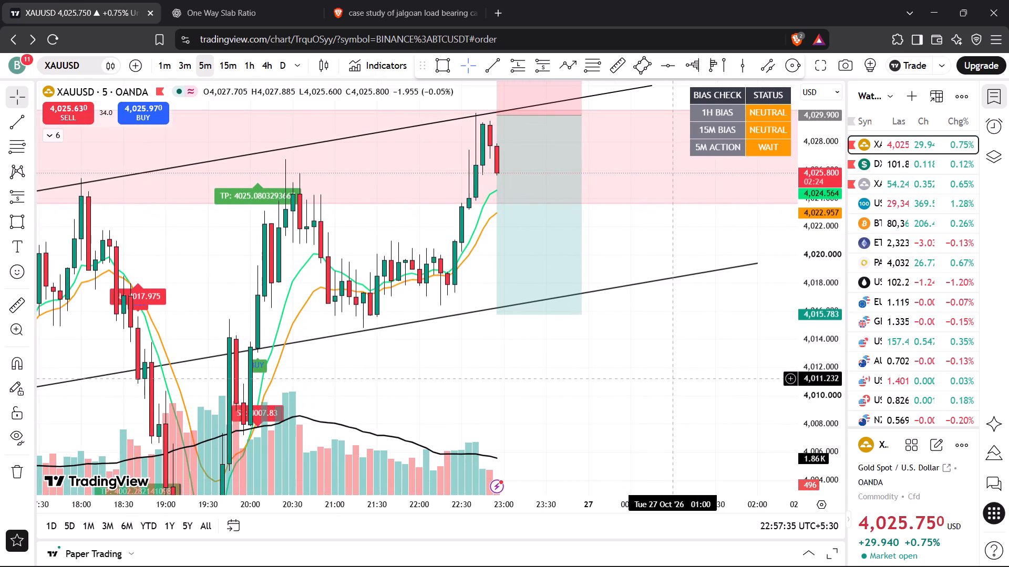
scroll(673, 379, "down", 1)
scroll(816, 246, "down", 1)
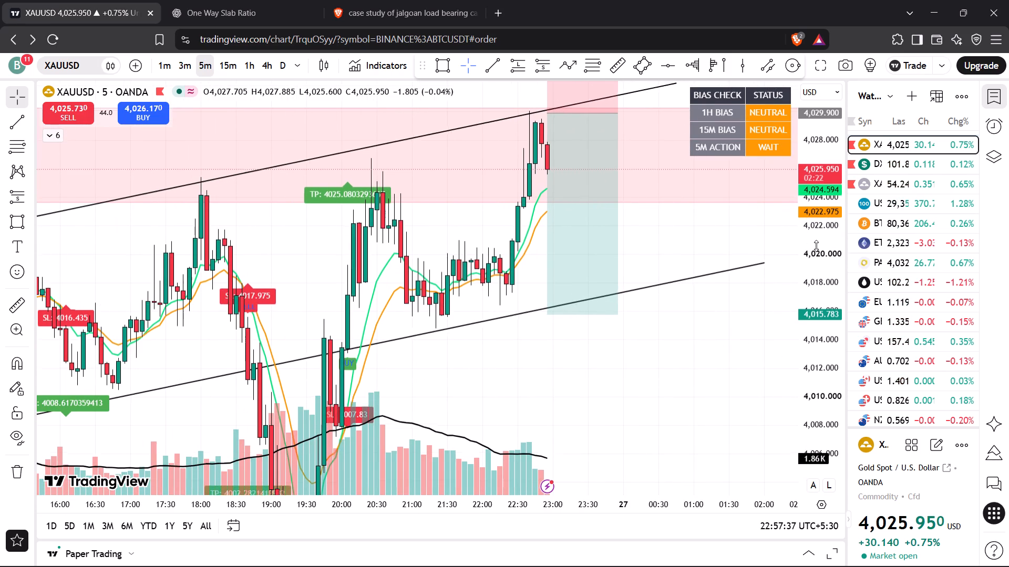
scroll(816, 246, "down", 2)
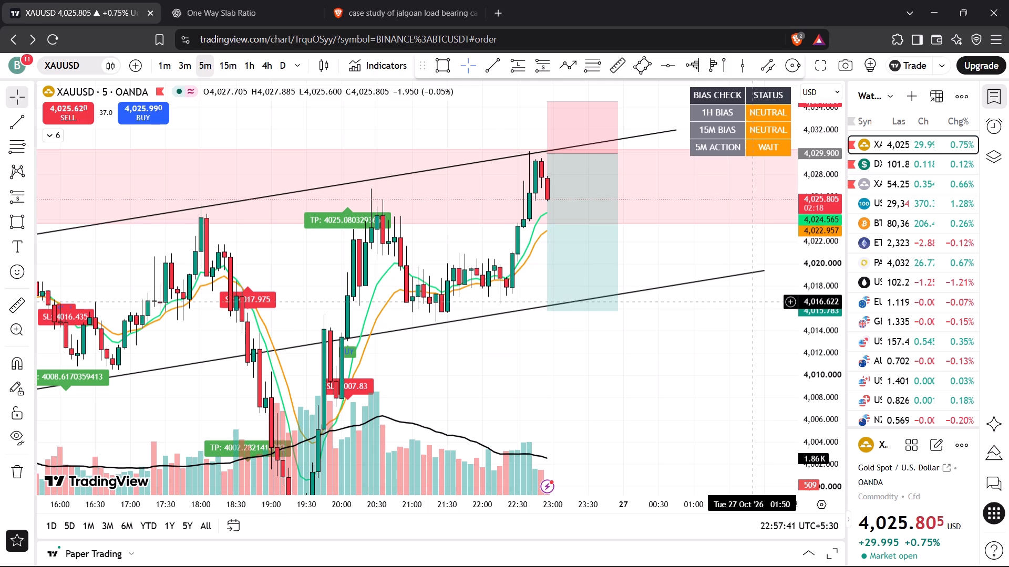
scroll(753, 301, "up", 2)
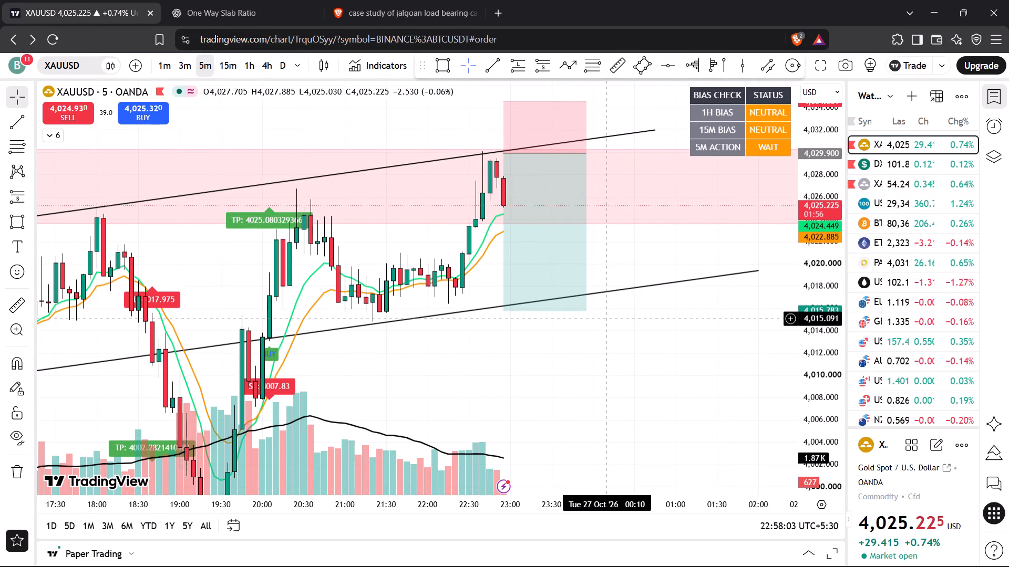
Draw a rectangle zone on DXY's 5-minute chart from 17:45 on 26 Oct to 01:45 on 27 Oct, between about 101.865 and 101.851.
left_click(889, 168)
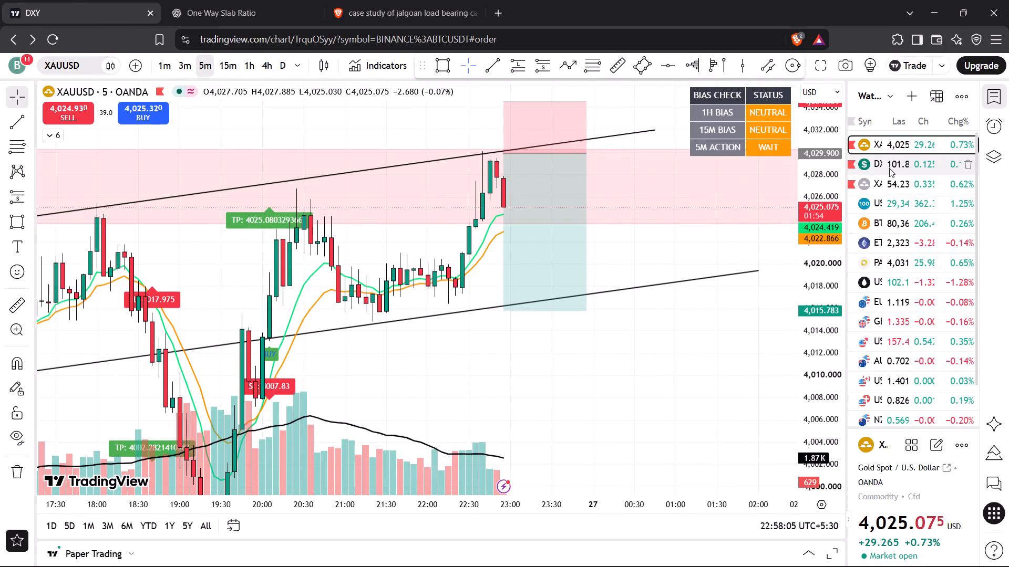
left_click_drag(821, 174, 827, 241)
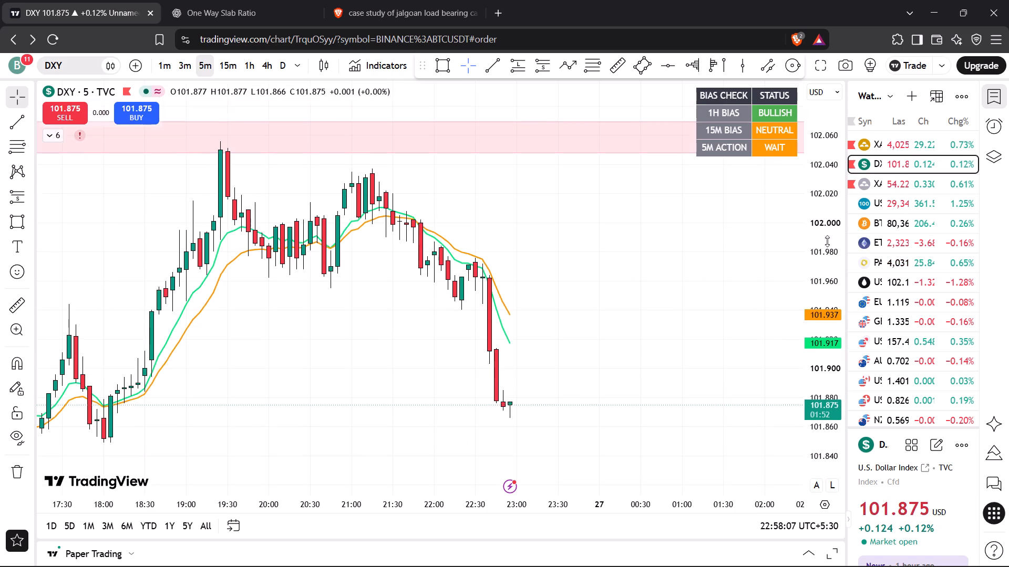
left_click_drag(827, 241, 841, 335)
scroll(647, 388, "down", 1)
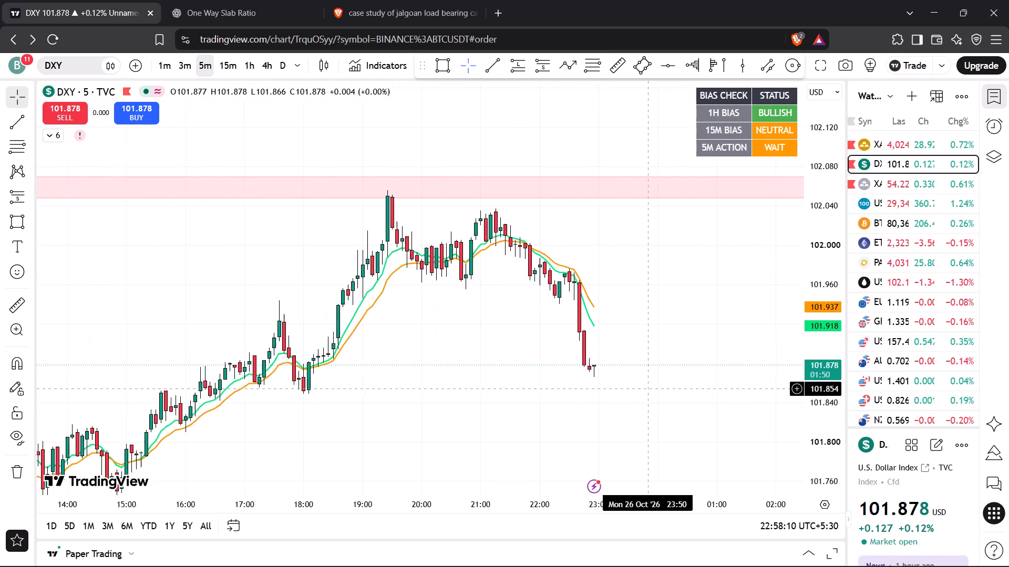
scroll(647, 388, "down", 1)
left_click_drag(549, 330, 551, 253)
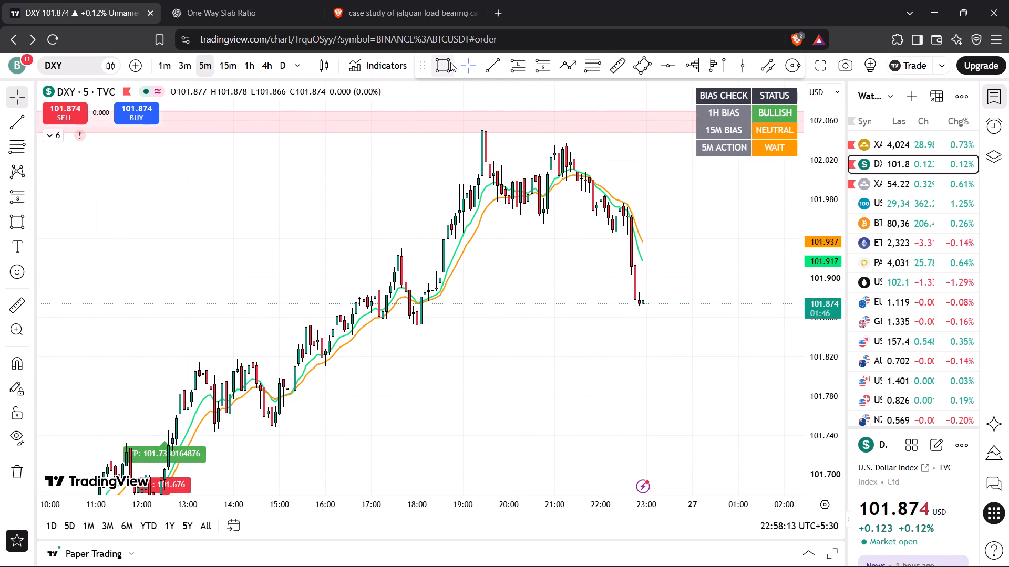
left_click(450, 62)
left_click_drag(405, 312, 695, 348)
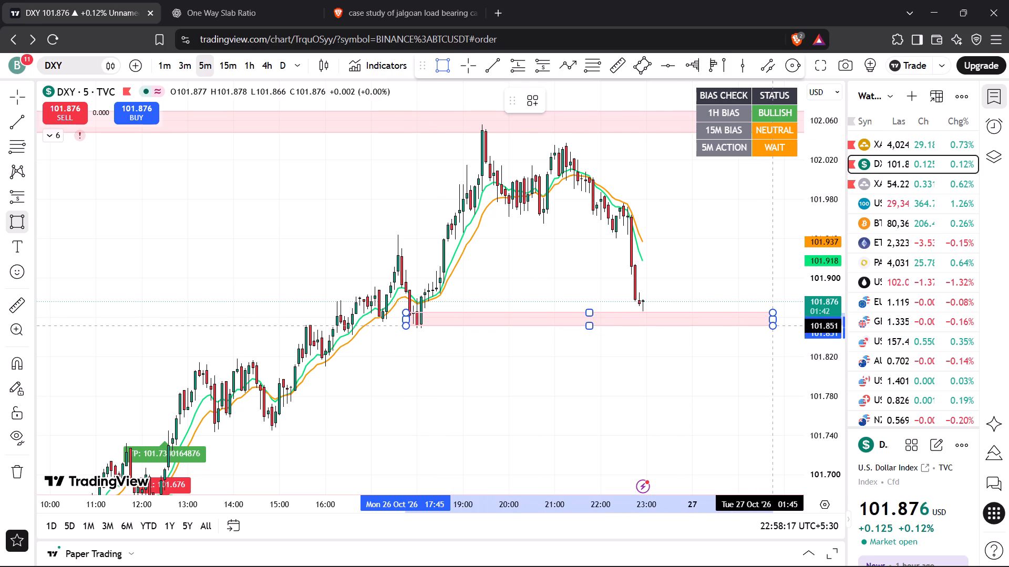
left_click_drag(773, 326, 749, 274)
left_click(749, 274)
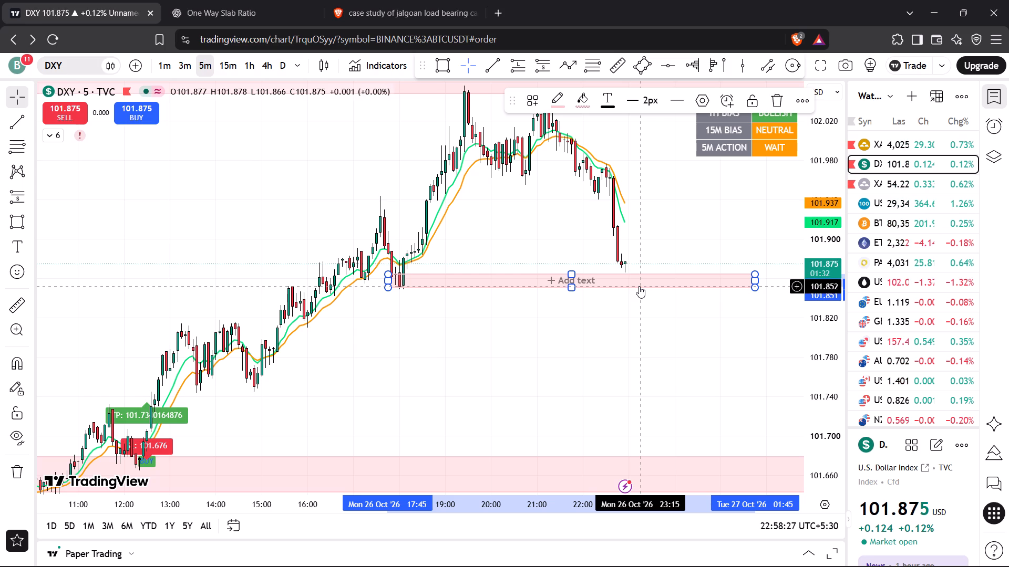
left_click(678, 245)
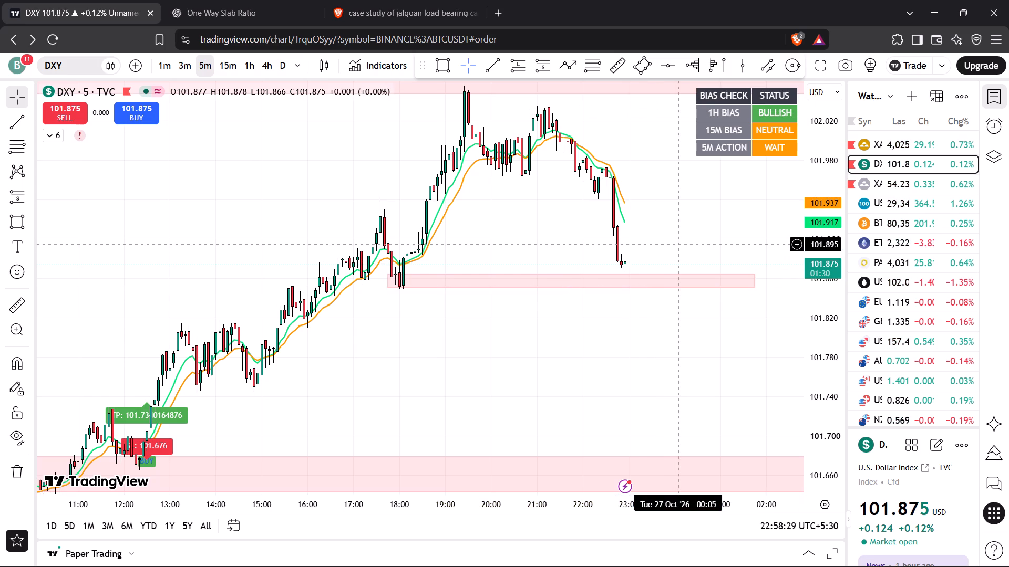
Compare DXY's price near the new support zone with XAUUSD's short position on the 5-minute charts.
left_click_drag(640, 337, 642, 324)
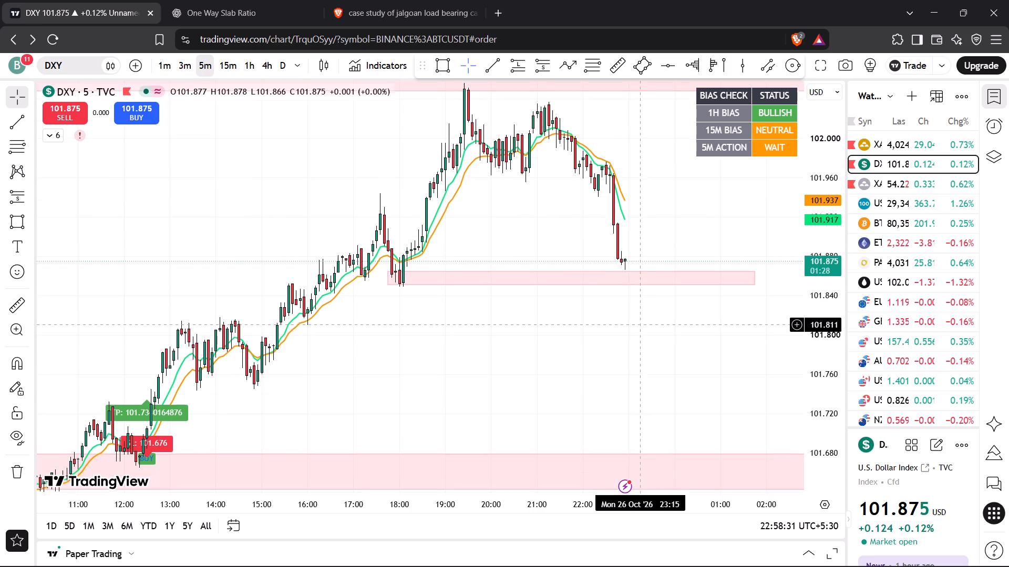
left_click_drag(642, 324, 642, 322)
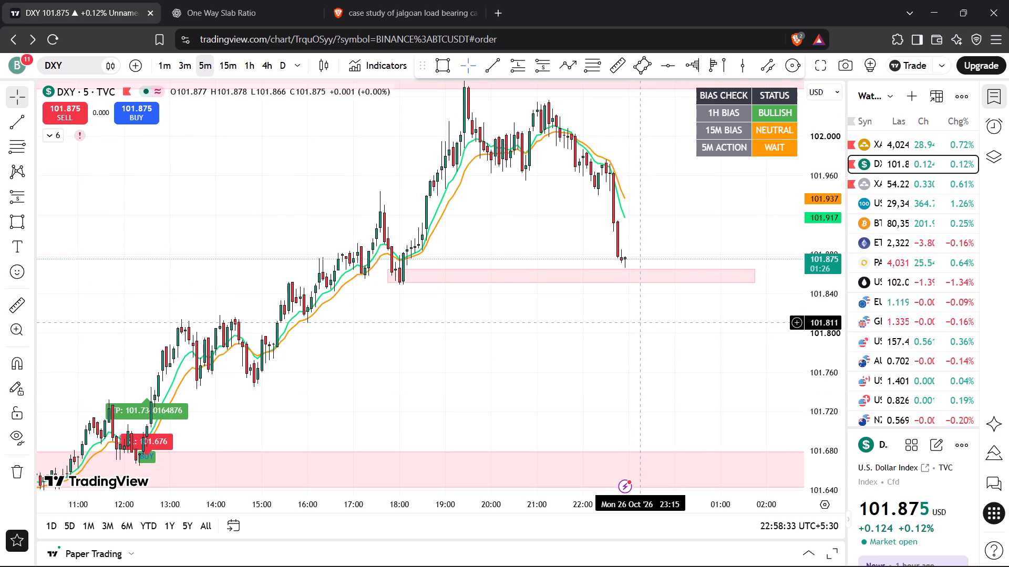
left_click(883, 145)
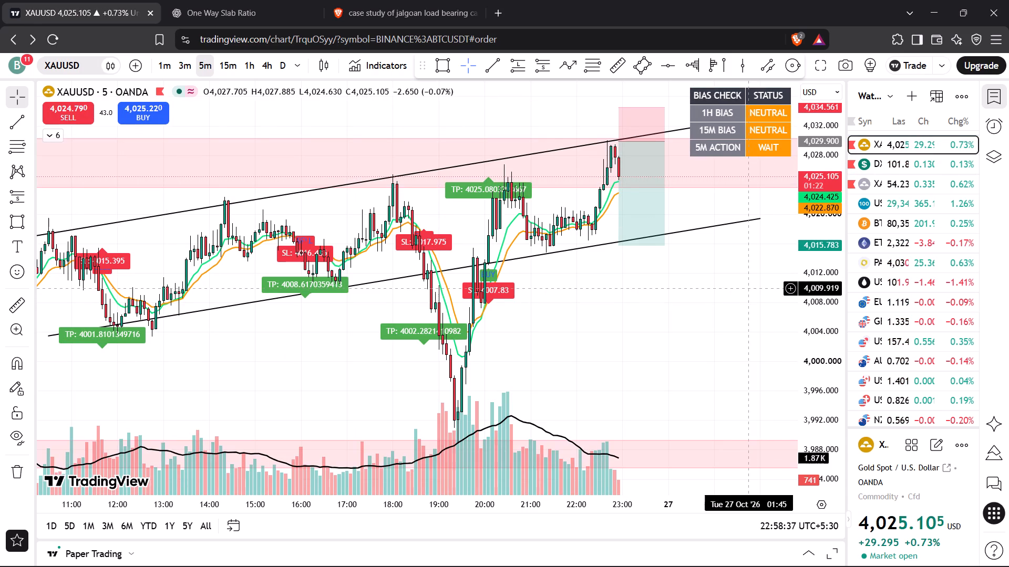
left_click_drag(748, 288, 739, 314)
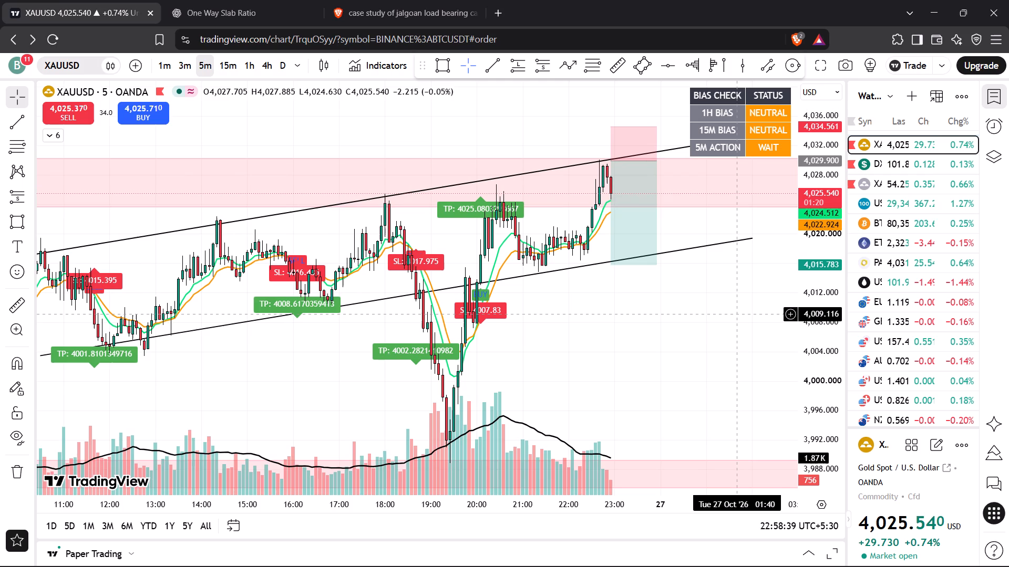
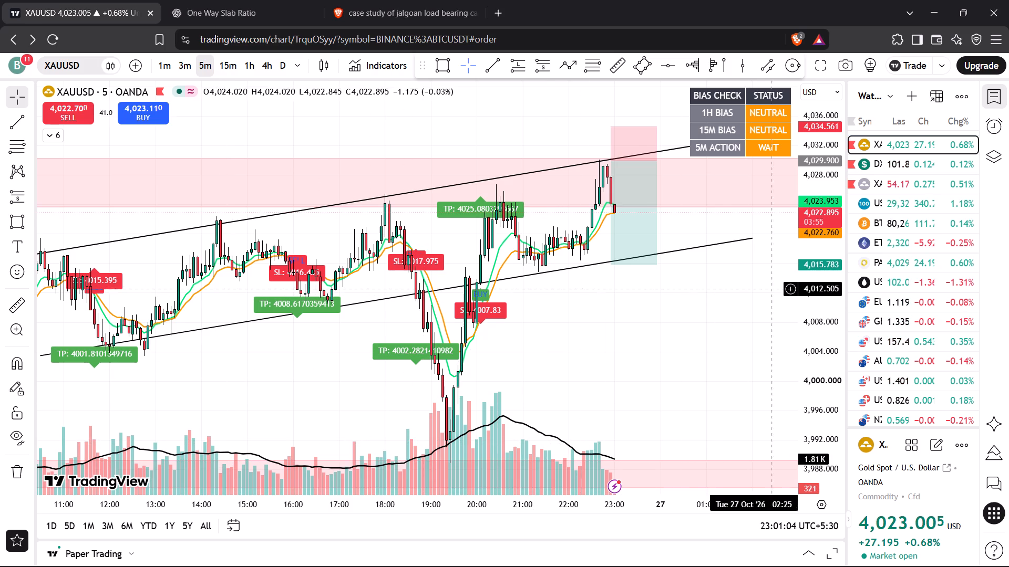
Examine XAUUSD's 5-minute price against the short position and rising channel, and compare it with DXY and XAGUSD.
left_click_drag(812, 281, 807, 367)
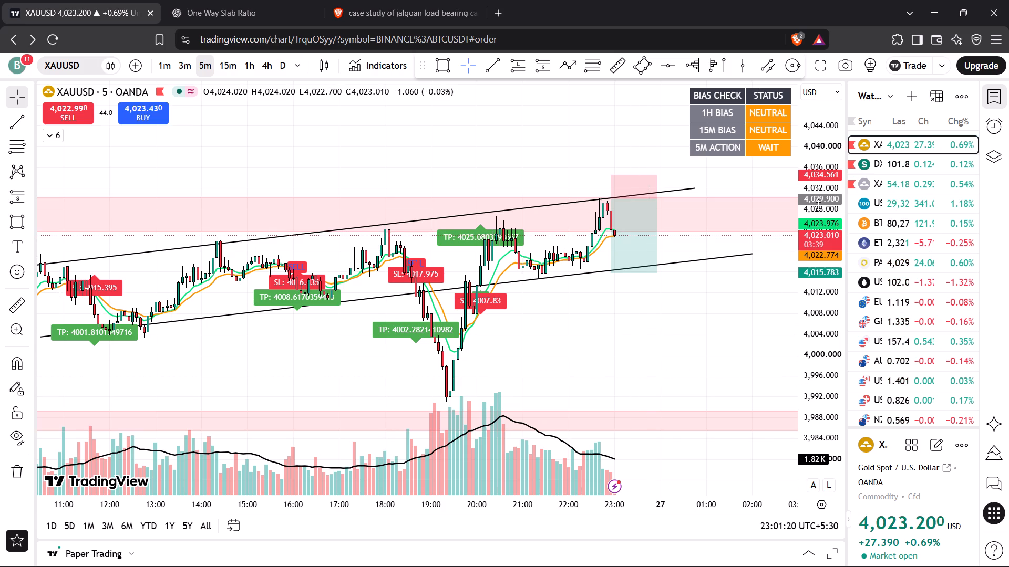
left_click_drag(818, 205, 820, 234)
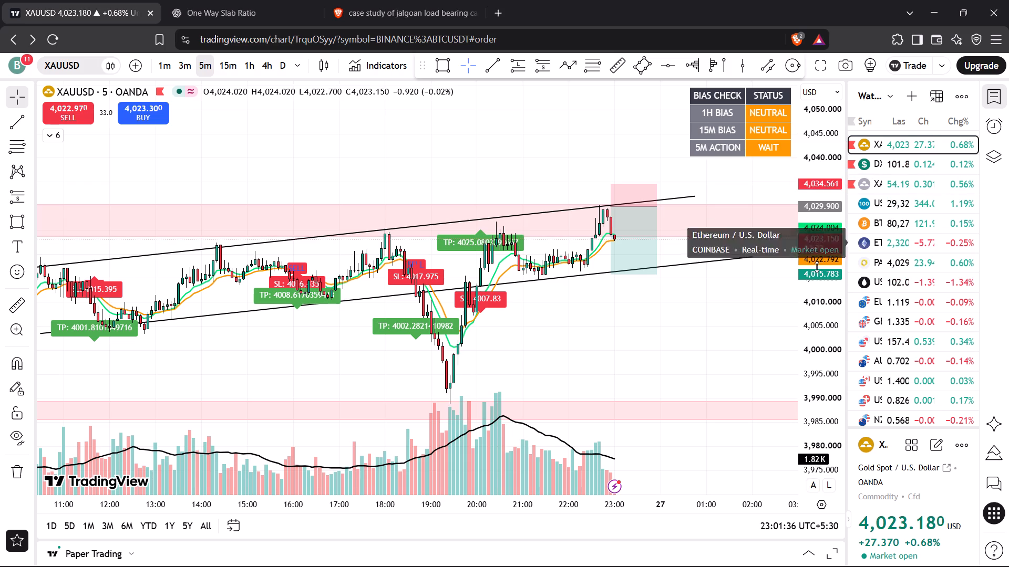
left_click_drag(811, 311, 793, 146)
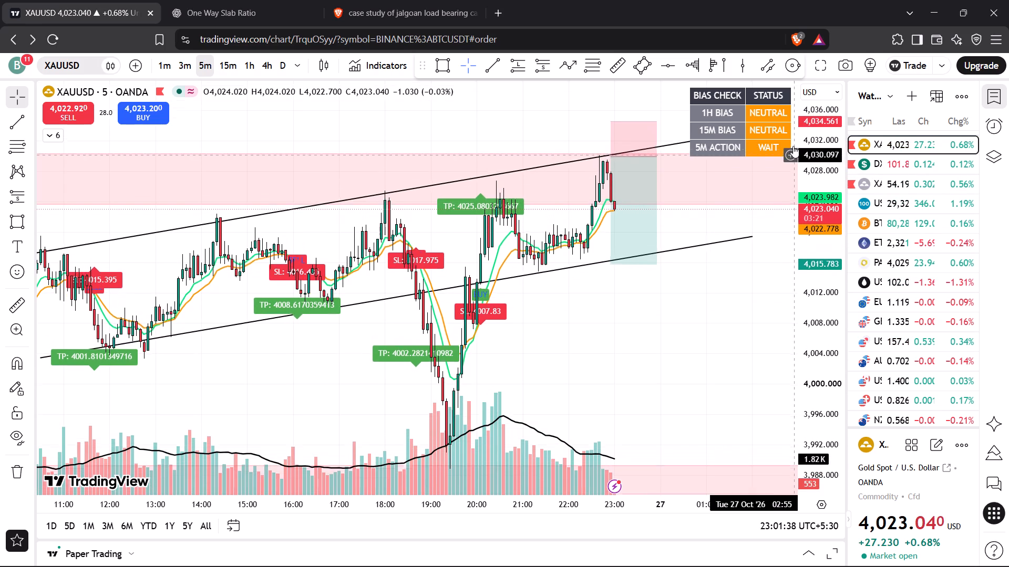
left_click_drag(793, 146, 793, 143)
left_click_drag(826, 258, 819, 188)
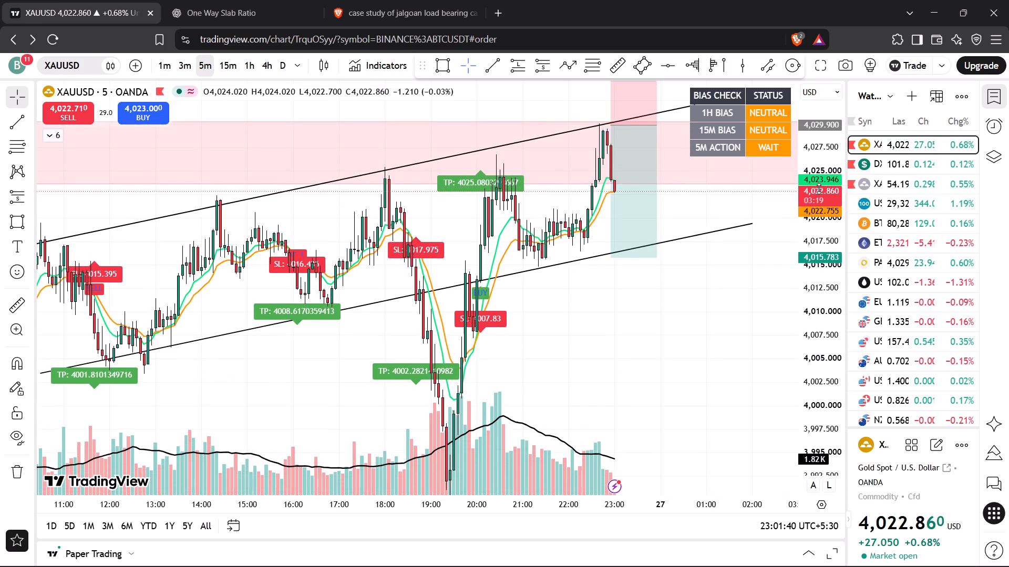
left_click_drag(819, 188, 807, 124)
left_click_drag(730, 257, 739, 334)
scroll(739, 334, "up", 3)
left_click_drag(814, 377, 811, 307)
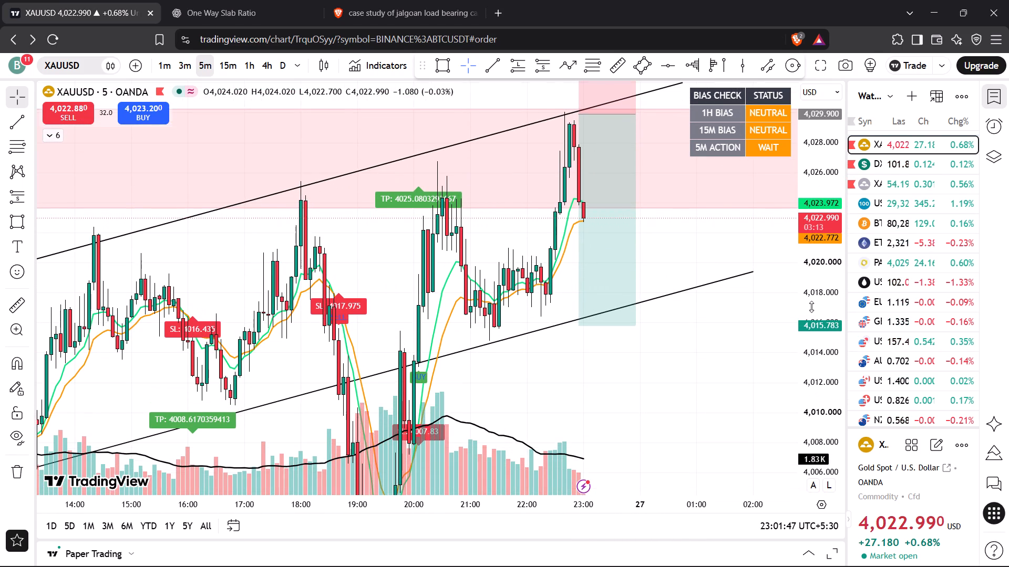
scroll(741, 311, "up", 1)
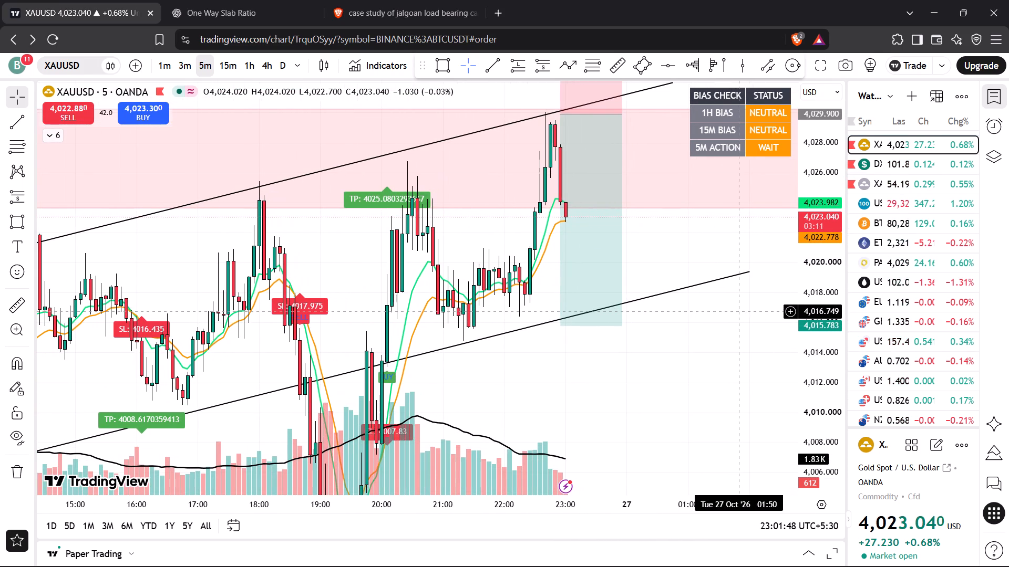
scroll(741, 311, "down", 2)
left_click_drag(803, 230, 833, 367)
left_click(893, 167)
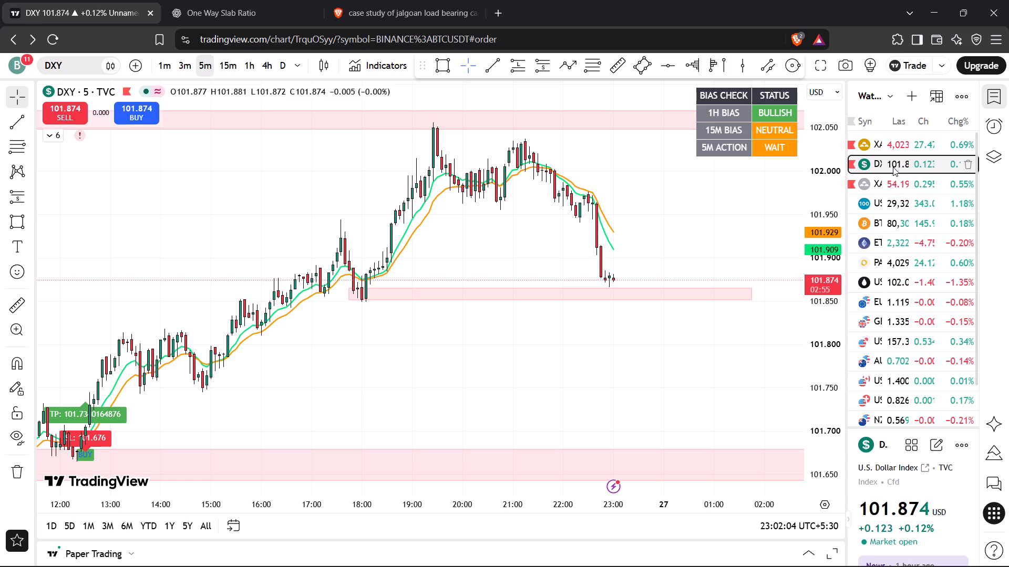
left_click(891, 184)
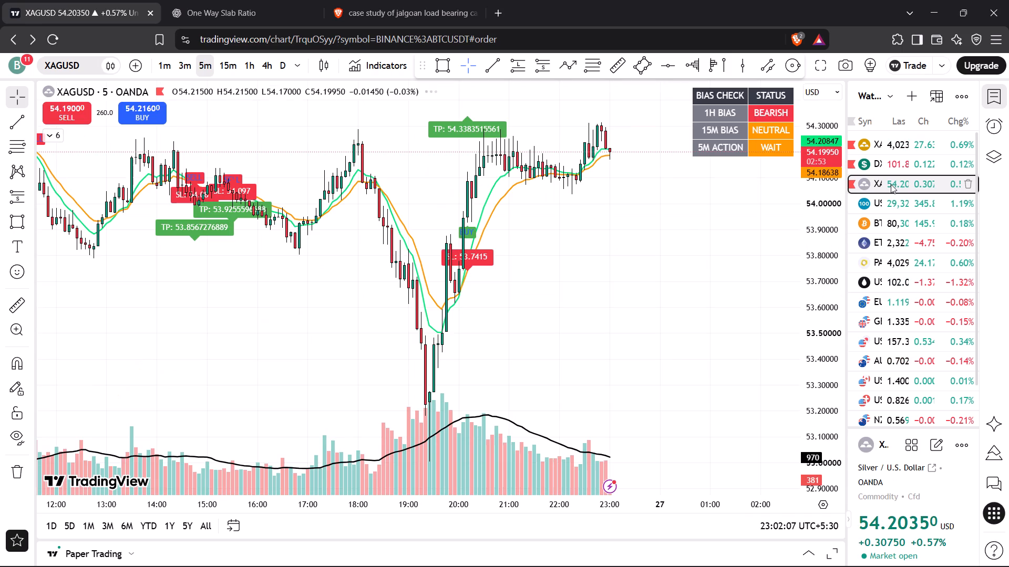
left_click(899, 159)
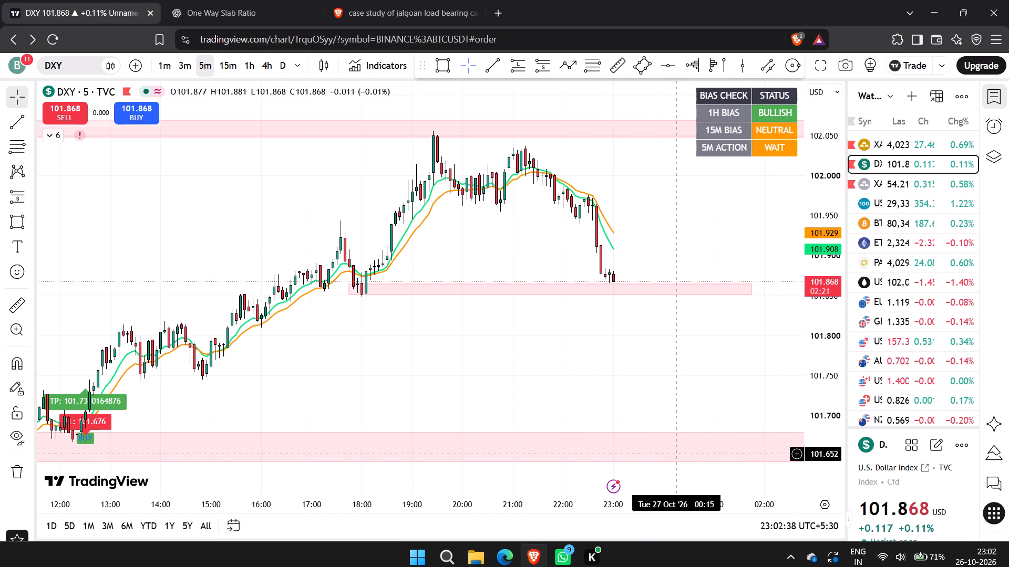
Review the paper trading account's trade history, from the 26 October BTCUSDT short back to the 12 October XAUUSD trade.
left_click(806, 549)
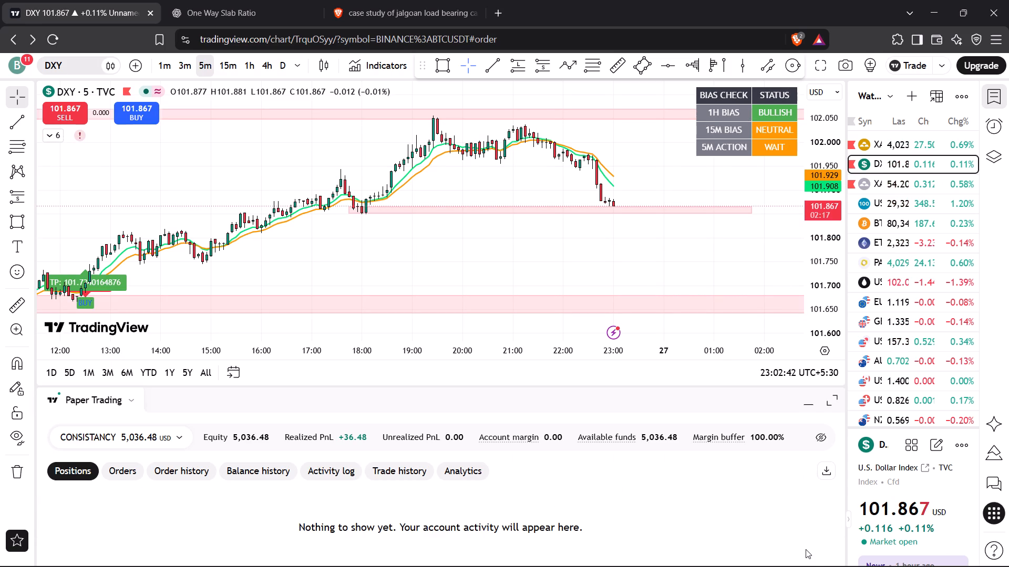
left_click(413, 474)
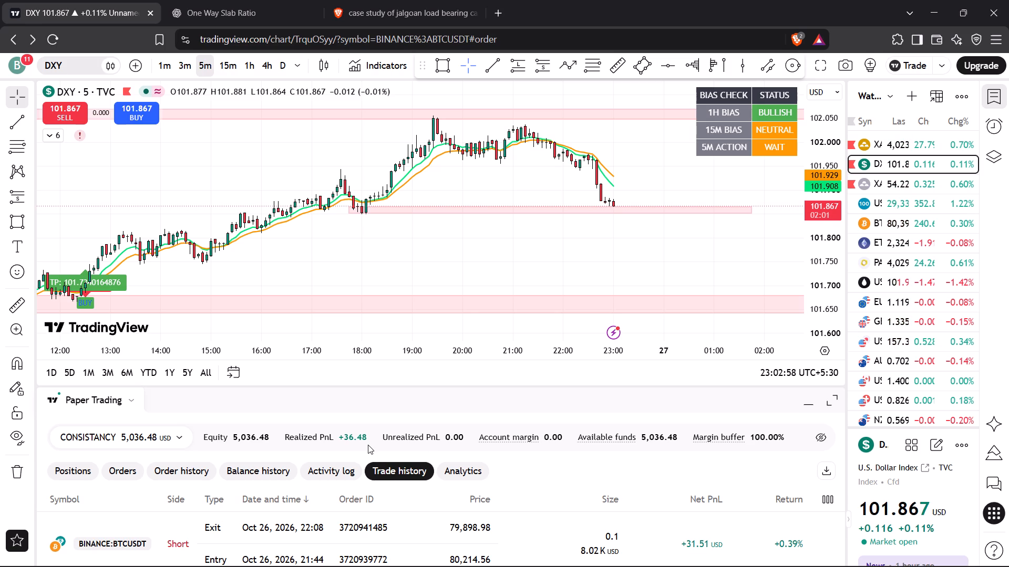
scroll(411, 440, "down", 1)
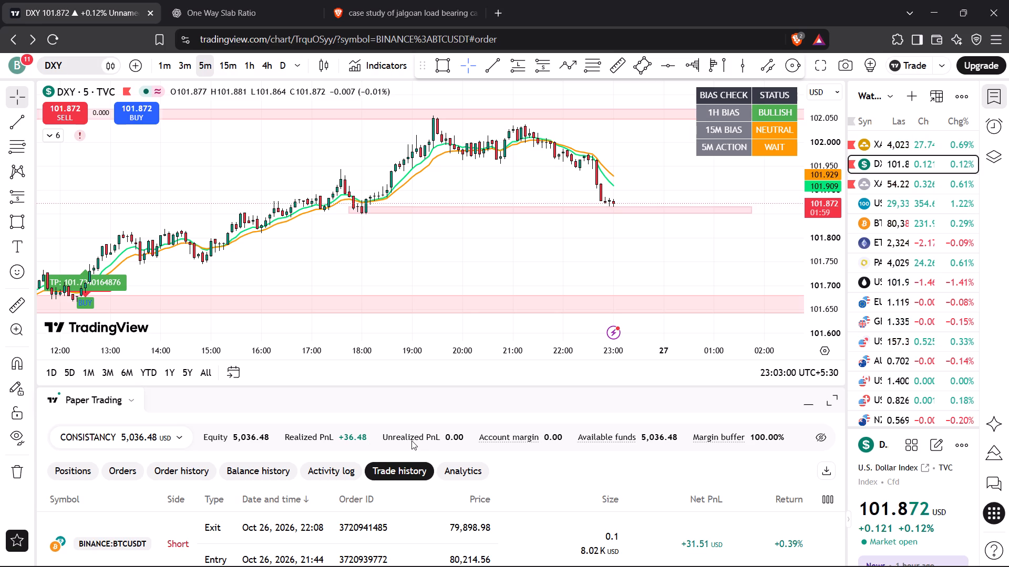
scroll(411, 440, "down", 1)
left_click(826, 398)
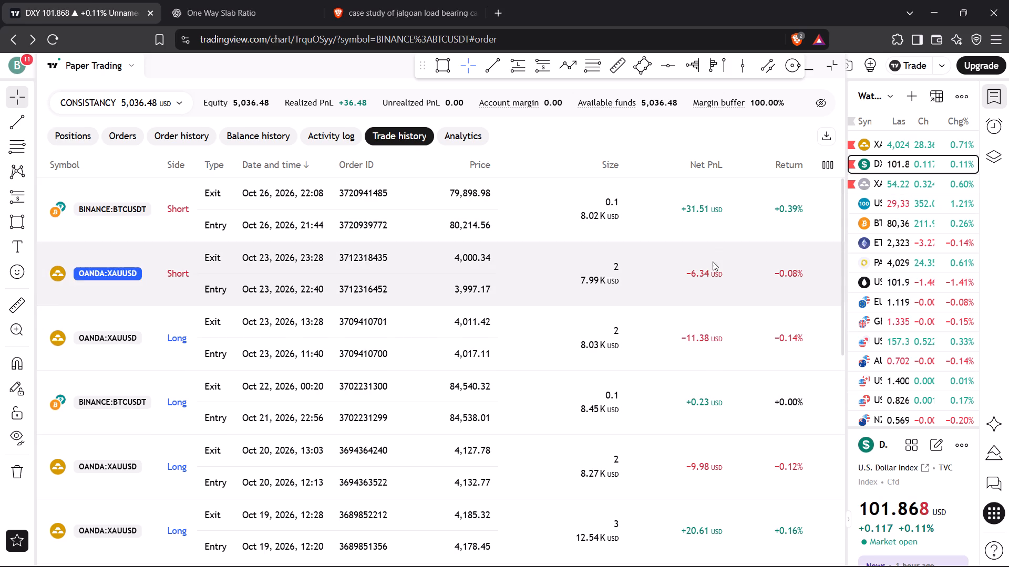
scroll(709, 321, "down", 1)
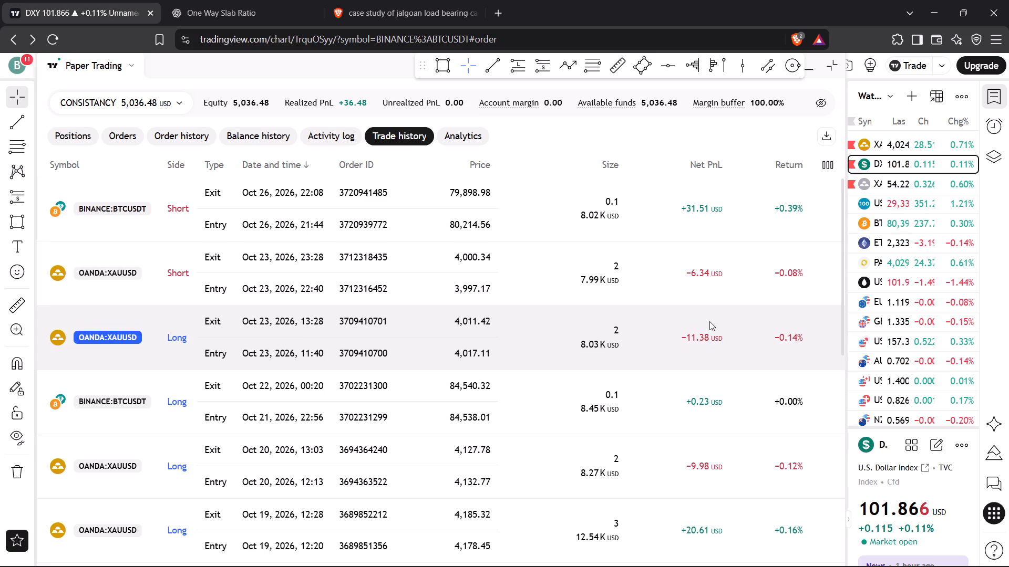
scroll(709, 321, "down", 3)
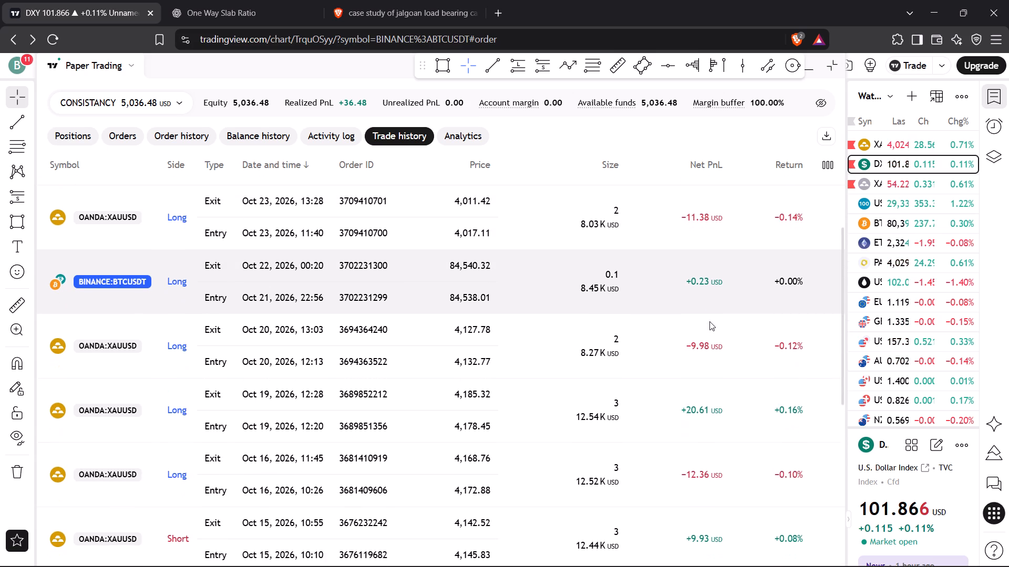
scroll(709, 321, "down", 3)
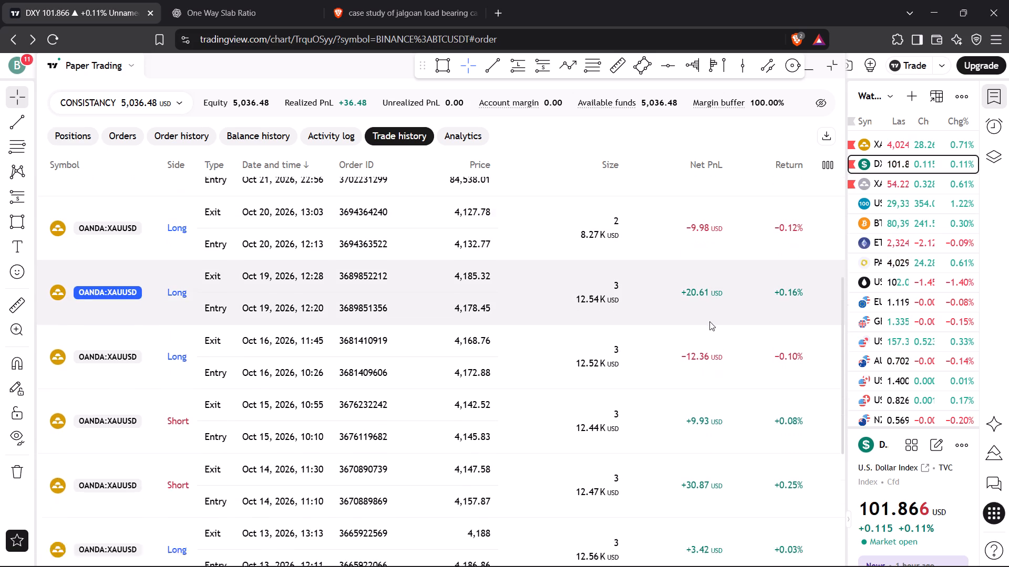
scroll(709, 321, "down", 3)
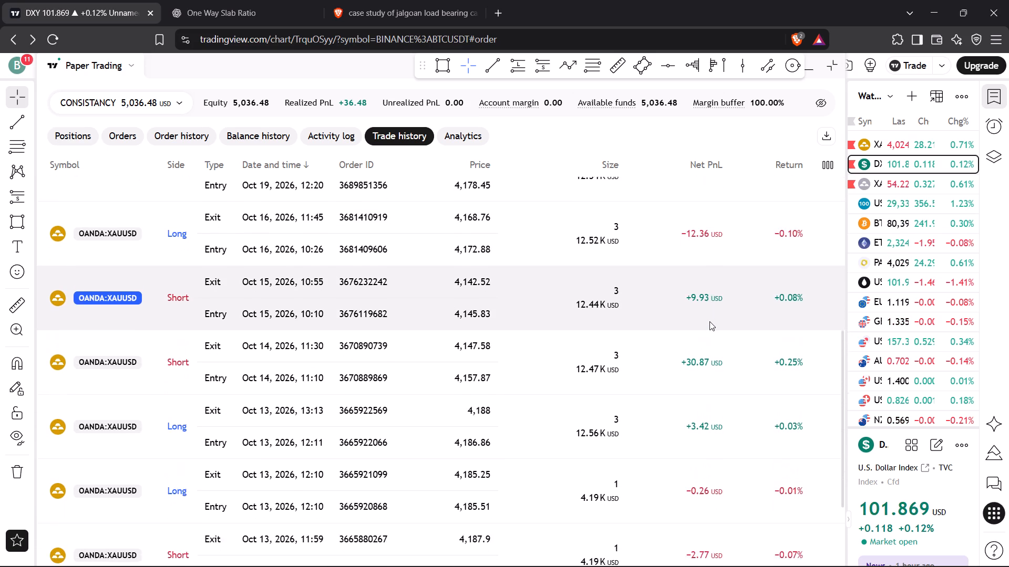
scroll(709, 321, "down", 4)
scroll(709, 321, "up", 2)
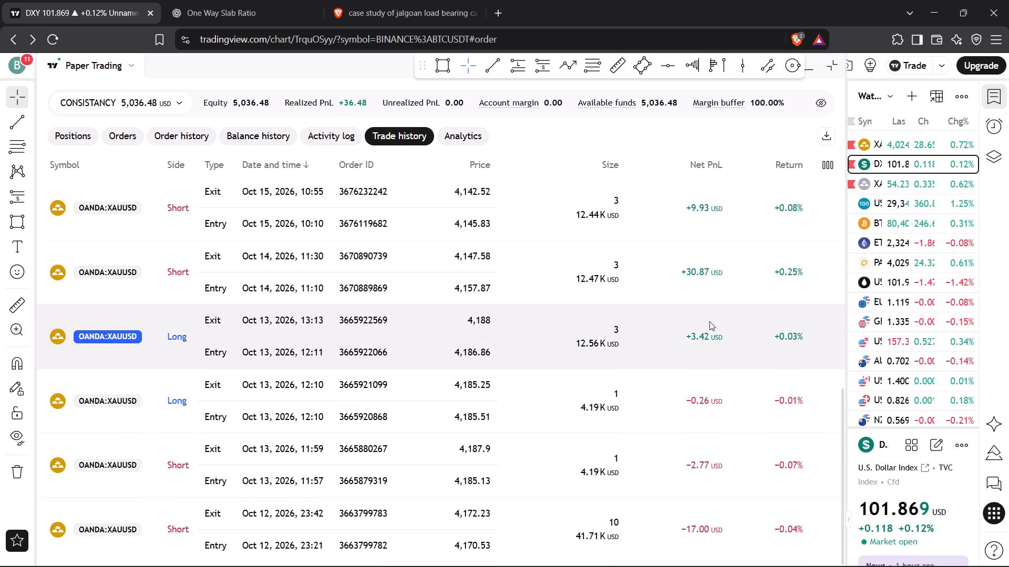
scroll(709, 321, "up", 3)
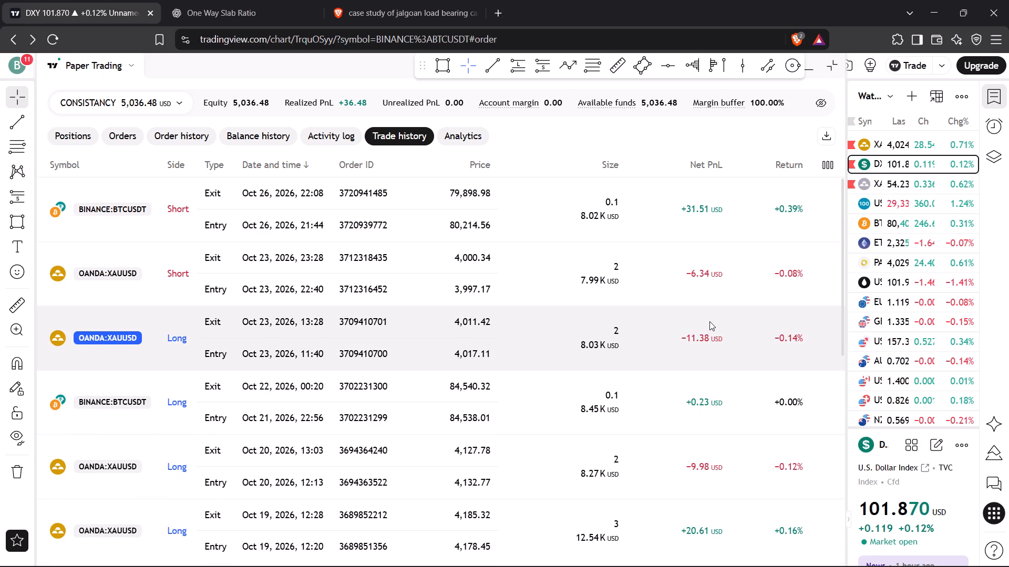
scroll(709, 321, "up", 1)
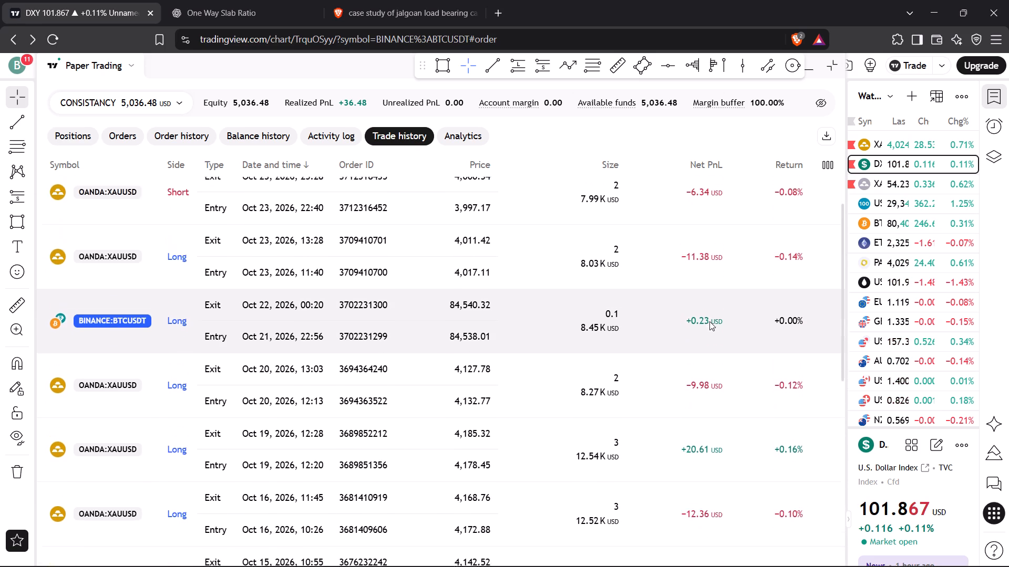
scroll(709, 321, "up", 1)
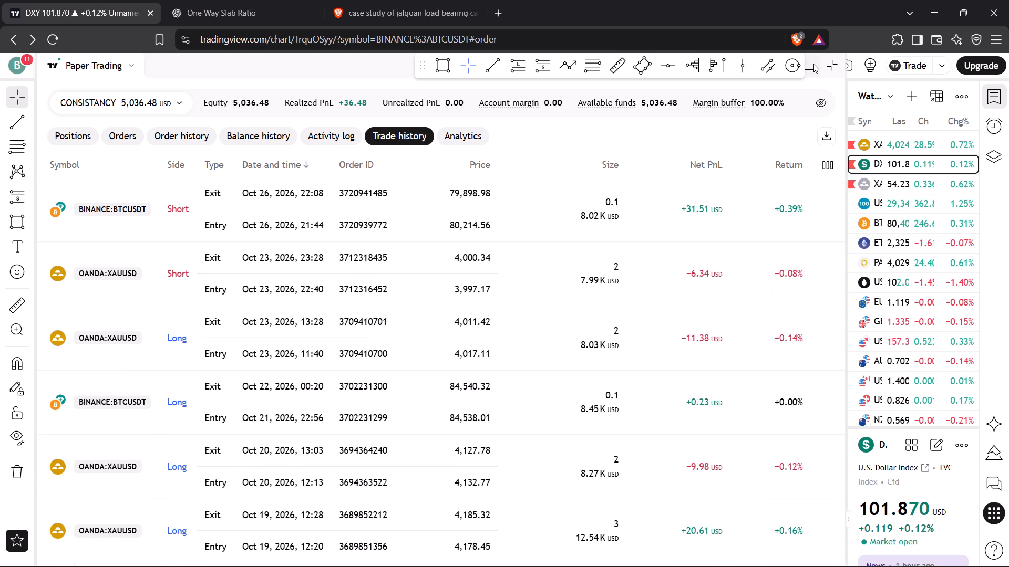
left_click(823, 67)
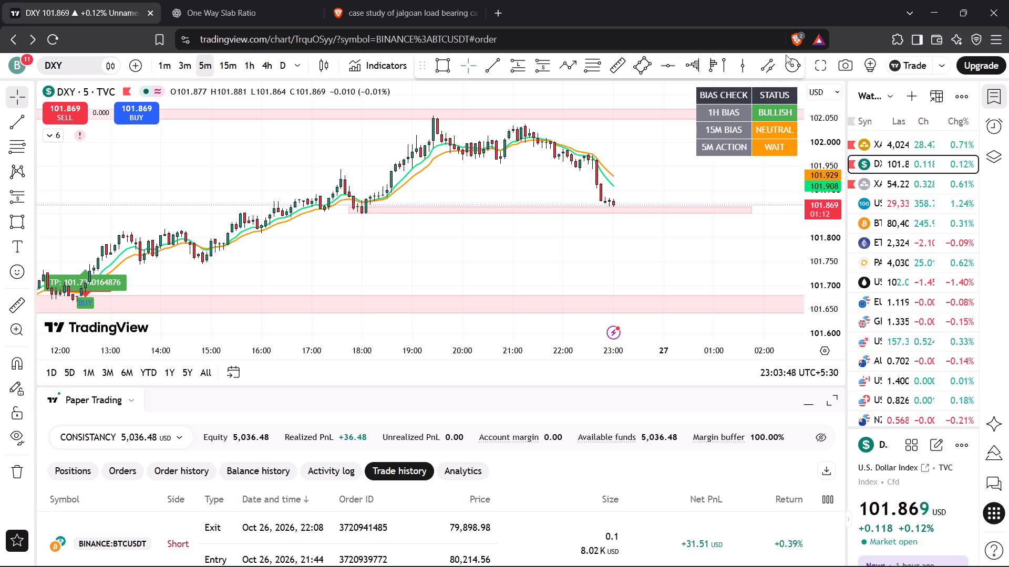
left_click(808, 397)
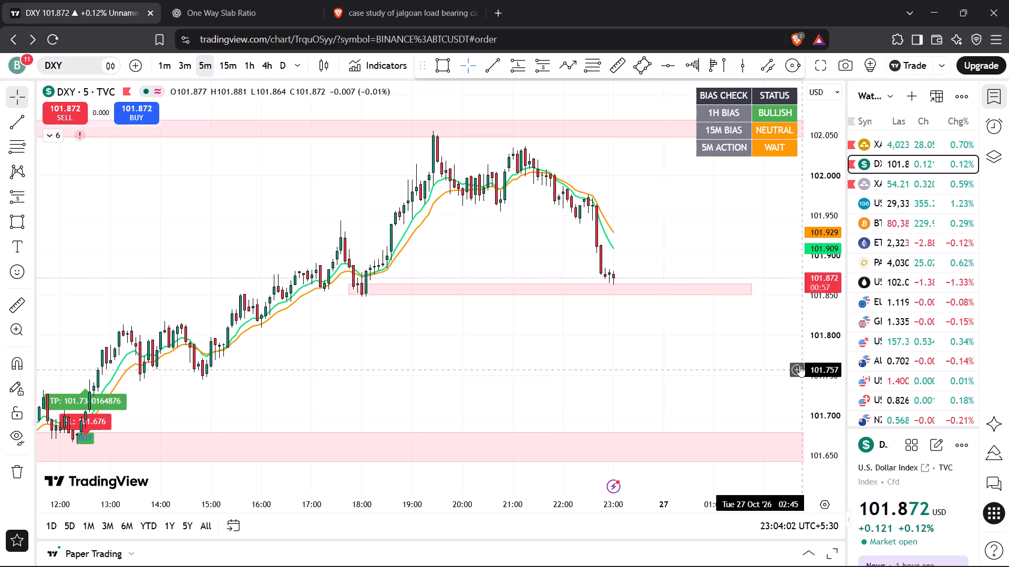
Examine DXY's decline toward the small support zone on the 15-minute and 1-hour charts.
left_click(231, 64)
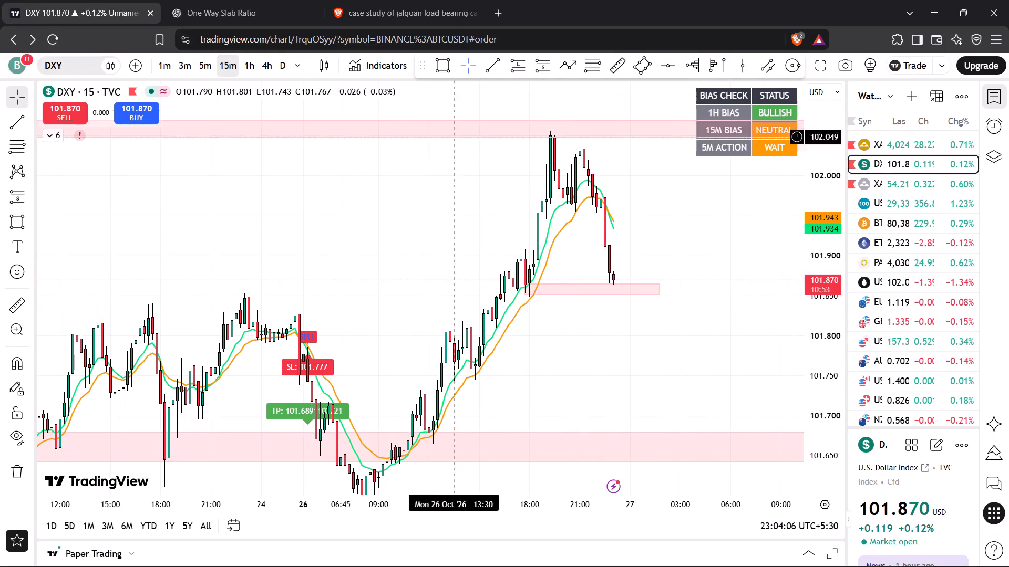
left_click_drag(832, 185, 847, 332)
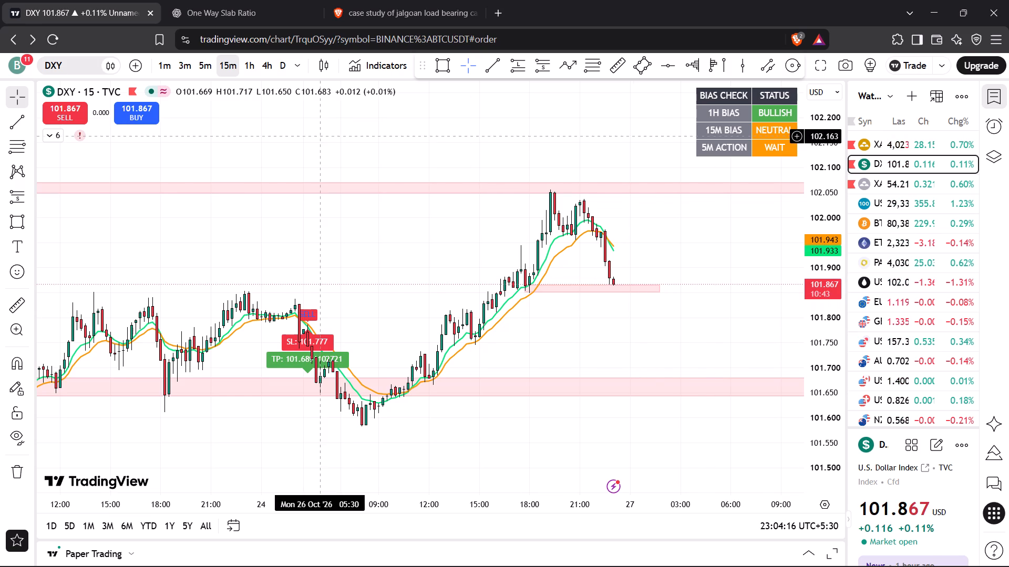
left_click(242, 72)
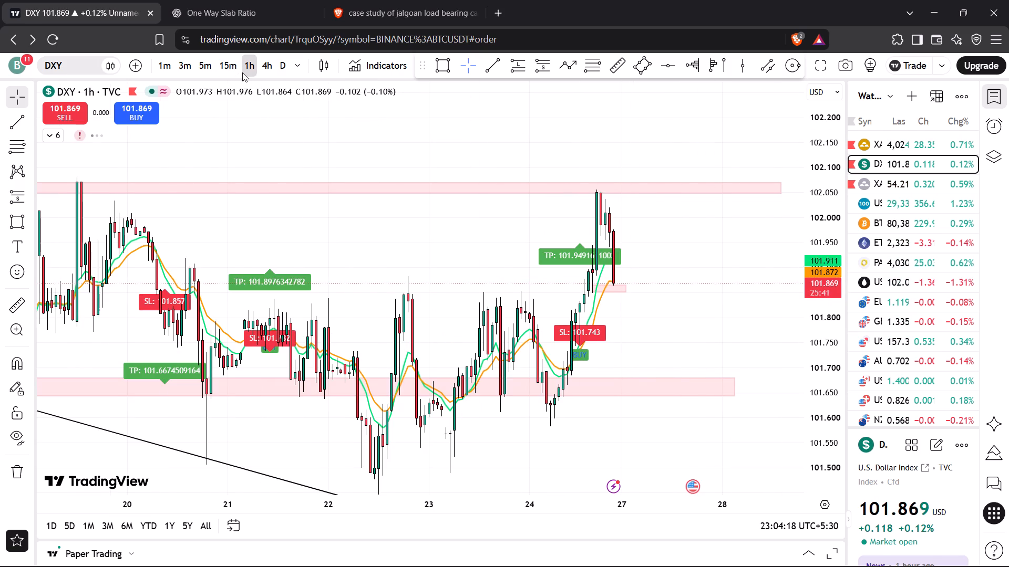
left_click_drag(816, 212, 809, 292)
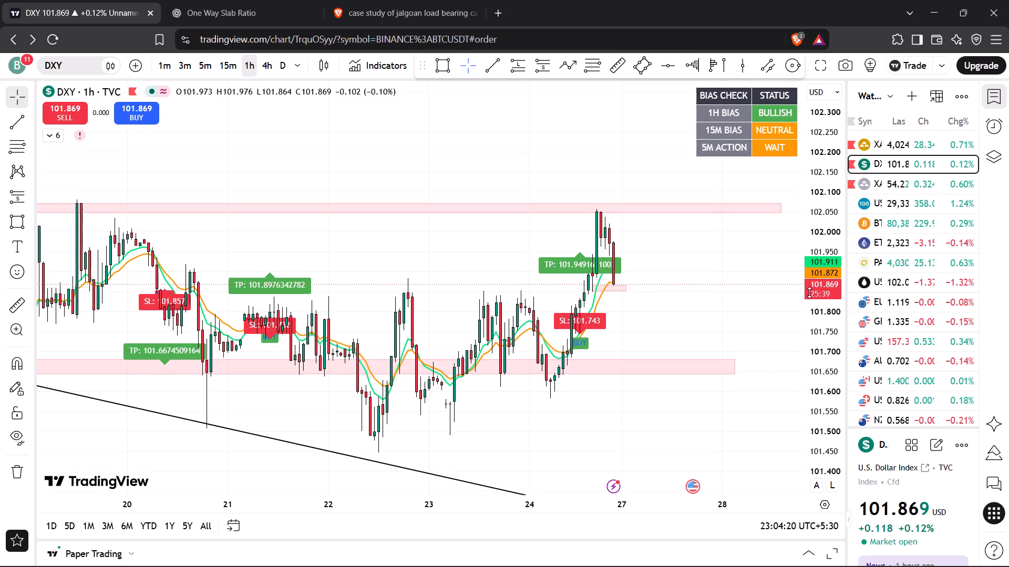
left_click_drag(809, 292, 809, 293)
left_click_drag(816, 220, 820, 396)
left_click_drag(826, 380, 792, 235)
scroll(690, 261, "up", 1)
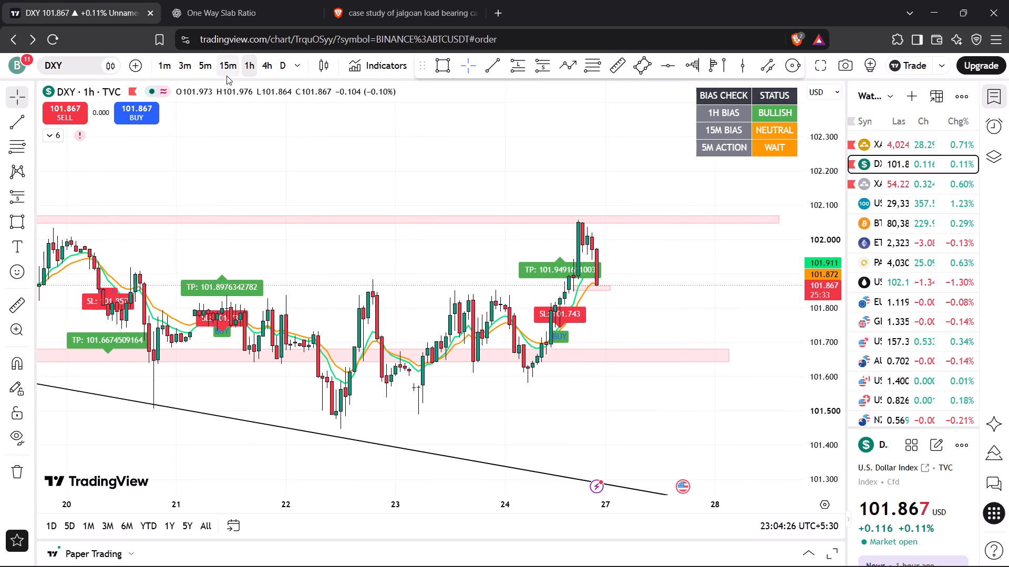
Place a short position on DXY's 15-minute chart with entry about 101.863, stop about 101.915 and target about 101.768.
left_click(225, 68)
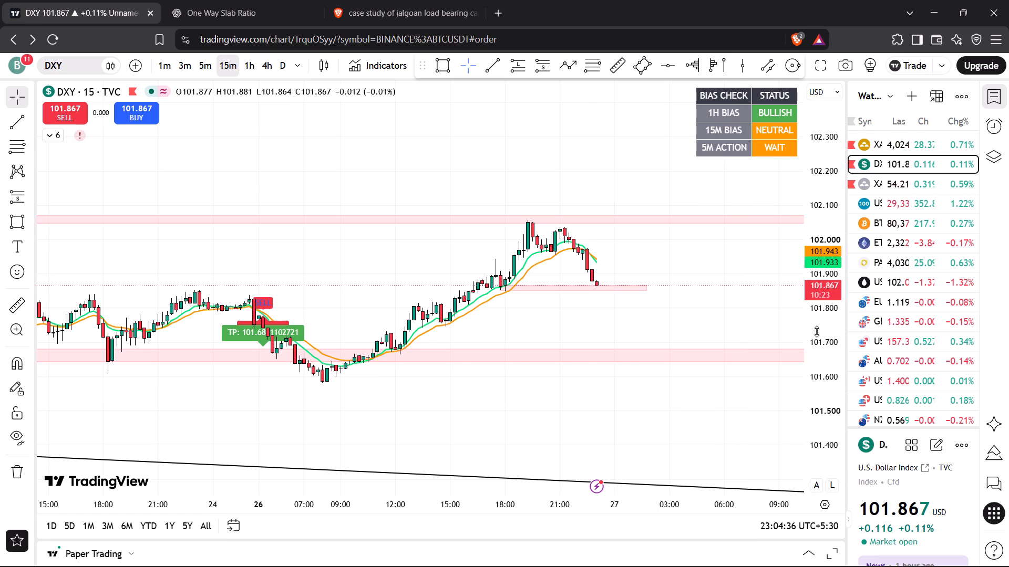
left_click_drag(820, 334, 791, 165)
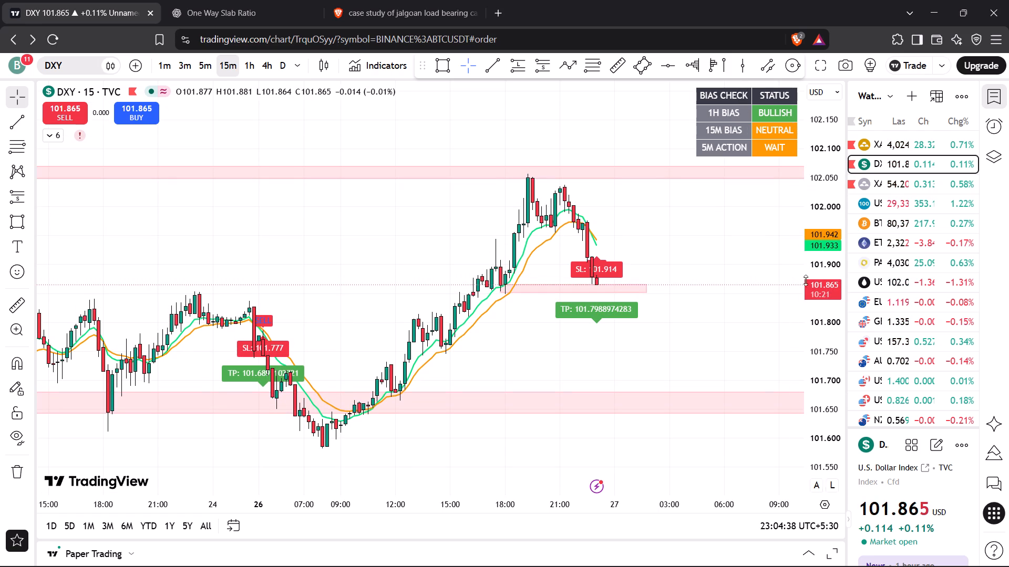
left_click_drag(749, 271, 735, 212)
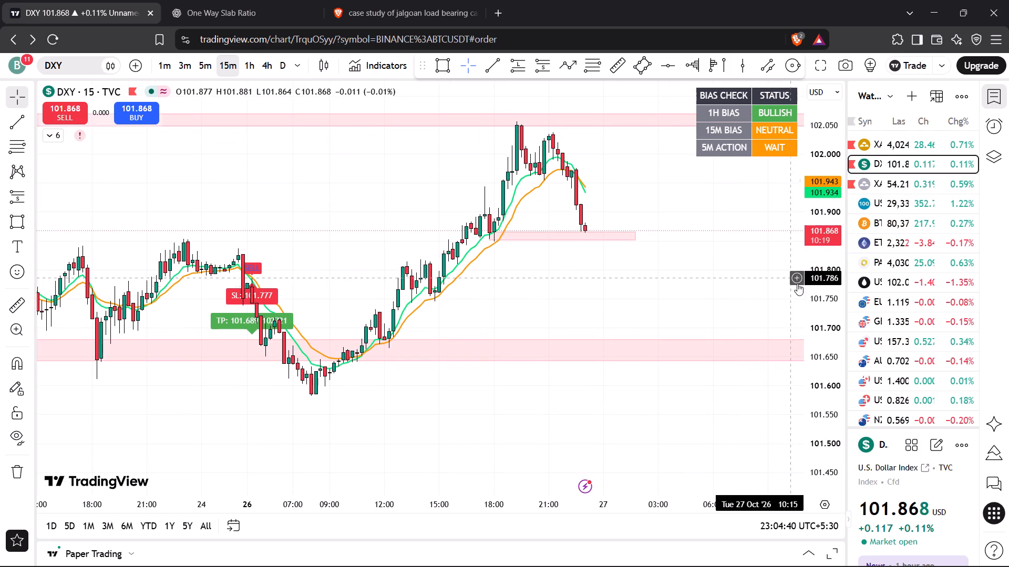
left_click_drag(819, 298, 801, 226)
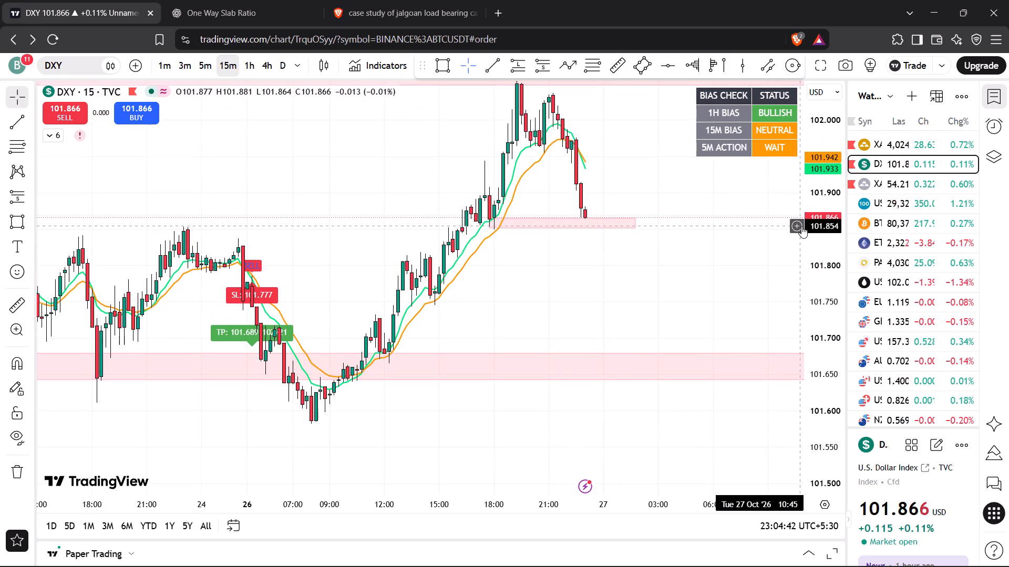
left_click(545, 70)
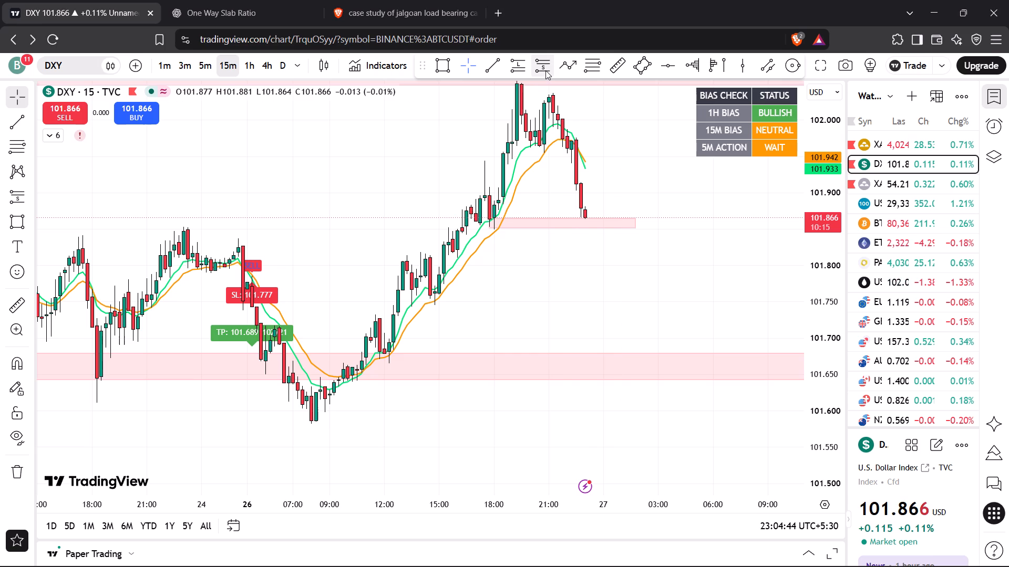
left_click_drag(598, 219, 580, 248)
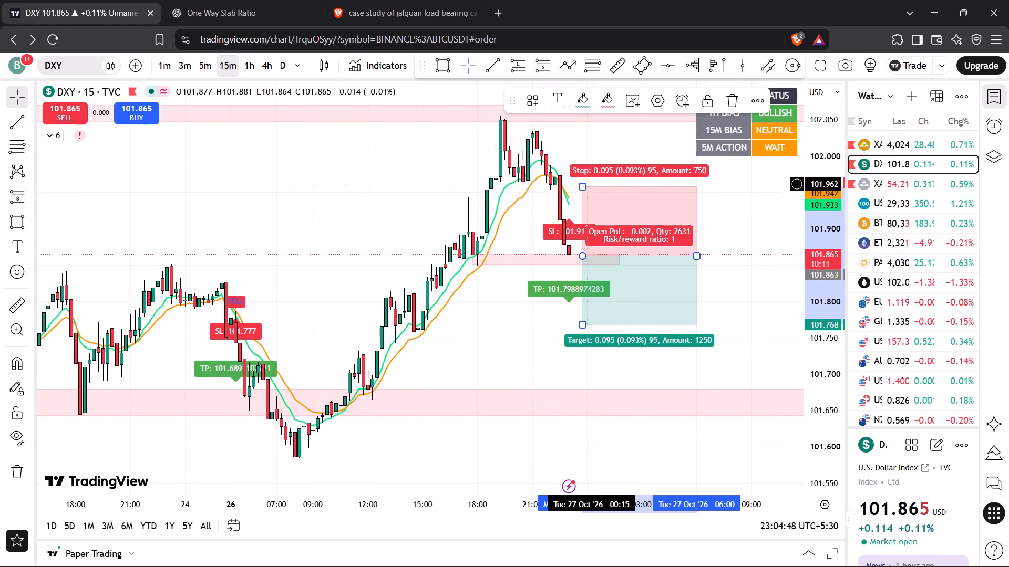
left_click_drag(584, 187, 583, 218)
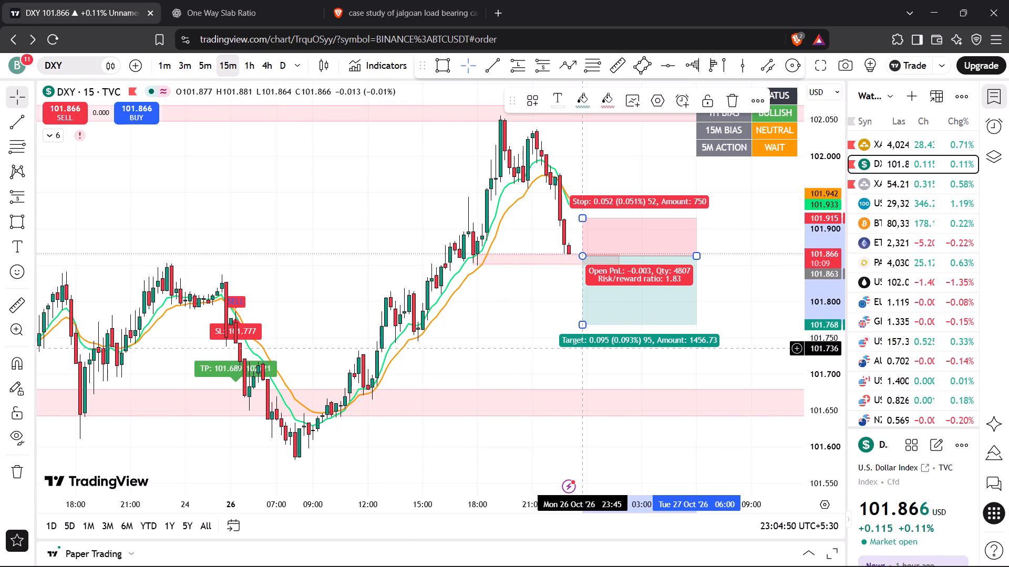
Extend the DXY short position's target down to about 101.753 and shorten its time span.
left_click_drag(584, 327, 584, 335)
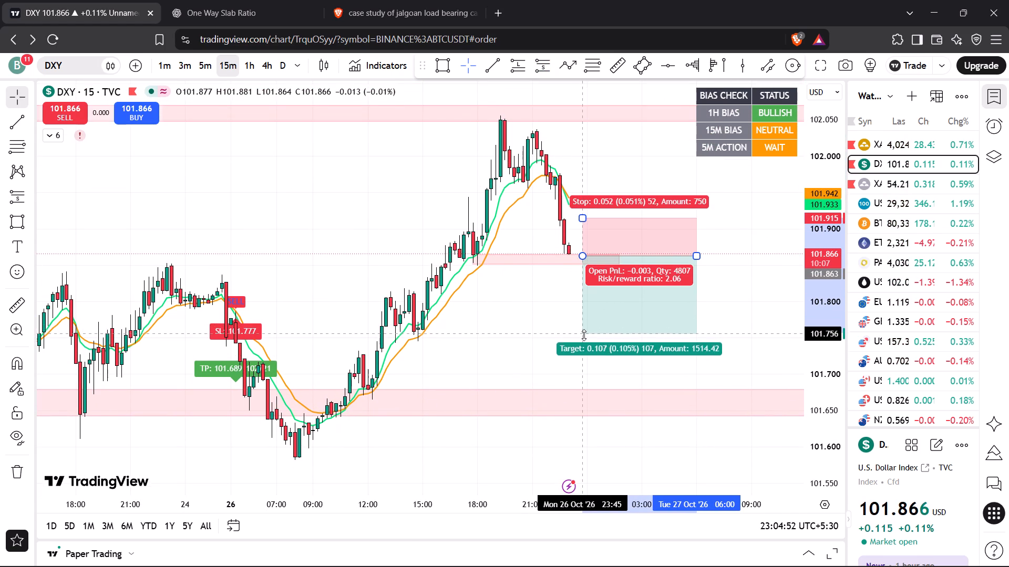
left_click_drag(584, 335, 584, 335)
left_click_drag(696, 255, 655, 253)
left_click(686, 228)
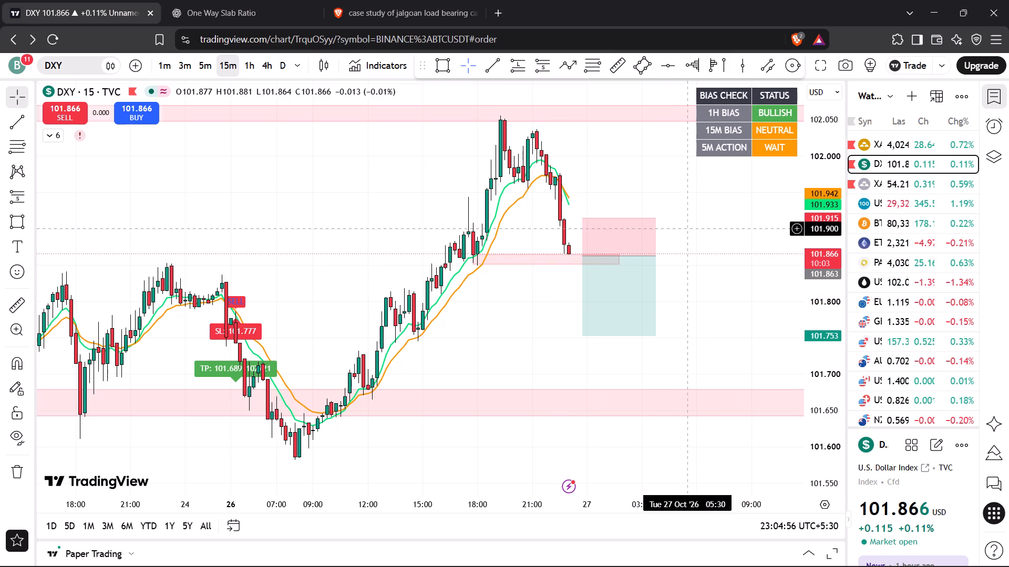
Move the DXY short position back to the latest candle, with entry about 101.865, stop about 101.917 and target about 101.755.
left_click_drag(612, 243, 600, 243)
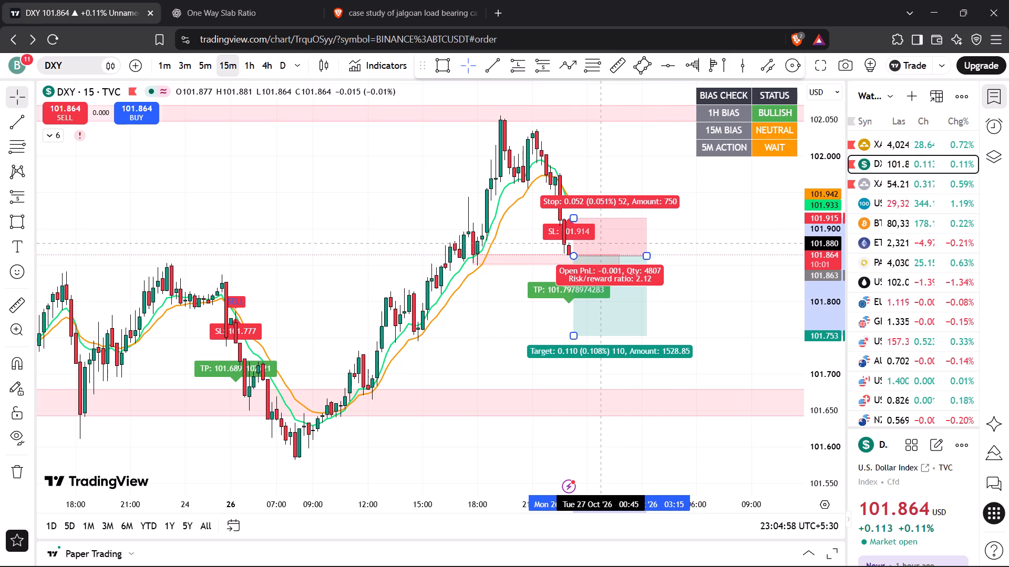
left_click_drag(600, 243, 597, 241)
left_click(678, 236)
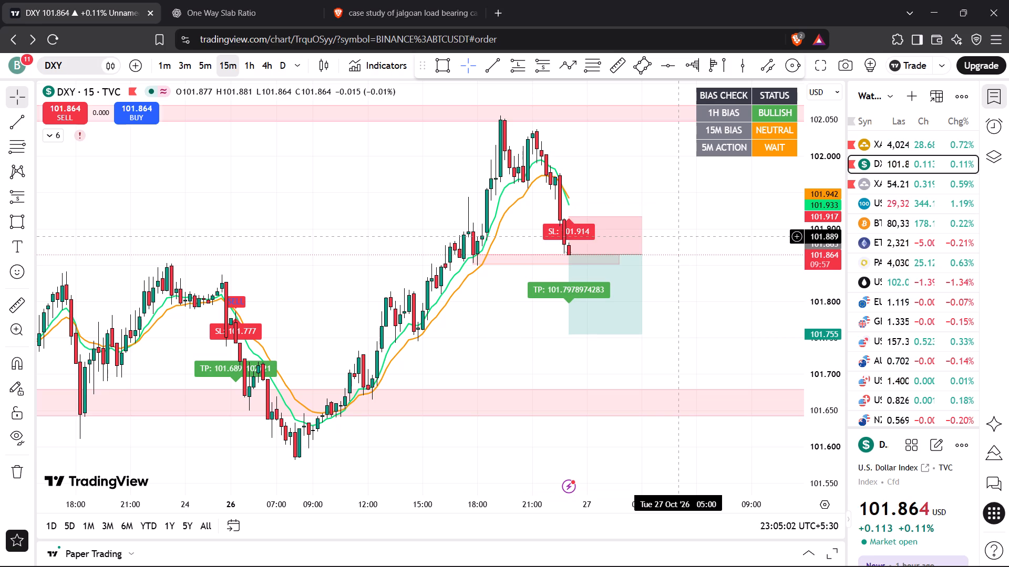
Examine XAUUSD's 5-minute price action against the short position and the rising channel's lower trendline.
left_click(906, 141)
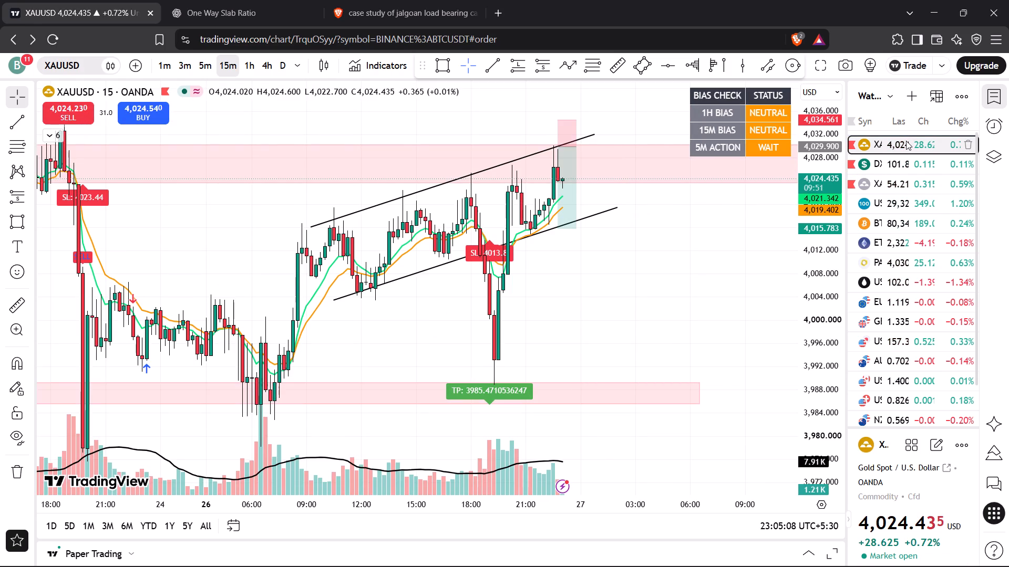
left_click(211, 66)
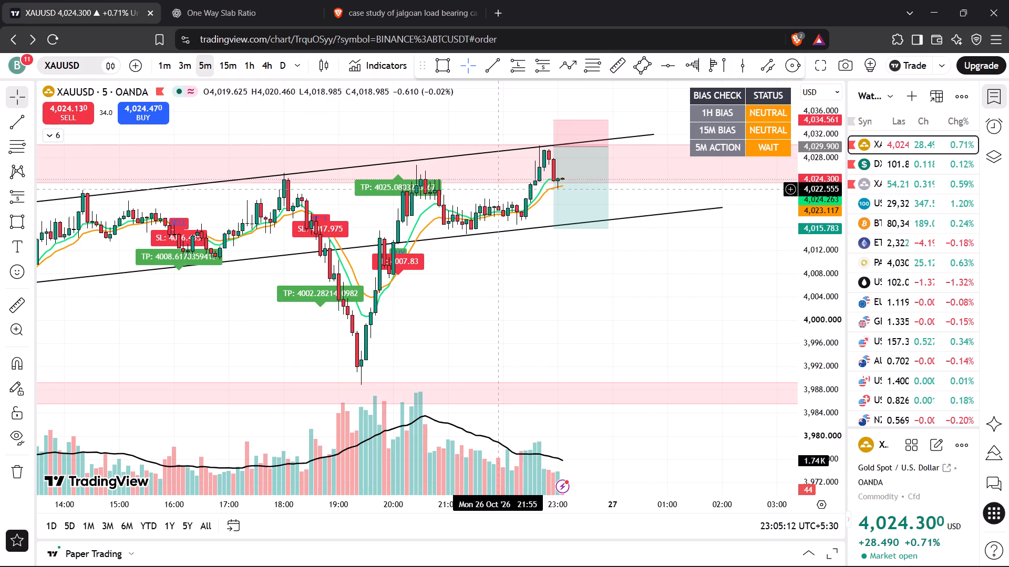
left_click_drag(826, 303, 798, 209)
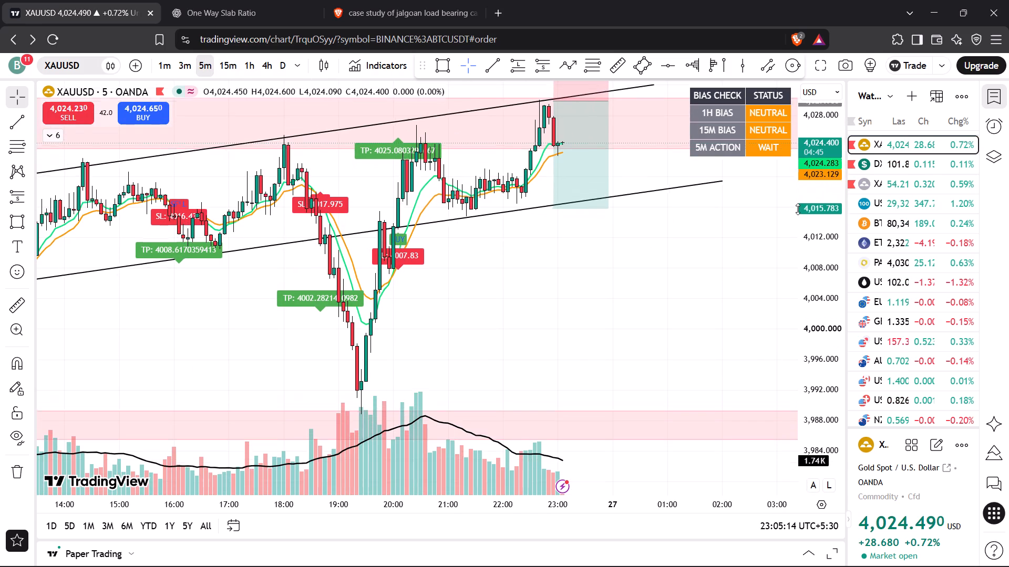
left_click_drag(798, 209, 796, 189)
left_click_drag(738, 201, 754, 287)
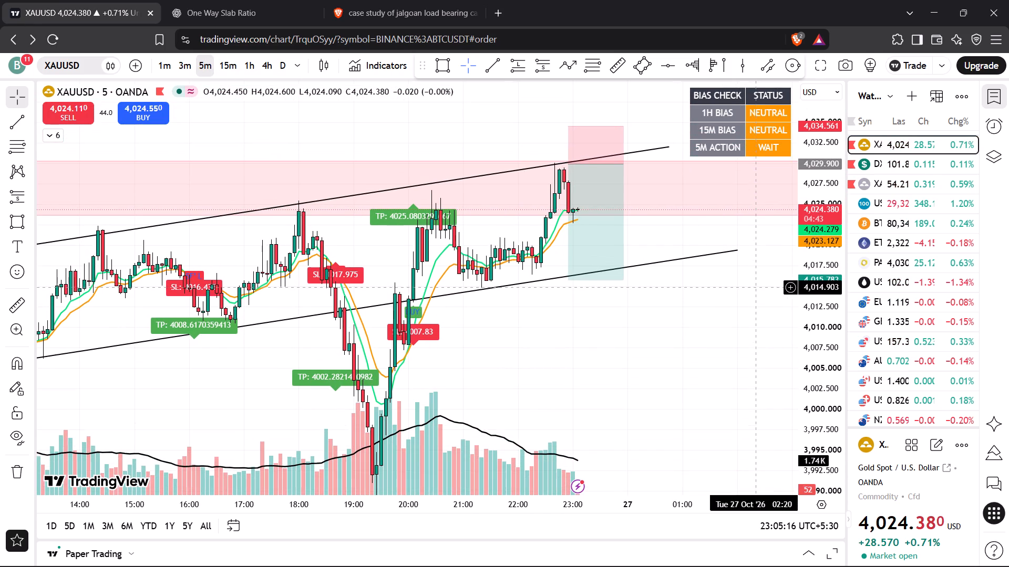
left_click_drag(823, 328, 811, 226)
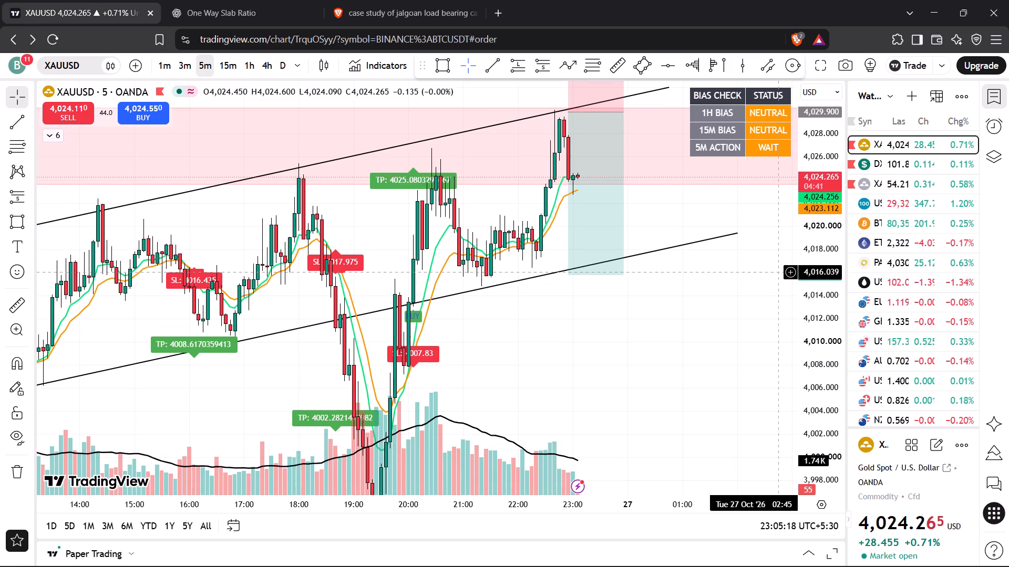
left_click_drag(778, 272, 778, 330)
left_click(761, 306)
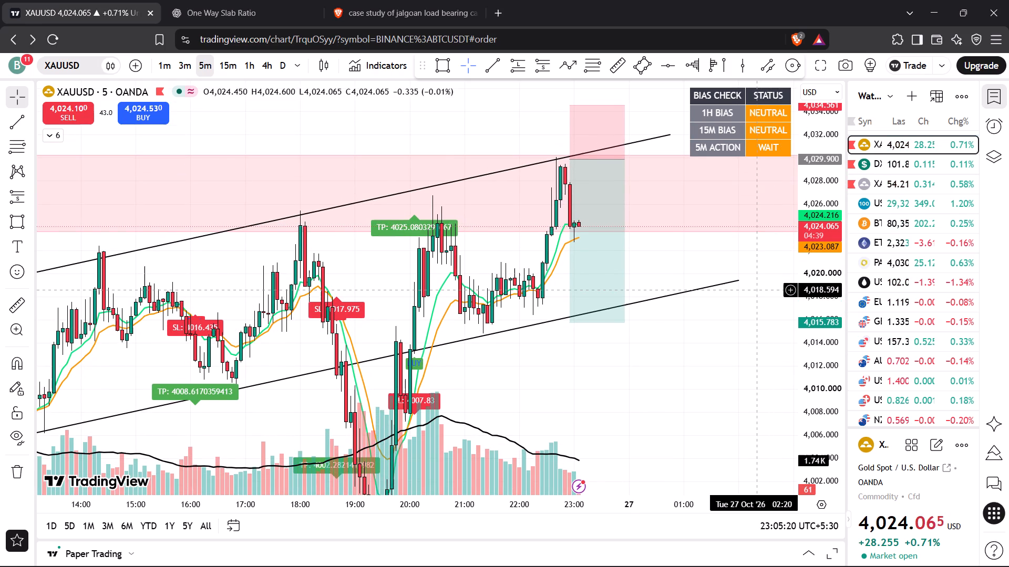
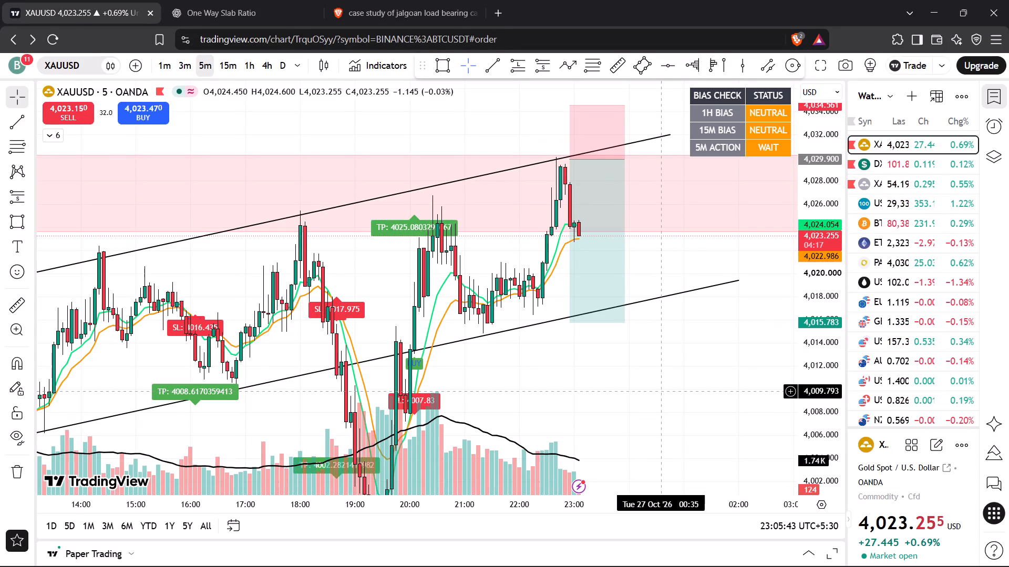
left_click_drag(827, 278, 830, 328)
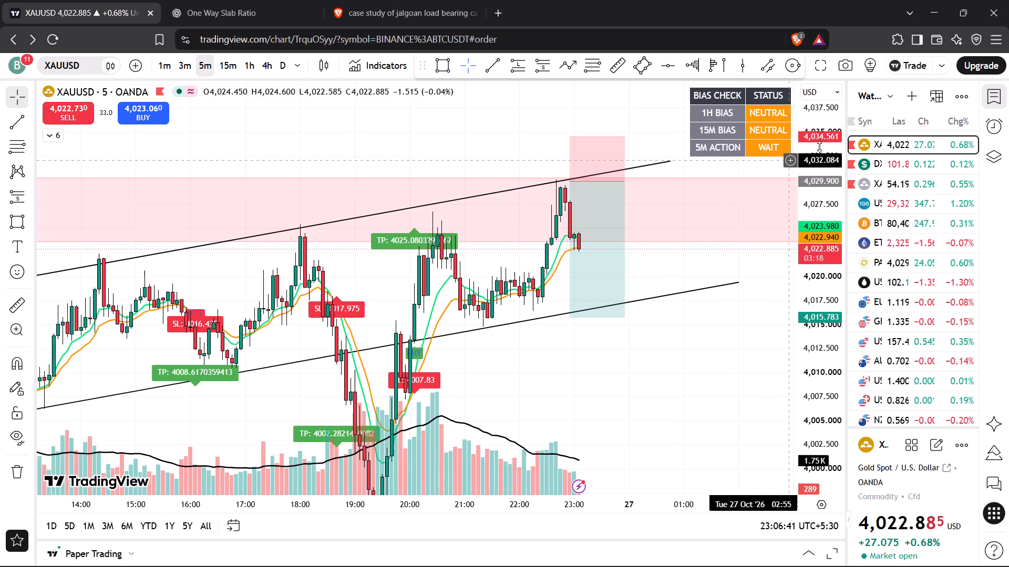
Switch to DXY's 5-minute chart and shorten the short position's time span so it ends at about 01:20.
left_click(871, 155)
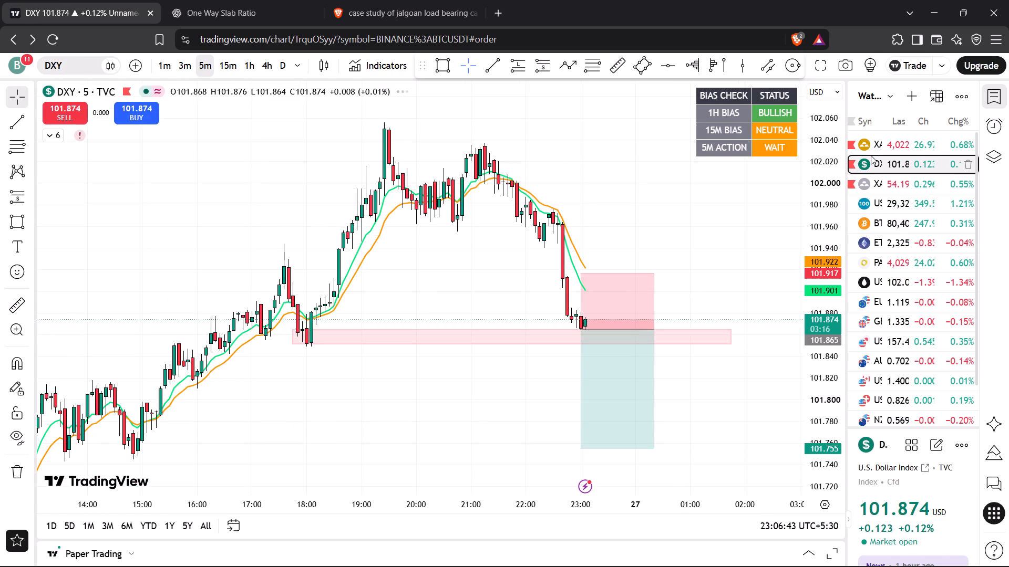
left_click_drag(836, 211, 824, 256)
scroll(693, 199, "down", 1)
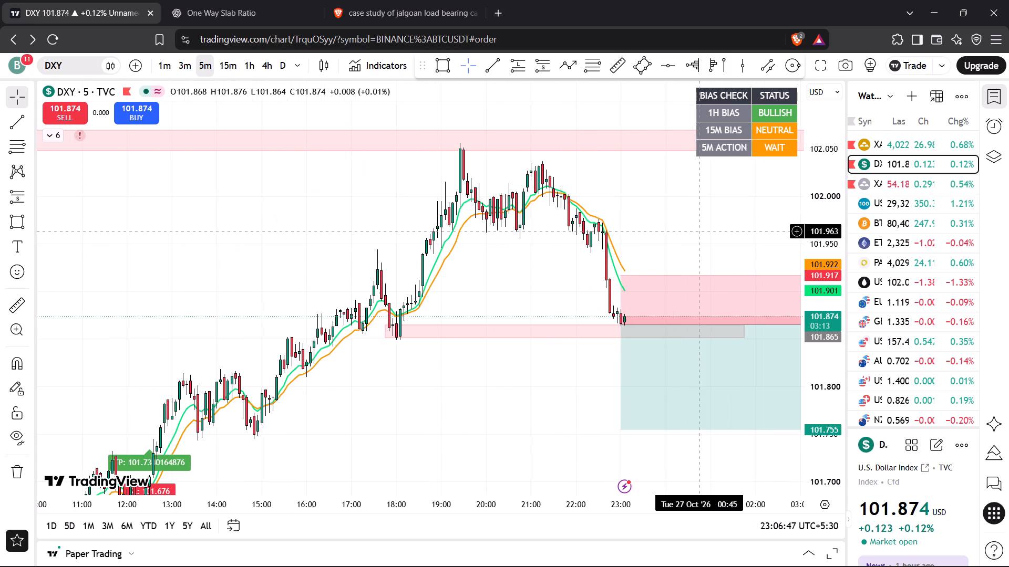
left_click_drag(700, 234, 603, 219)
left_click_drag(716, 311, 641, 316)
left_click(679, 285)
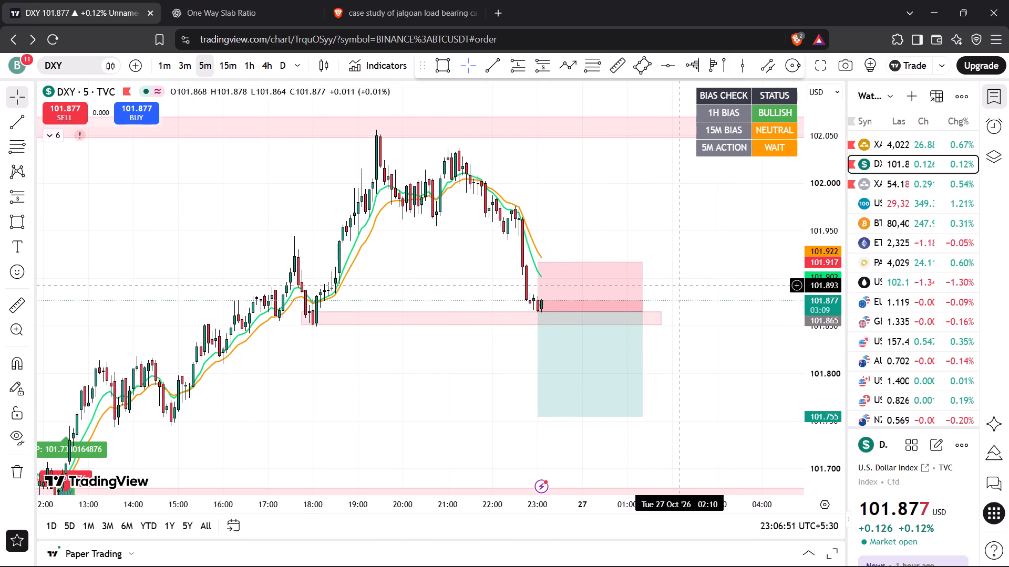
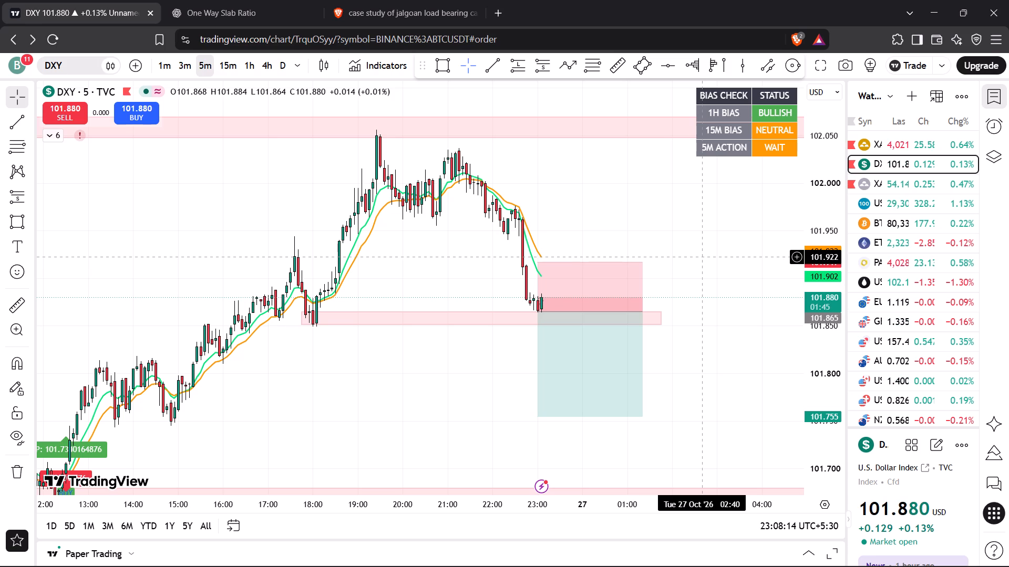
Check the short position in XAUUSD's rising channel on the 5-minute chart, and return to DXY for comparison.
left_click(883, 148)
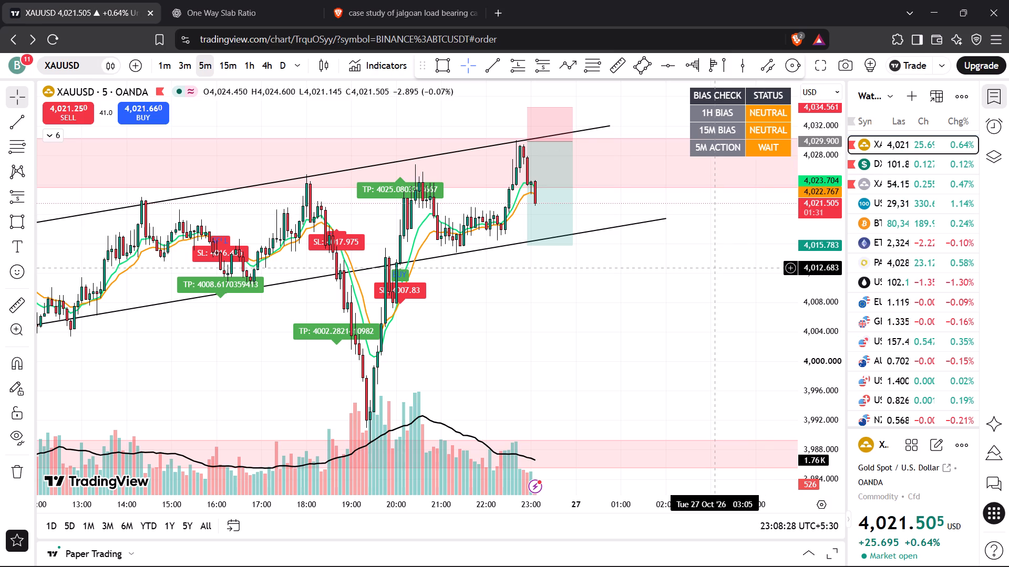
left_click_drag(713, 268, 720, 312)
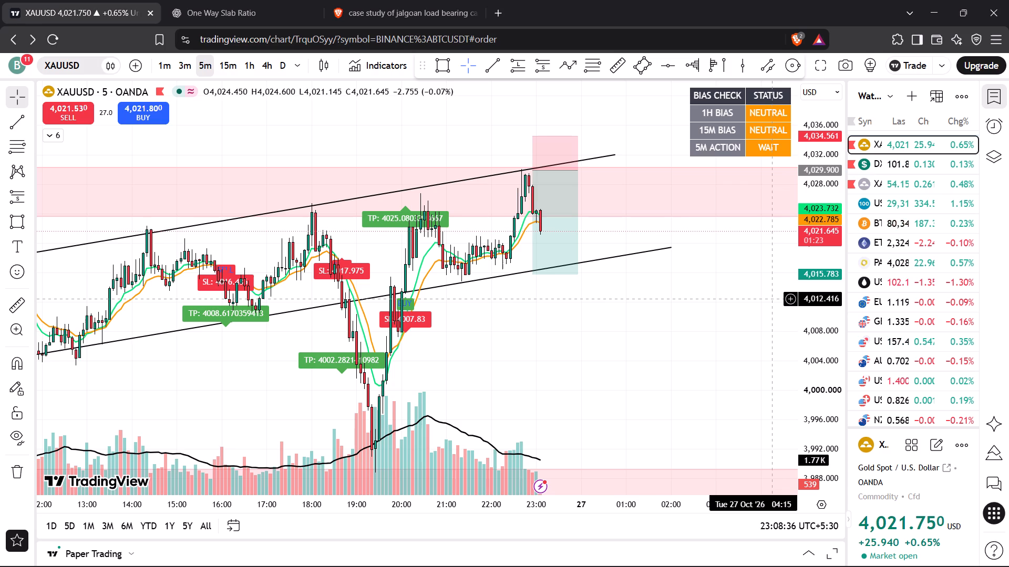
left_click(887, 162)
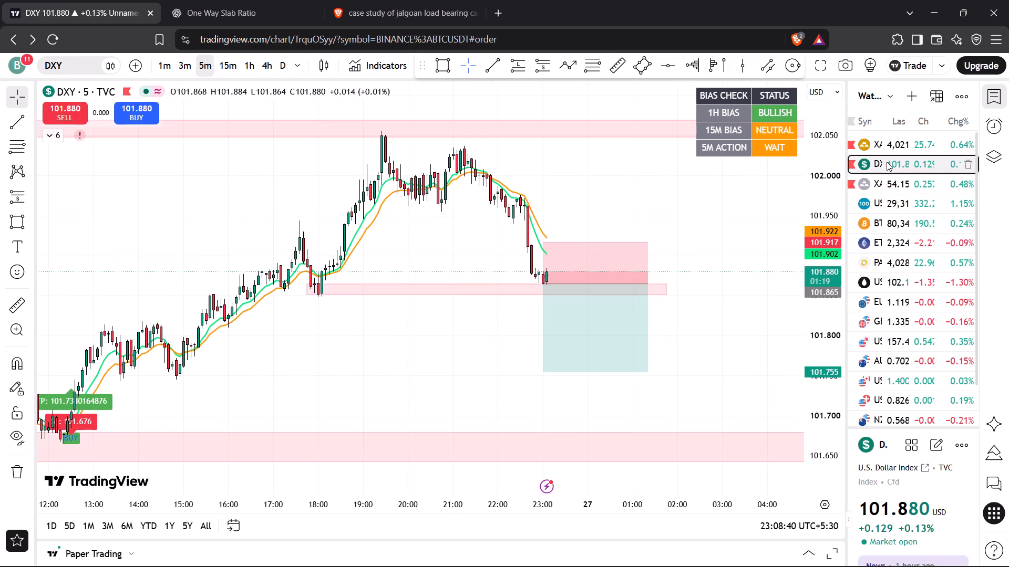
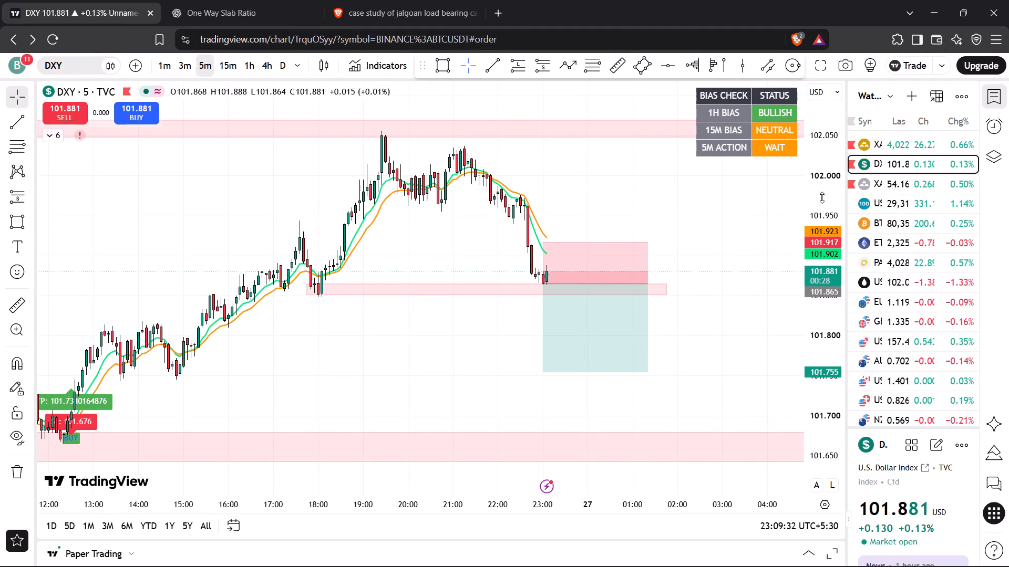
Compare the DXY short setup at support with the XAUUSD short position in its rising channel on the 5-minute chart.
left_click_drag(832, 207, 821, 267)
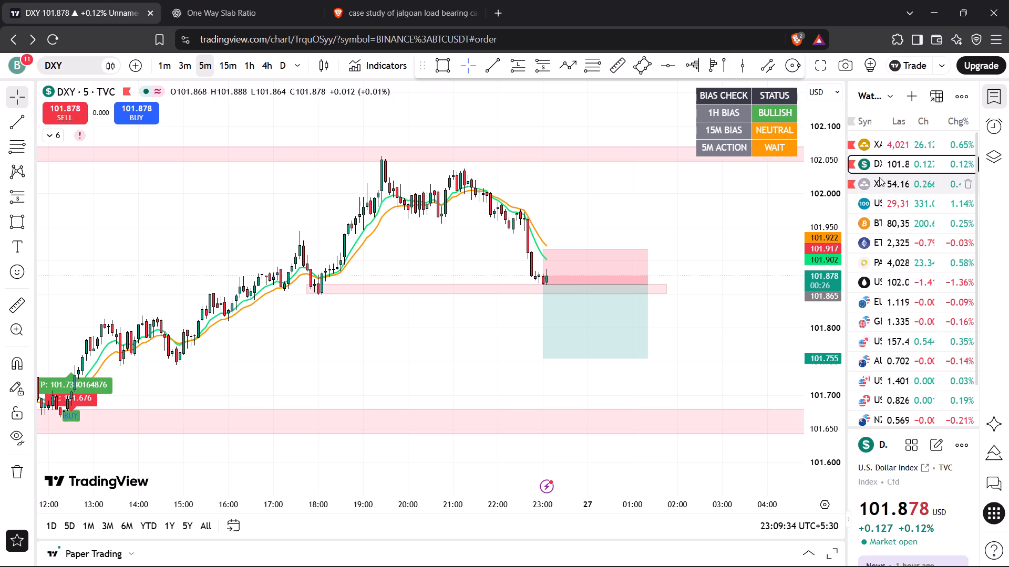
left_click(884, 146)
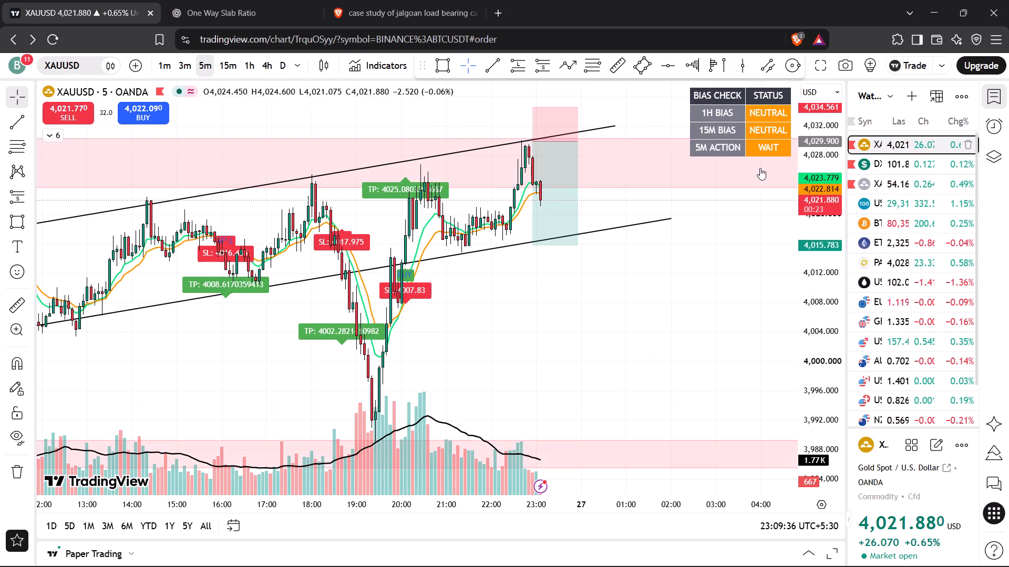
left_click_drag(722, 232, 717, 278)
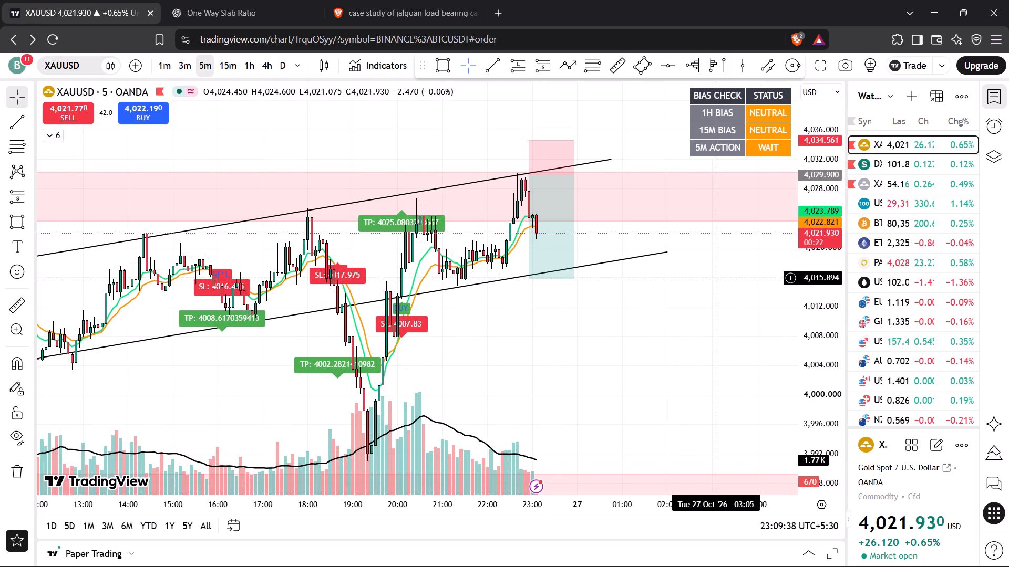
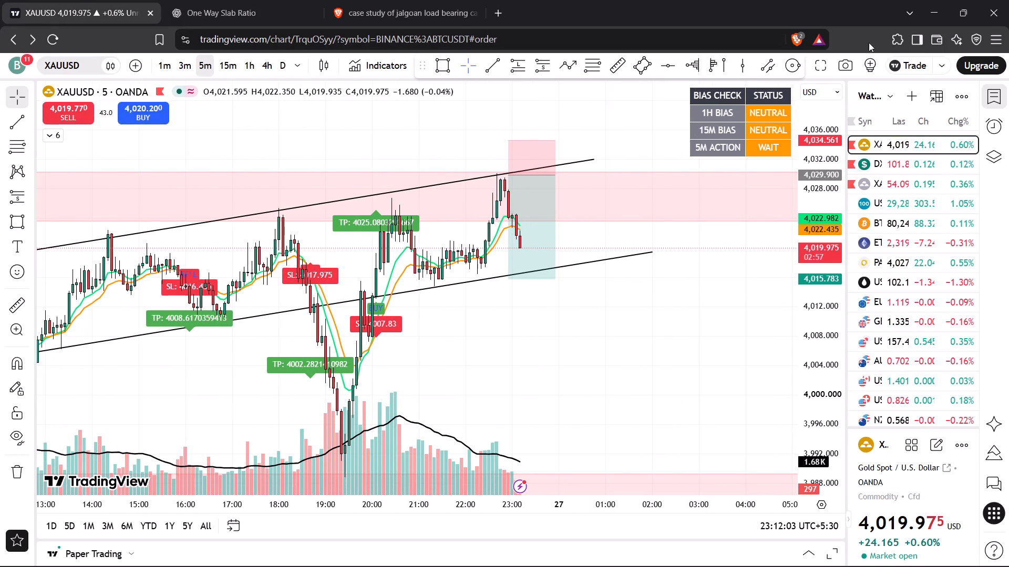
Measure the XAUUSD price drop from the short position's entry level down to the current price, and clear the measurement.
left_click(613, 66)
left_click_drag(547, 176, 559, 243)
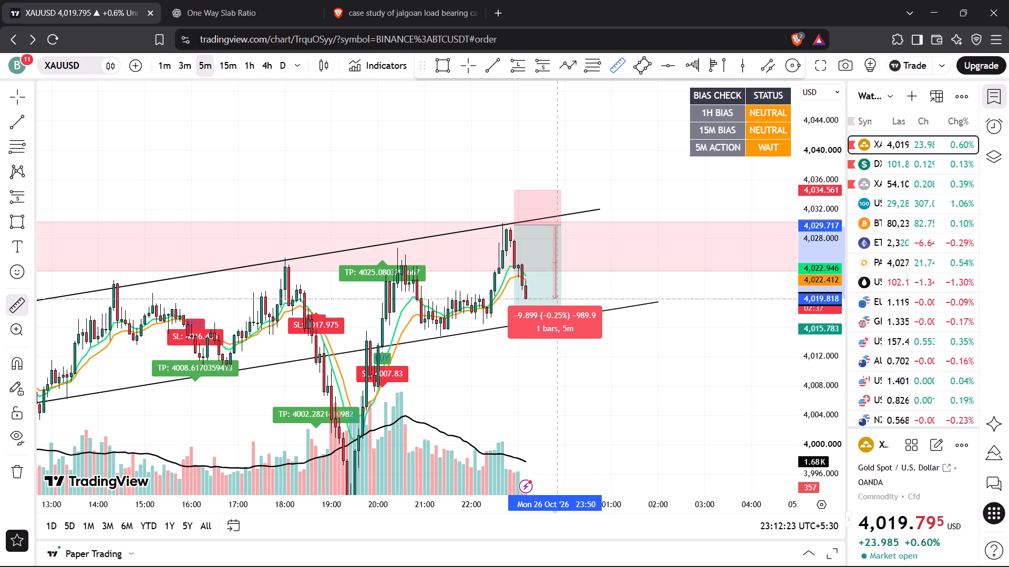
left_click(557, 299)
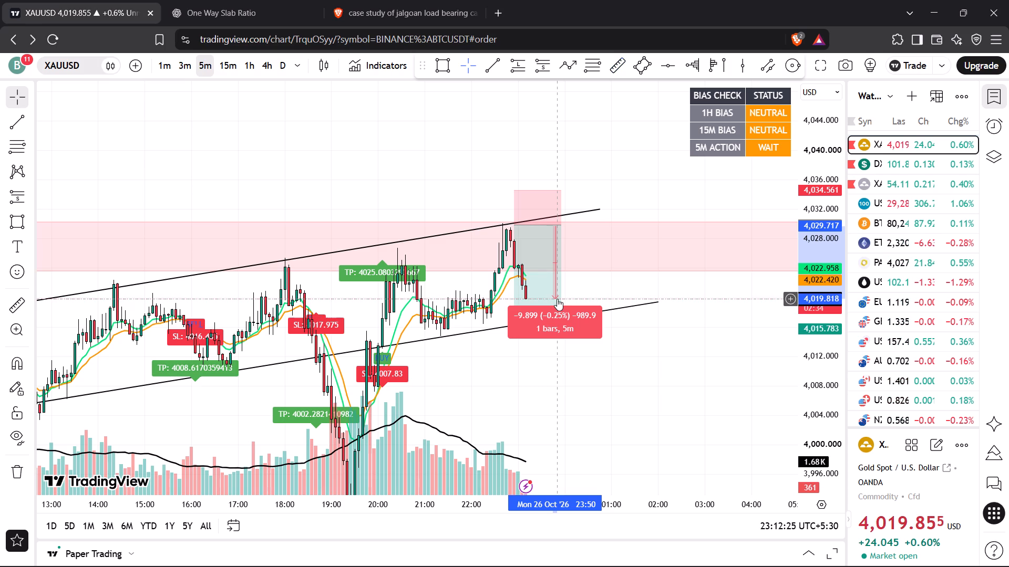
left_click(618, 282)
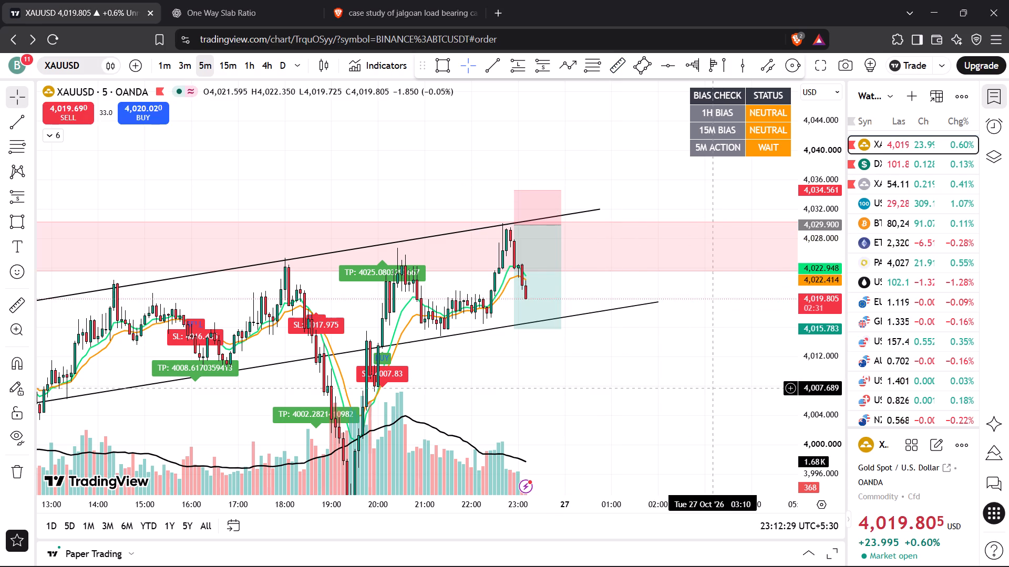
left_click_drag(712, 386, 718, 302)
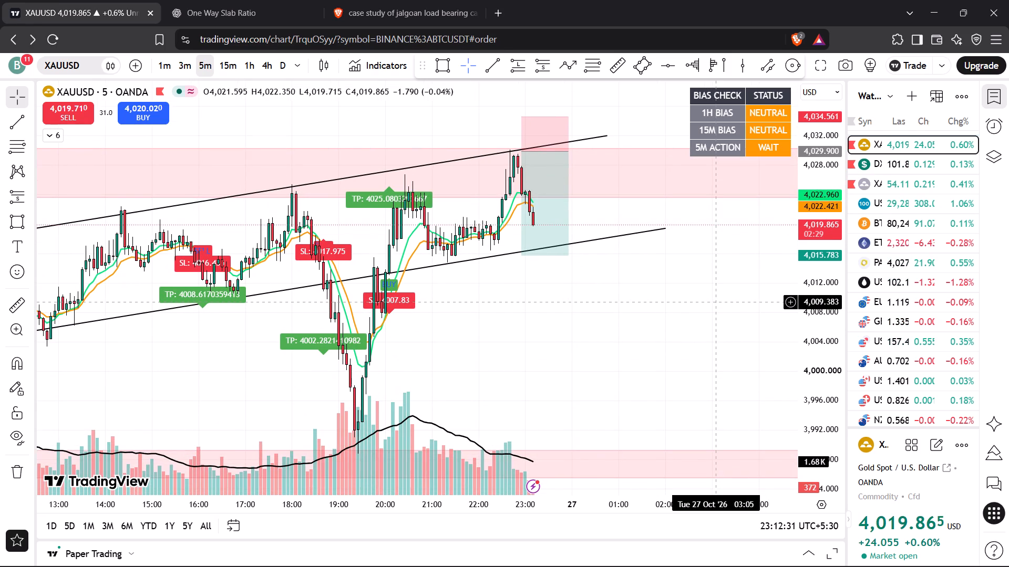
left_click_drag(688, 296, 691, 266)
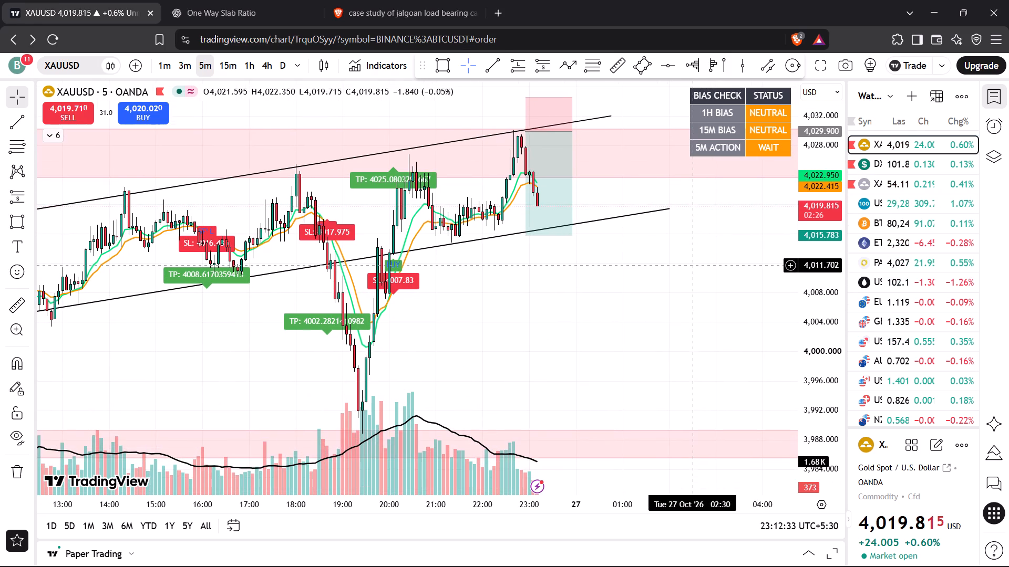
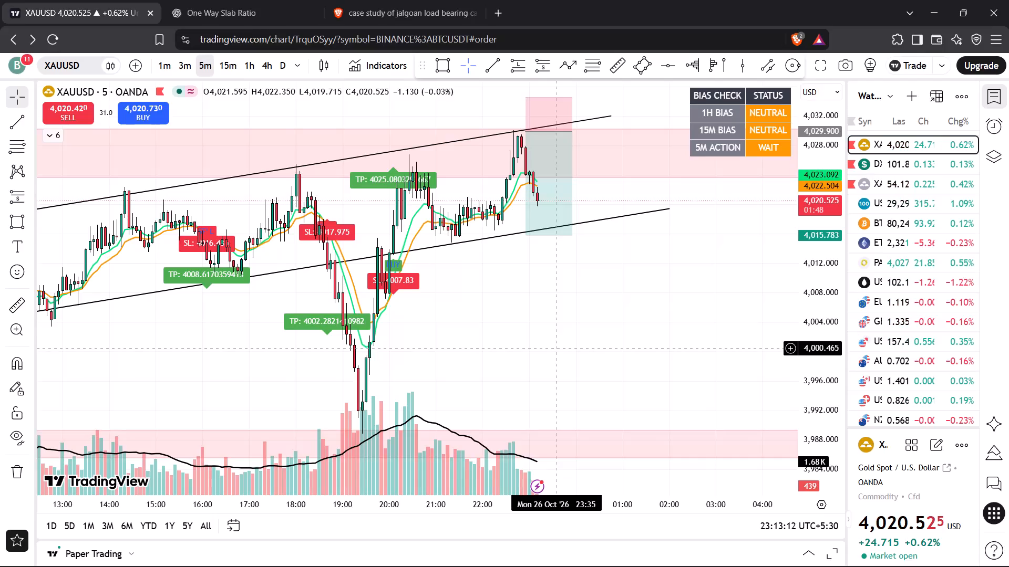
Examine the XAUUSD 5-minute chart around the short position and the rising channel's lower boundary.
left_click_drag(601, 330, 703, 394)
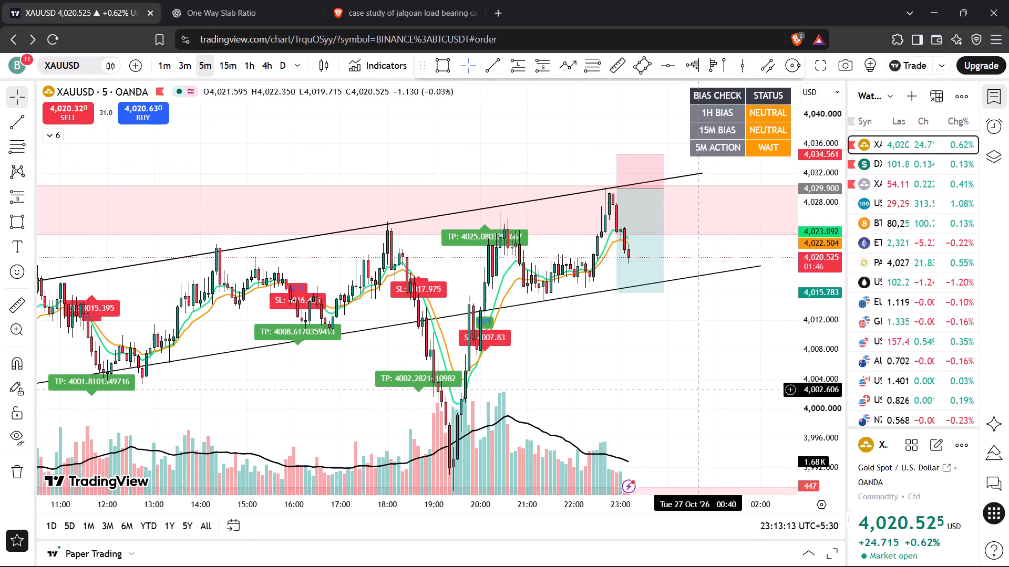
left_click_drag(703, 394, 703, 395)
left_click_drag(815, 366, 813, 296)
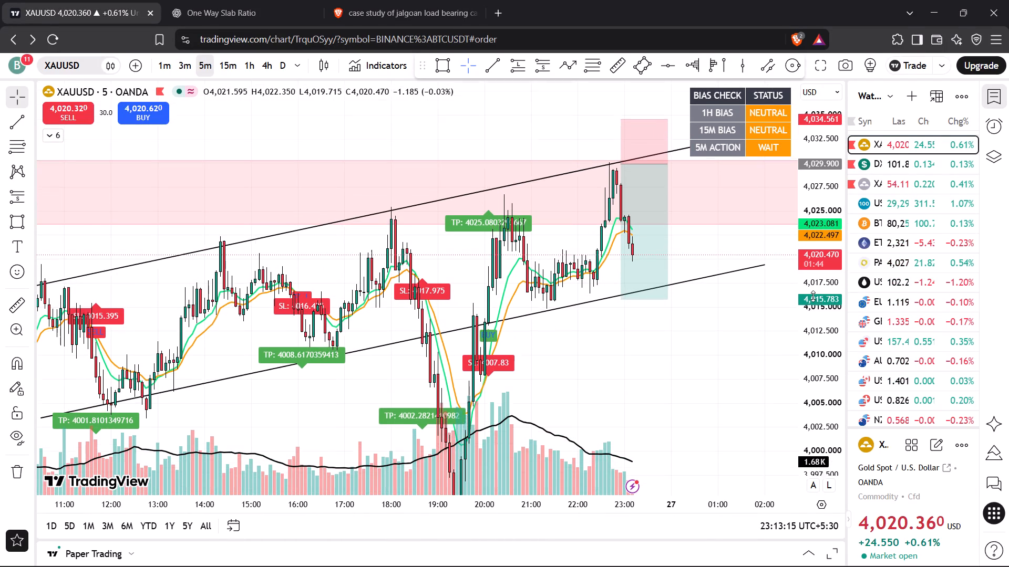
left_click_drag(813, 296, 812, 288)
scroll(744, 316, "up", 2)
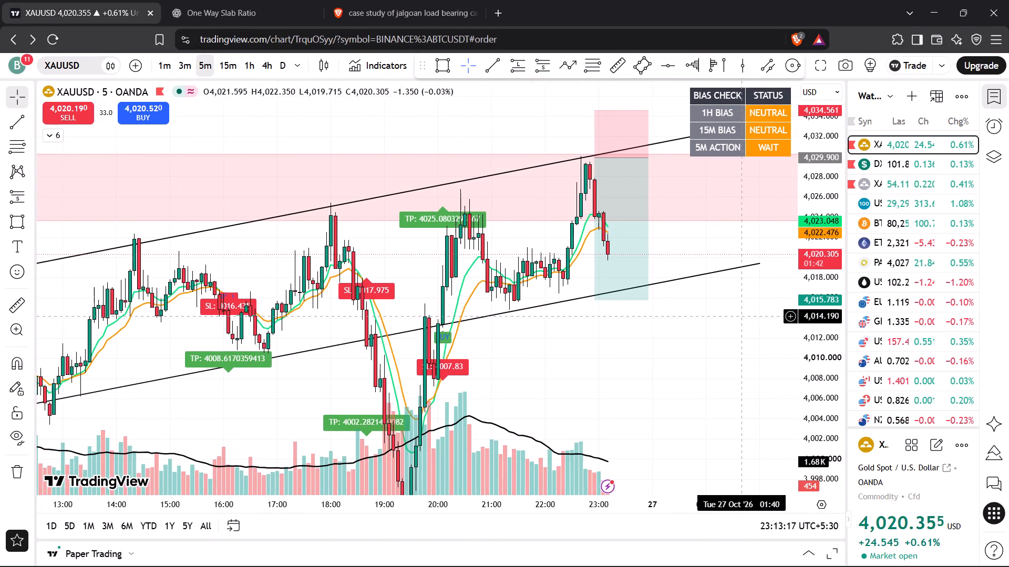
scroll(744, 316, "up", 1)
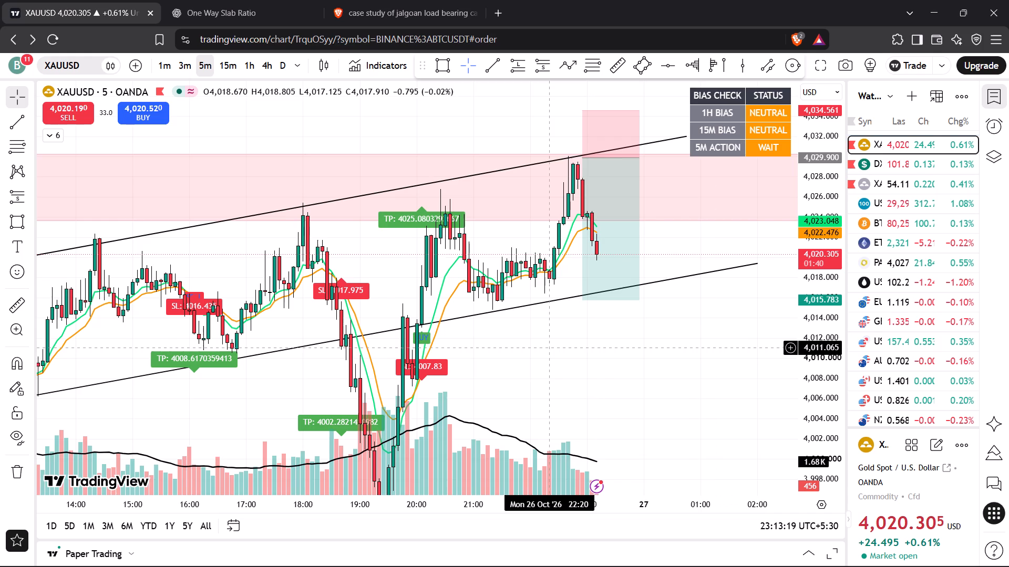
left_click_drag(551, 348, 626, 383)
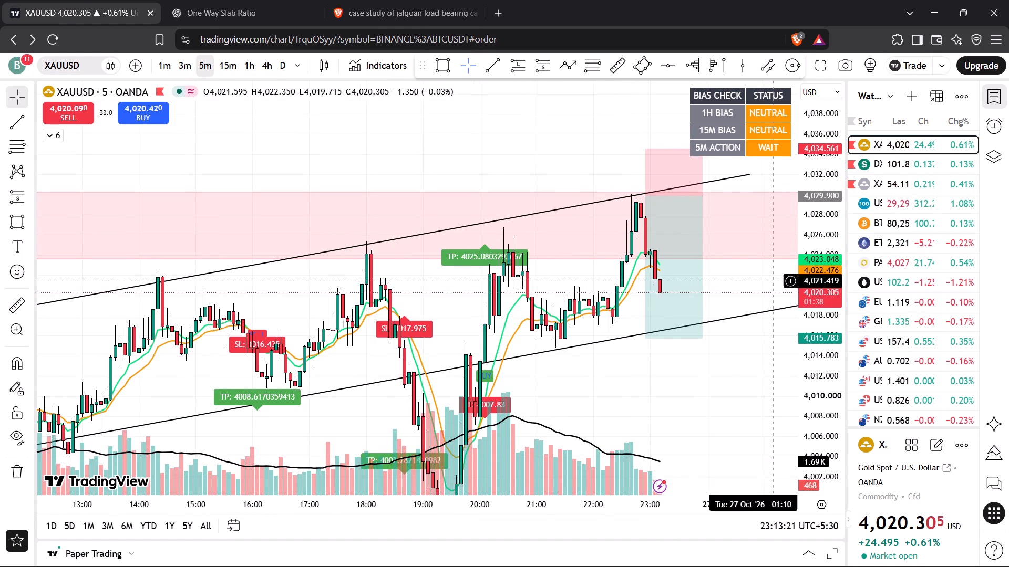
left_click_drag(812, 223, 807, 289)
scroll(734, 401, "down", 1)
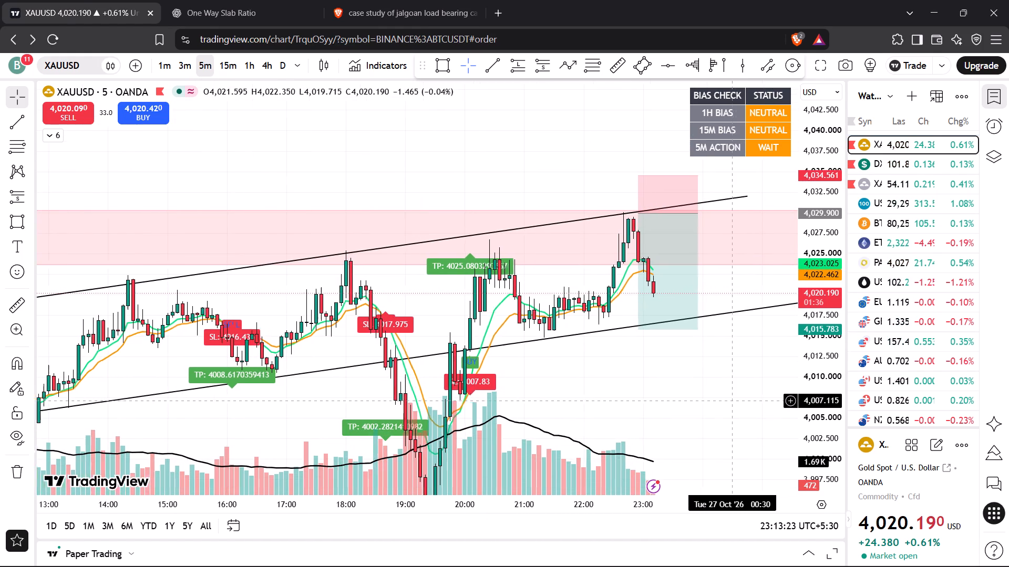
scroll(734, 401, "down", 1)
left_click_drag(720, 379, 662, 347)
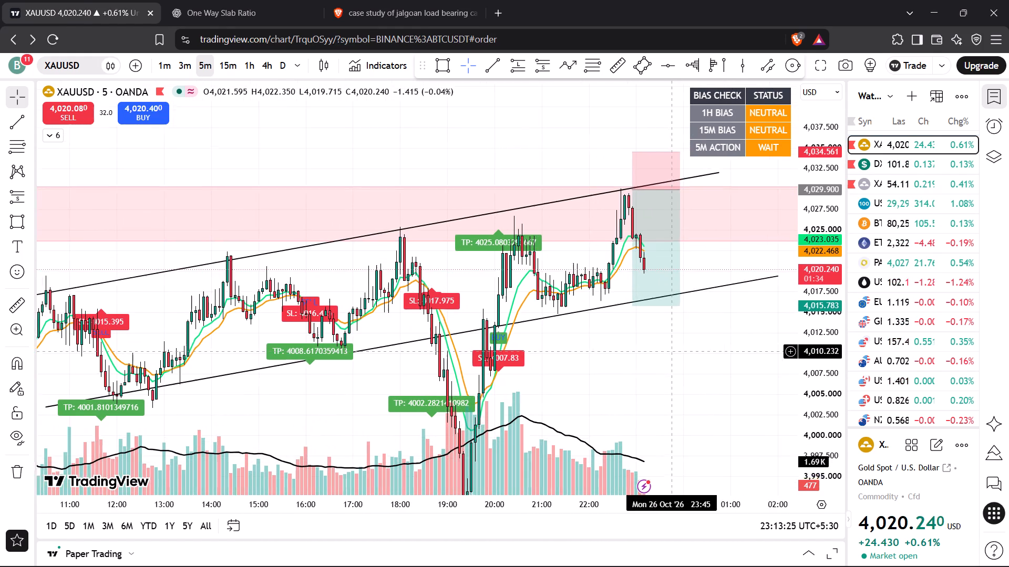
left_click_drag(662, 347, 654, 345)
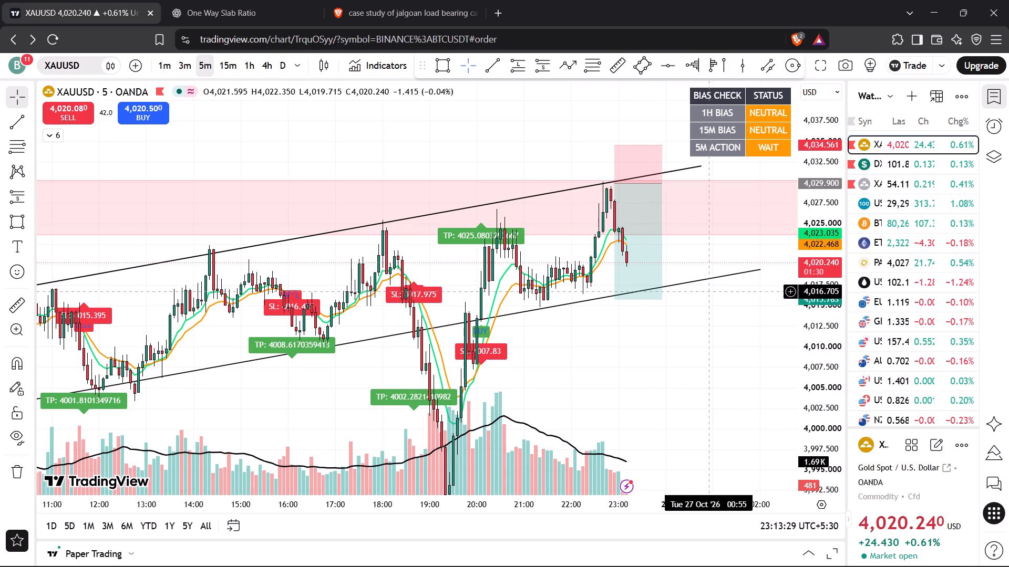
On the DXY 5-minute chart, shorten the short position so it ends just before 01:00 on 27 October.
left_click(874, 165)
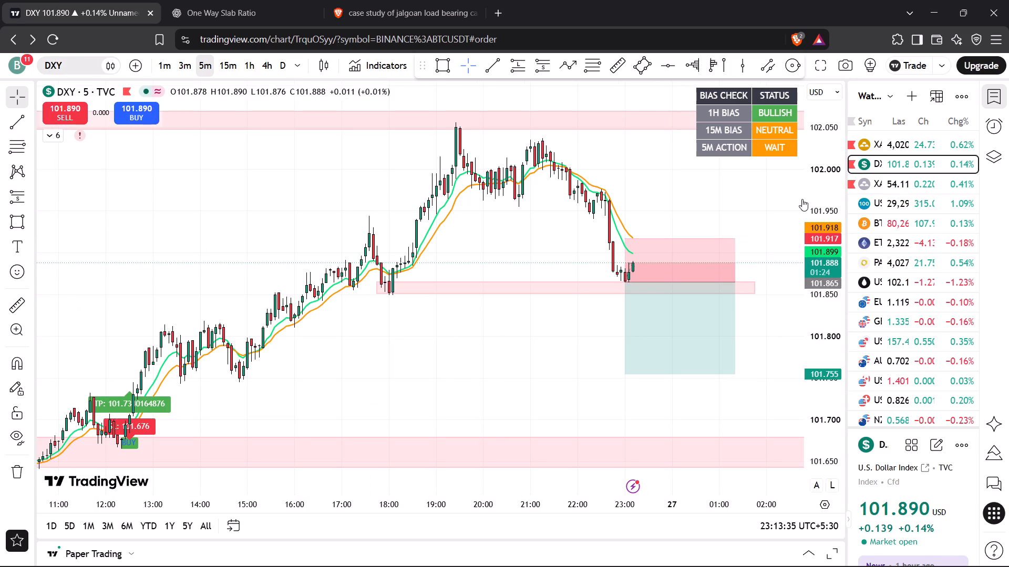
left_click_drag(734, 280, 730, 279)
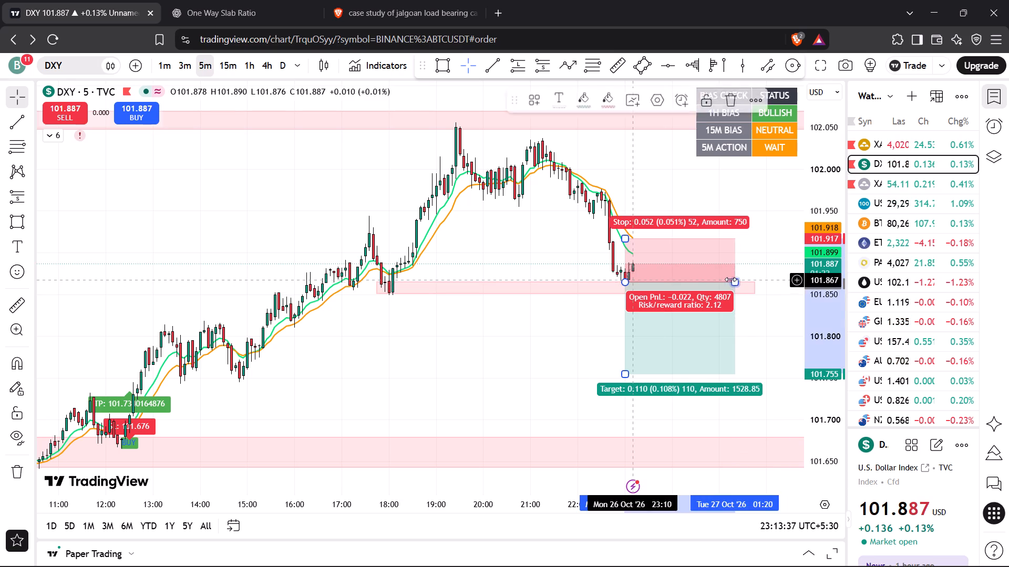
left_click_drag(730, 279, 715, 279)
left_click(711, 198)
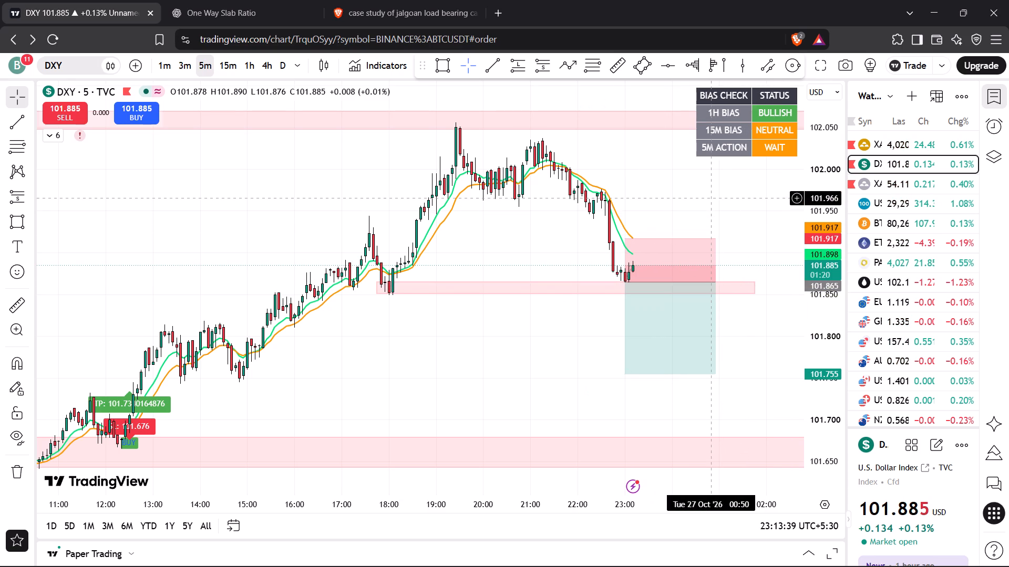
left_click_drag(740, 238, 733, 216)
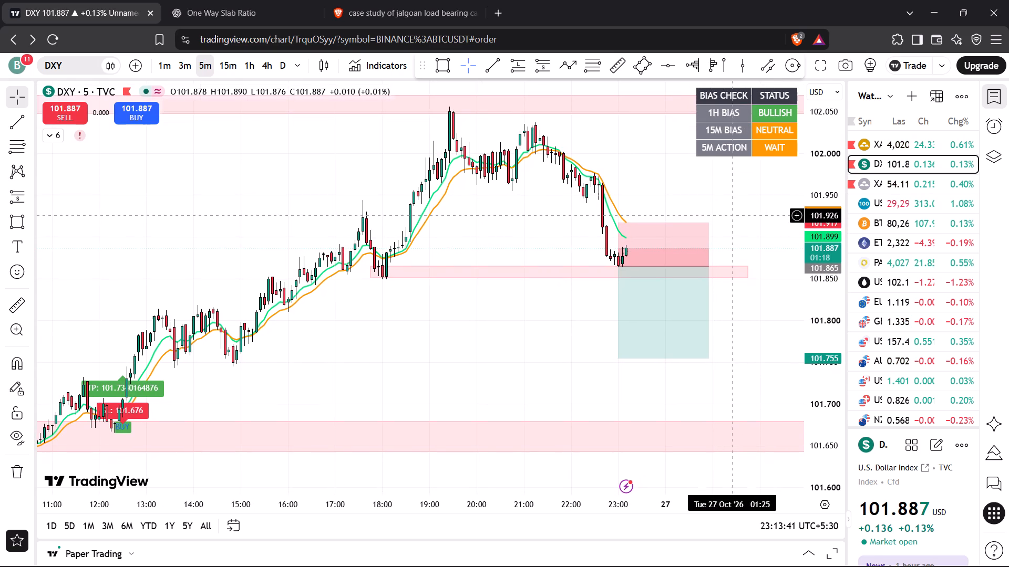
left_click_drag(733, 216, 736, 225)
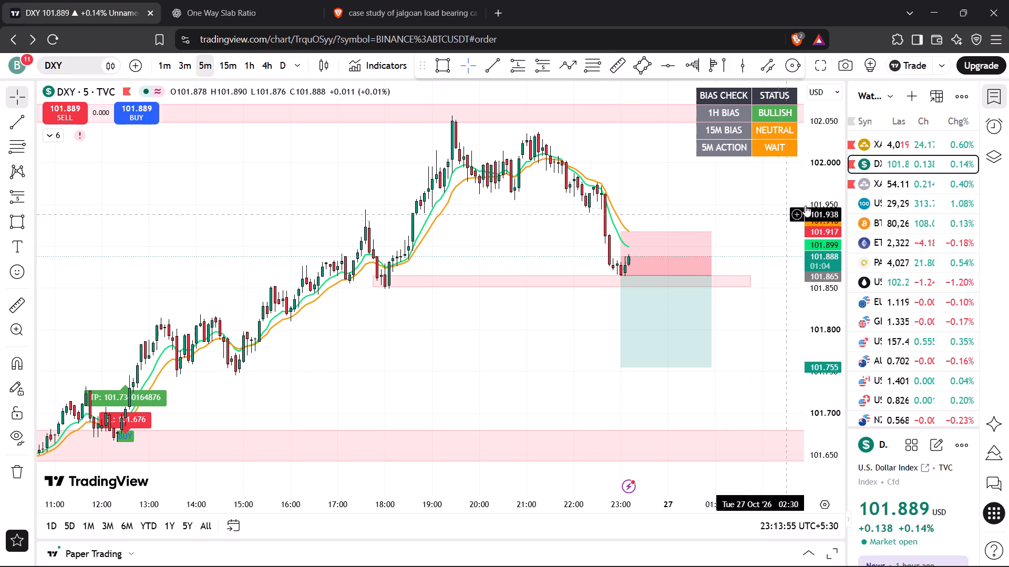
Review the XAGUSD and USTECH100CFD 5-minute charts for their latest price action.
left_click(864, 193)
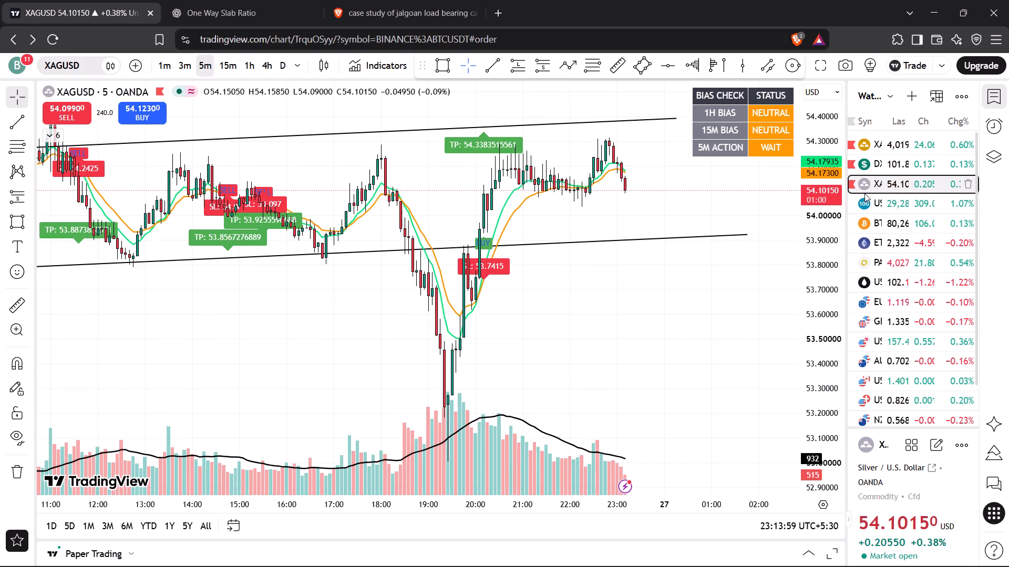
left_click(894, 205)
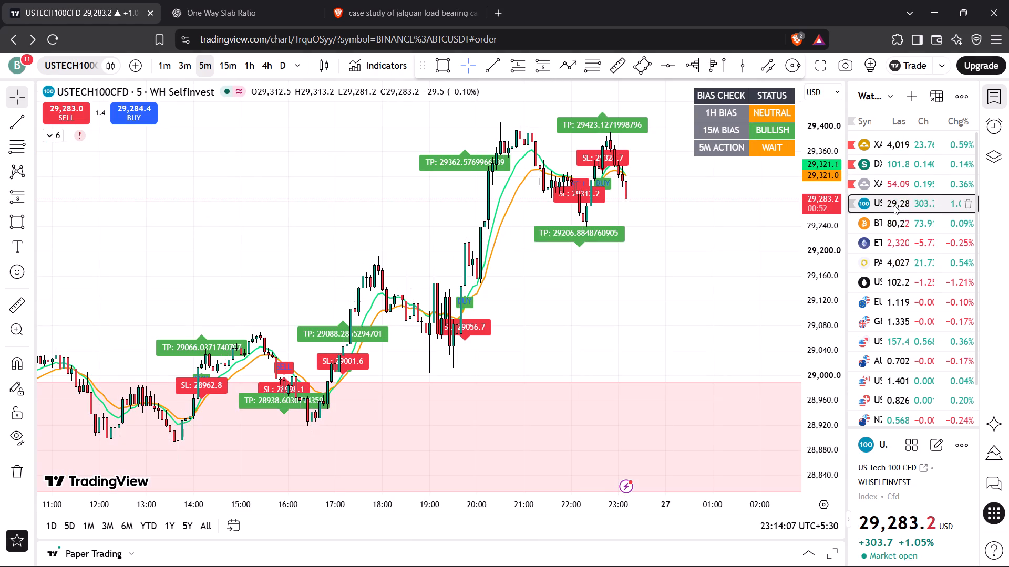
left_click_drag(825, 306, 822, 262)
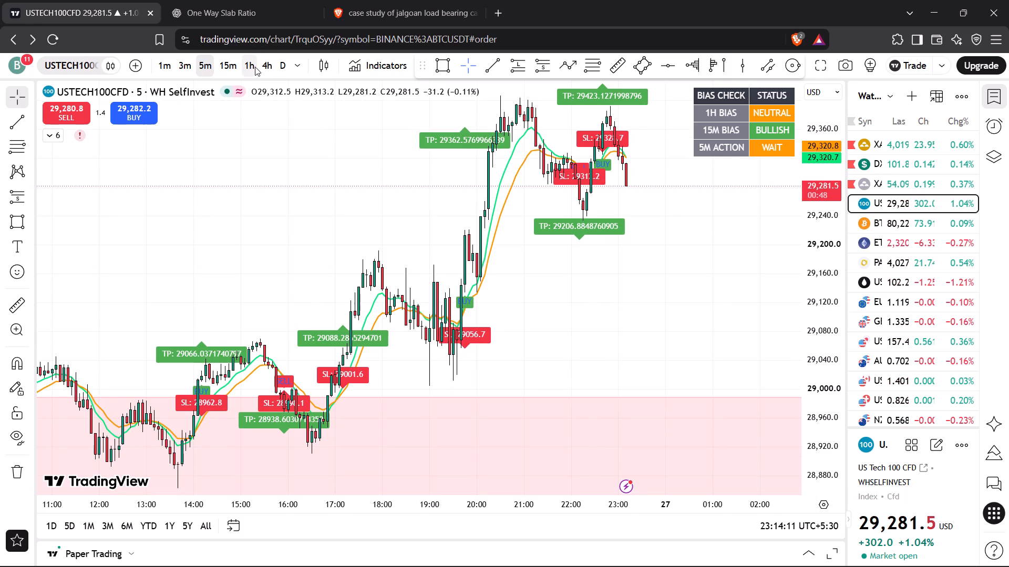
Set the USTECH100CFD chart to the 1-hour timeframe and hide the 9 & 15 EMA Scalping indicator.
left_click(255, 67)
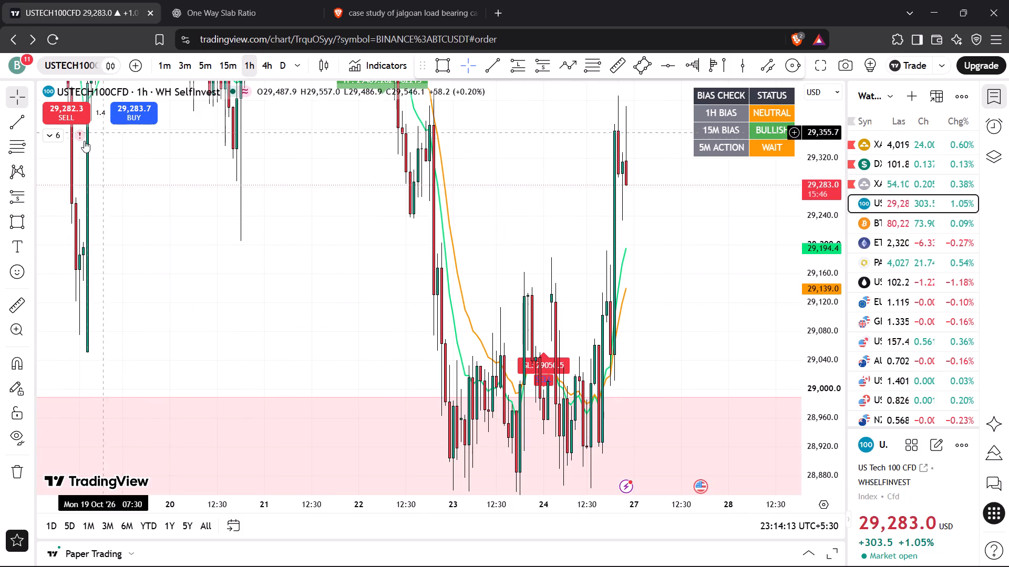
left_click(56, 135)
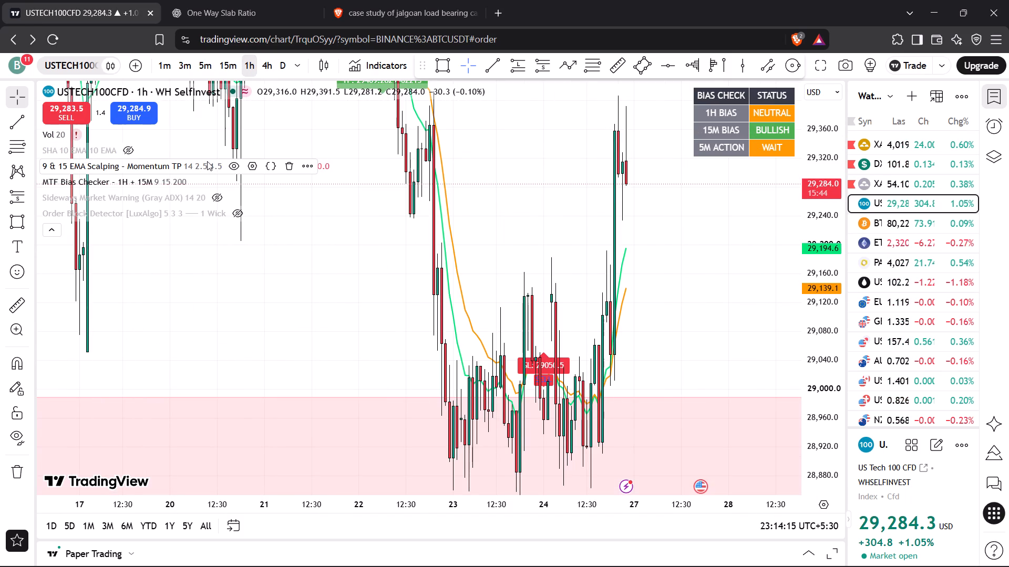
left_click(230, 165)
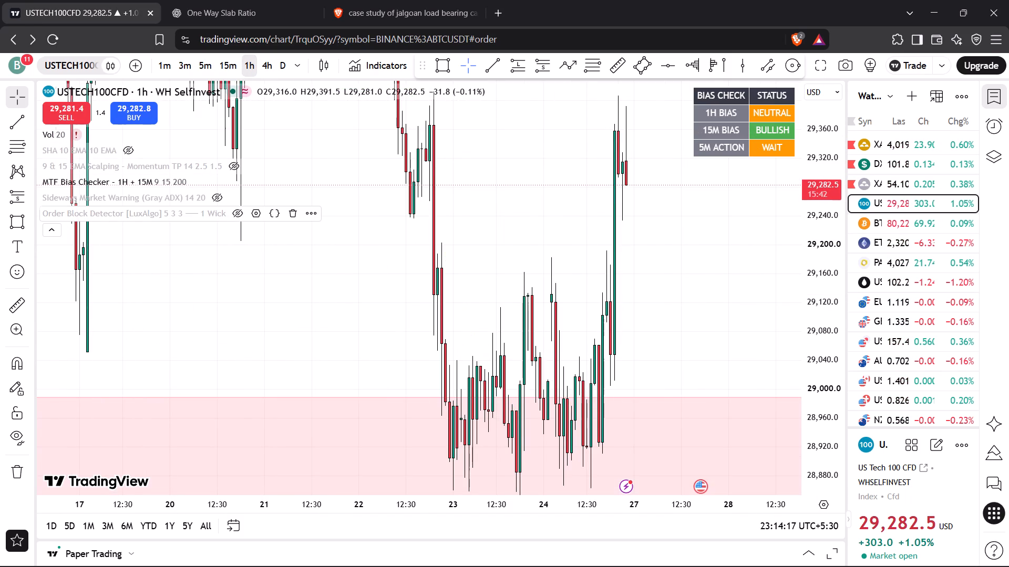
left_click(53, 228)
Draw a rectangular resistance zone at about 29,360 to 29,388 on USTECH100CFD, from 22 October 07:30 to 27 October 17:30.
left_click_drag(832, 171, 864, 392)
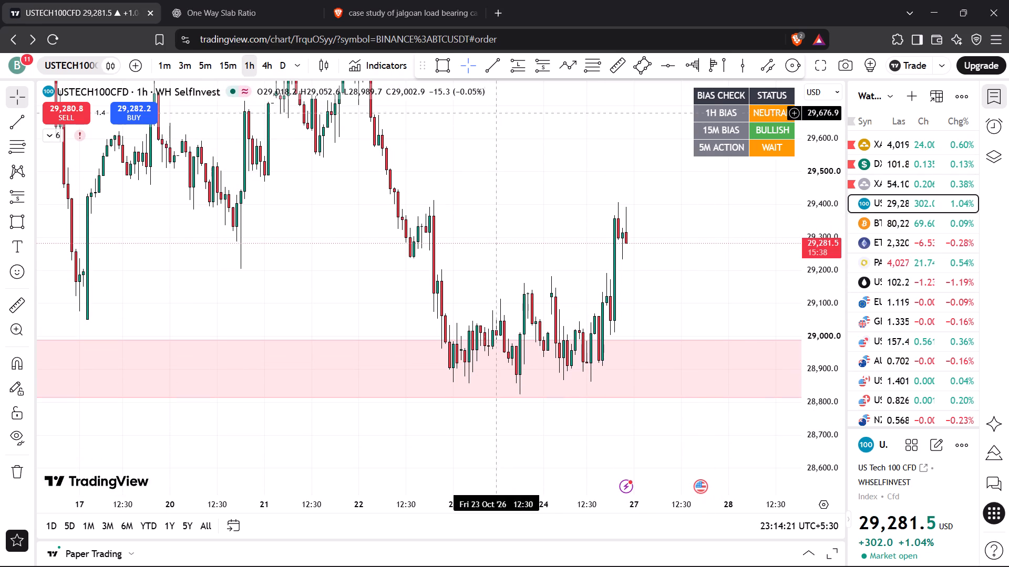
left_click(438, 66)
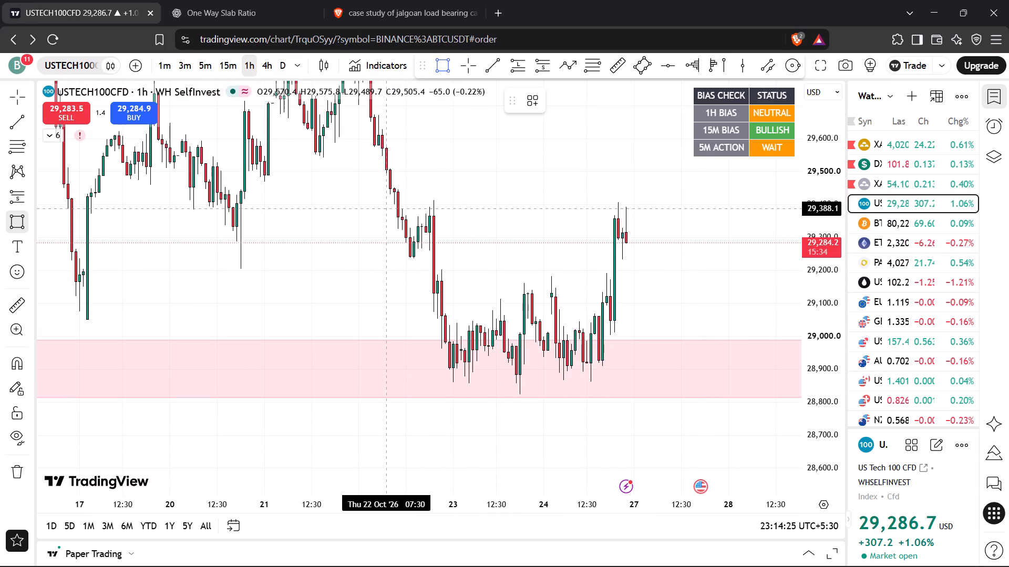
left_click_drag(386, 208, 677, 215)
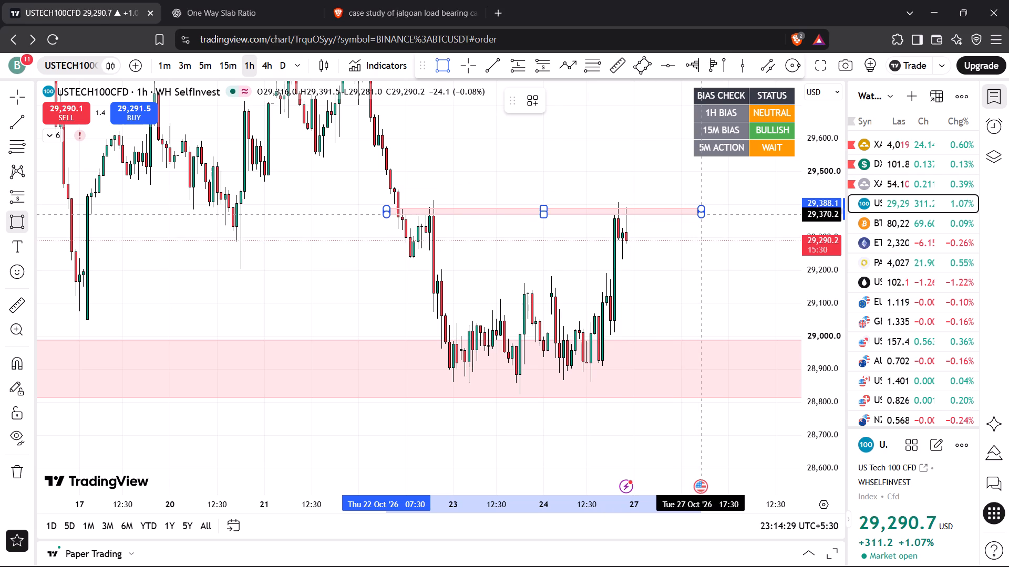
left_click(703, 218)
left_click(656, 185)
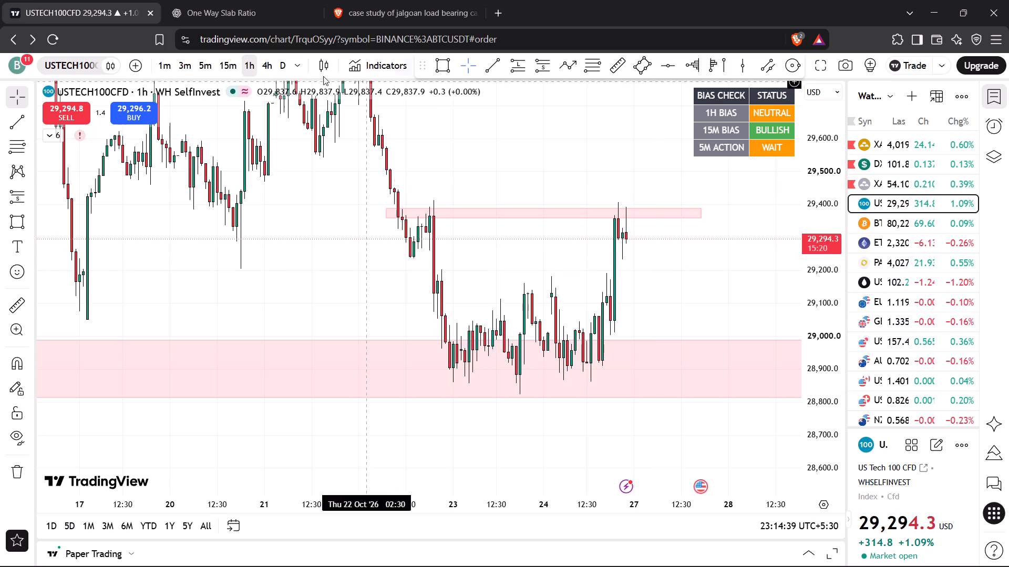
Examine USTECH100CFD price action around the new resistance zone on the 1-hour and 15-minute timeframes.
left_click_drag(313, 228, 472, 262)
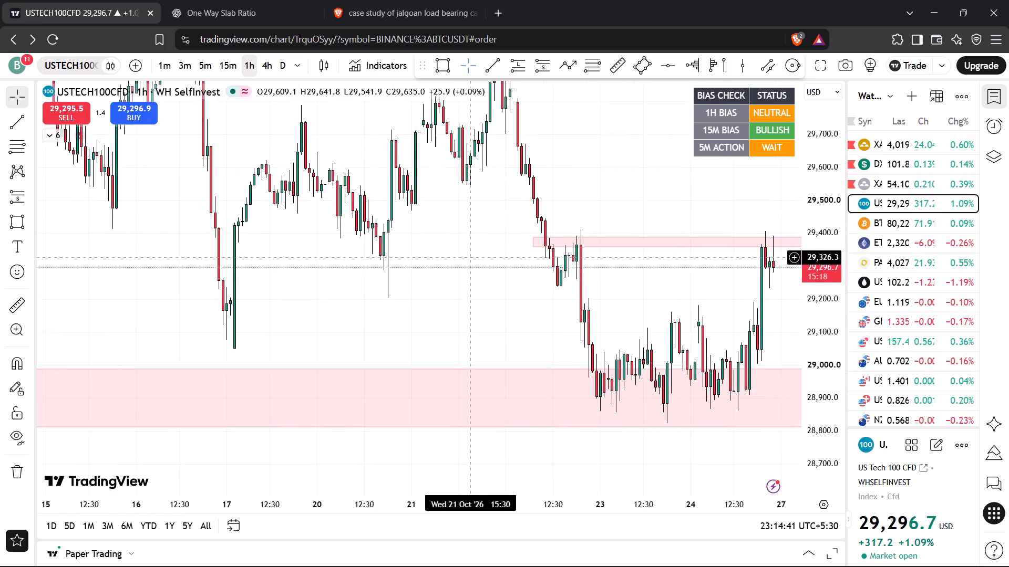
left_click_drag(472, 262, 355, 226)
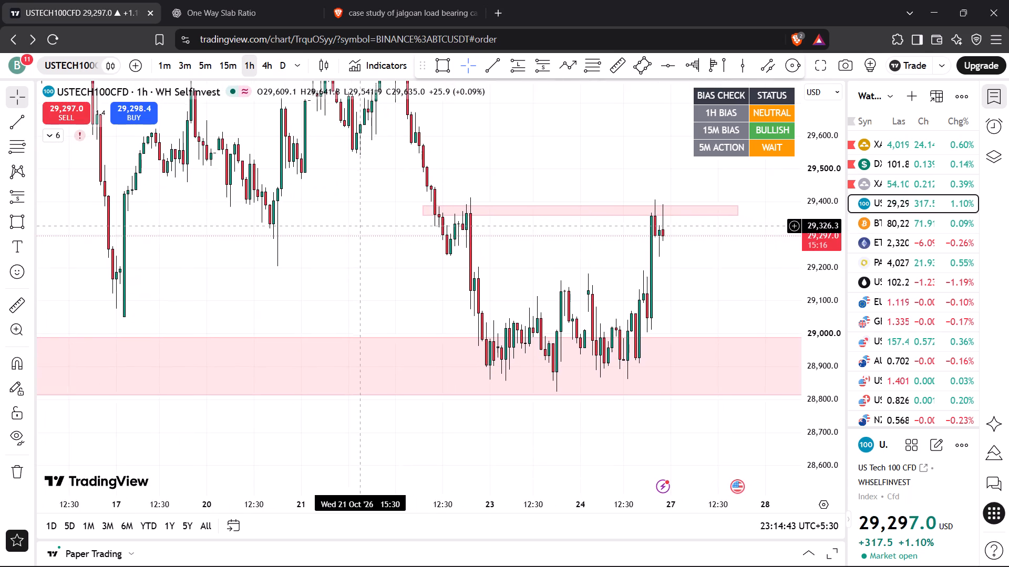
left_click_drag(355, 226, 355, 225)
left_click(229, 70)
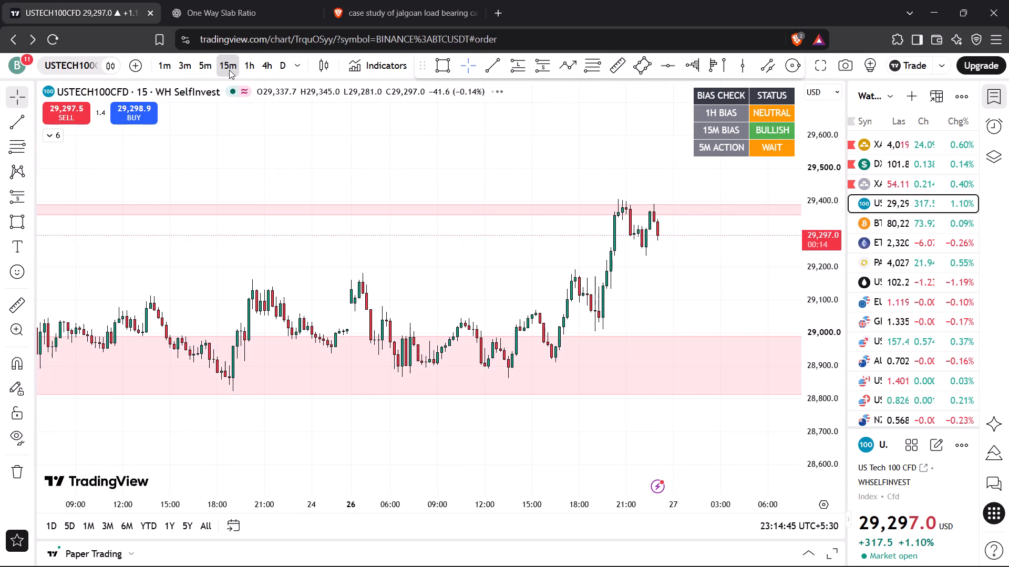
scroll(449, 252, "down", 1)
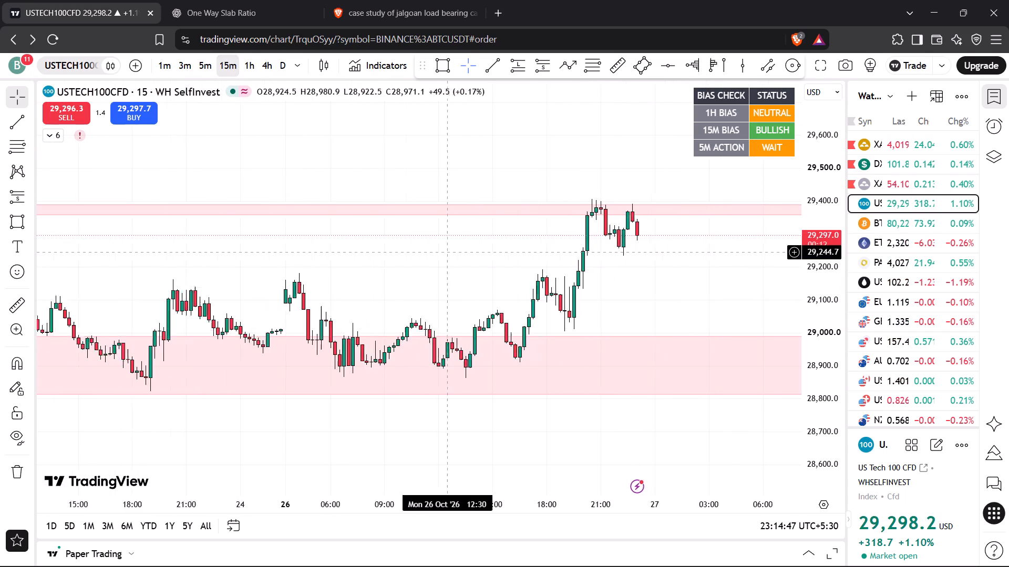
scroll(449, 252, "down", 2)
left_click_drag(490, 255, 458, 244)
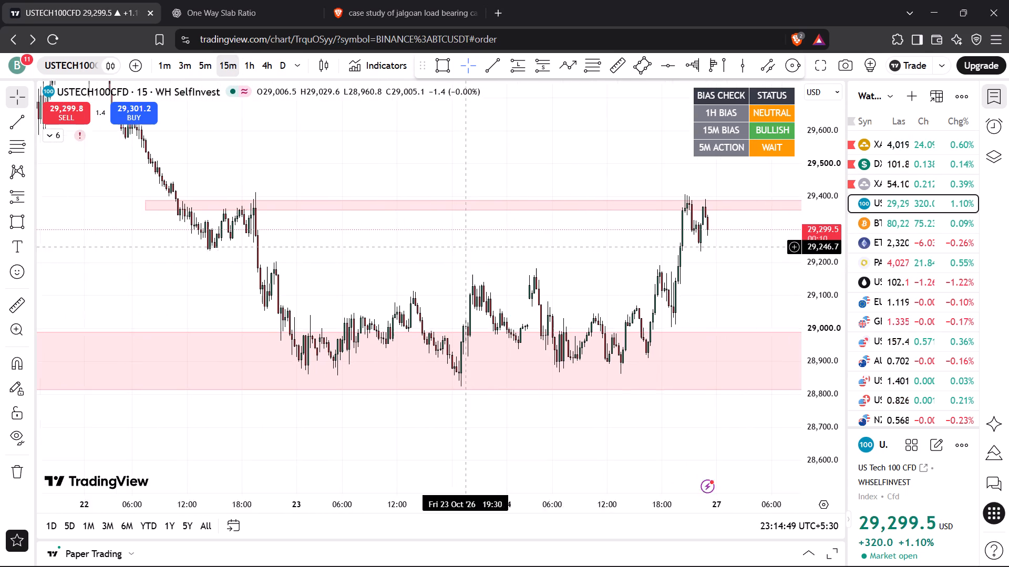
left_click_drag(458, 244, 436, 239)
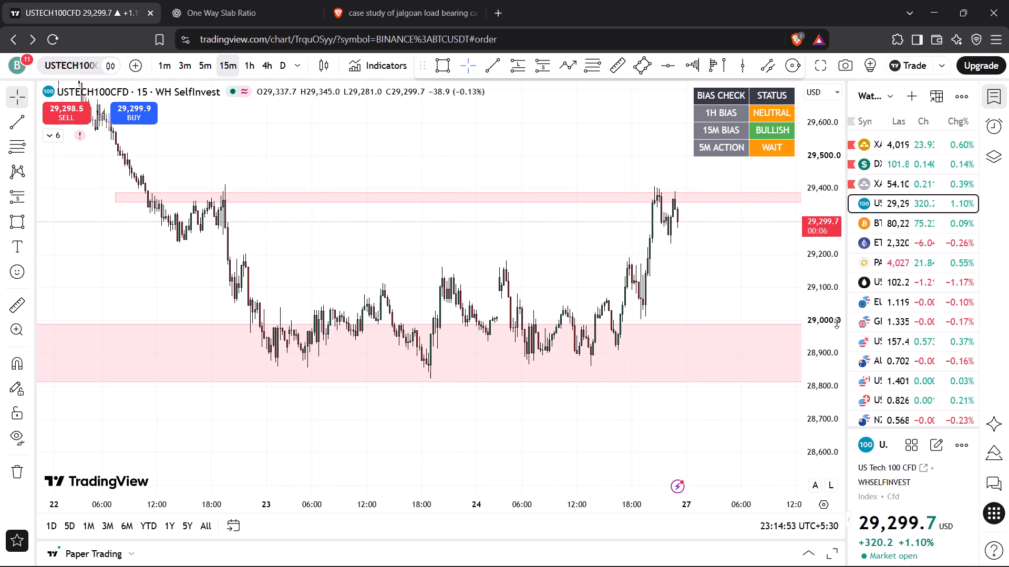
left_click_drag(837, 324, 806, 244)
scroll(744, 249, "up", 4)
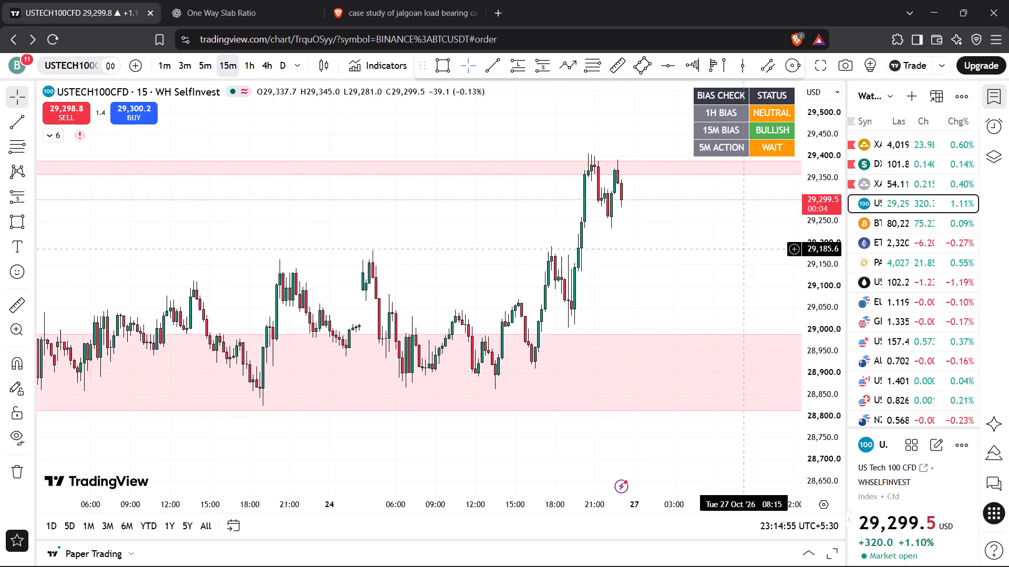
scroll(744, 249, "up", 2)
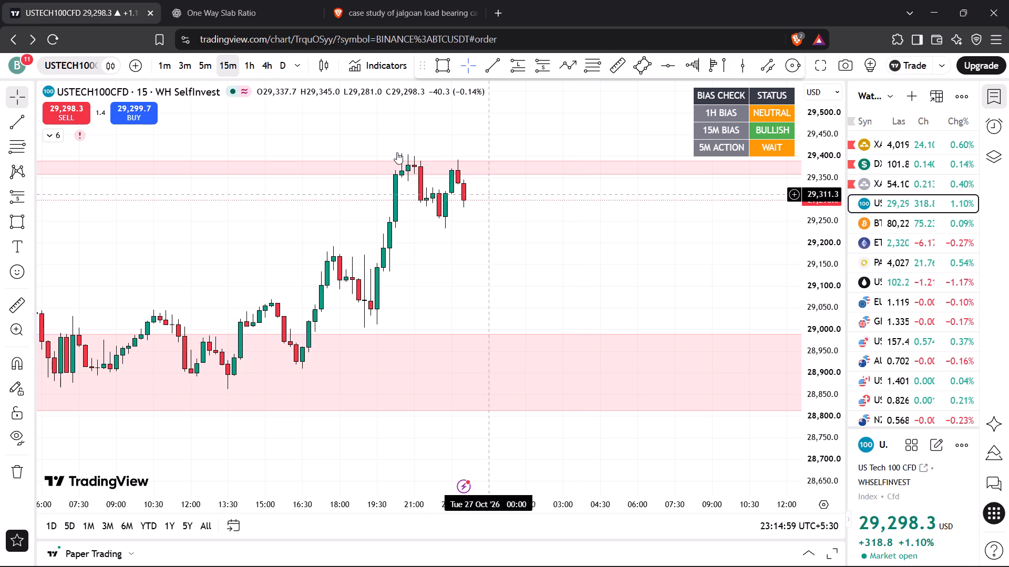
Show the 9 & 15 EMA Scalping indicator again and set the USTECH100CFD chart to the 5-minute timeframe.
left_click(57, 138)
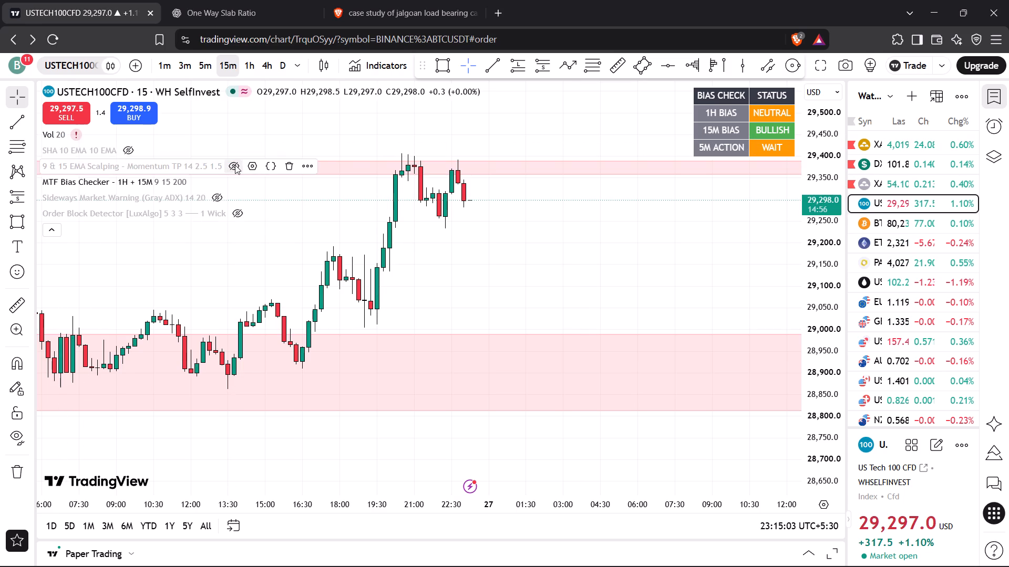
left_click(235, 165)
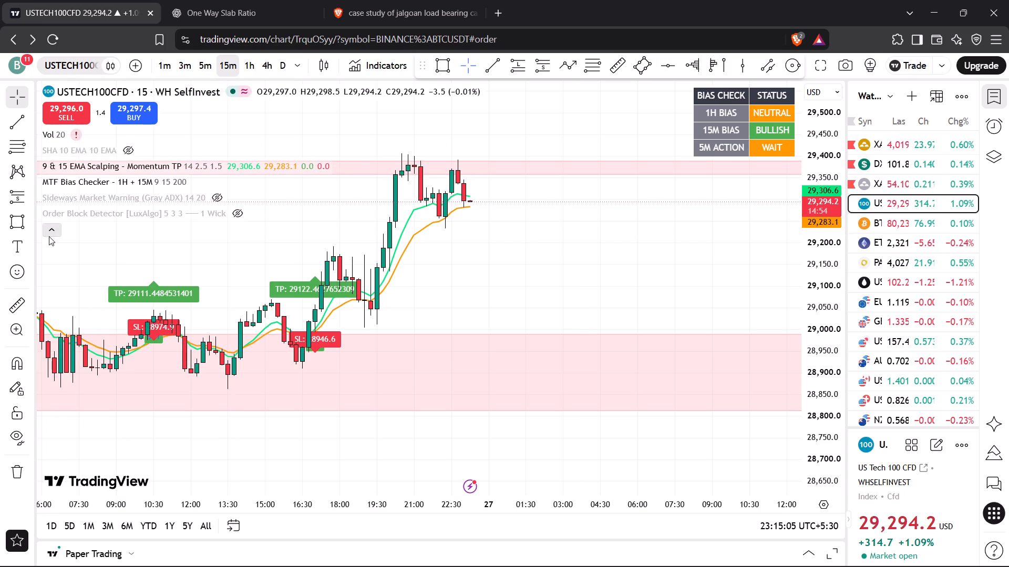
left_click(49, 236)
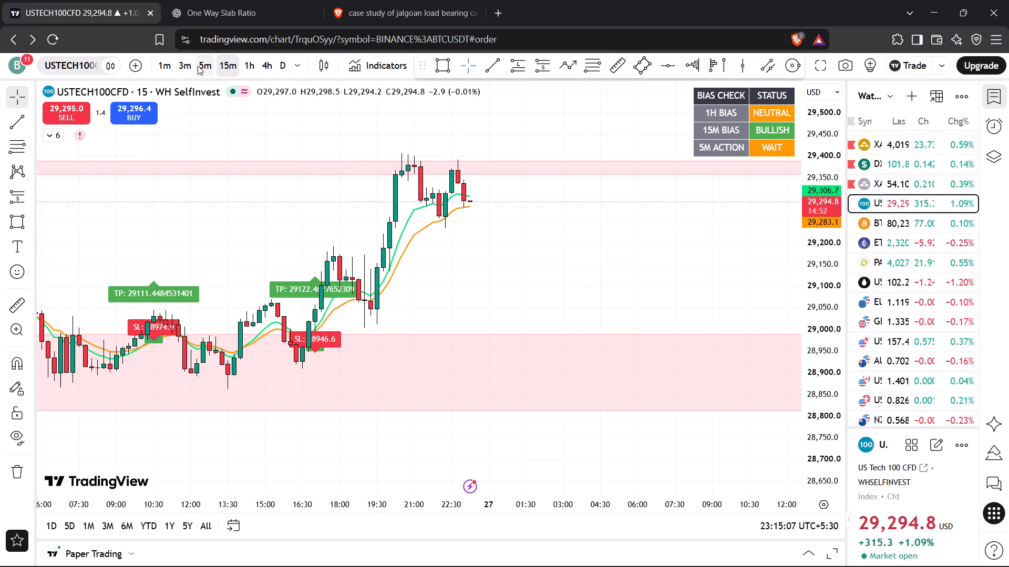
left_click(198, 66)
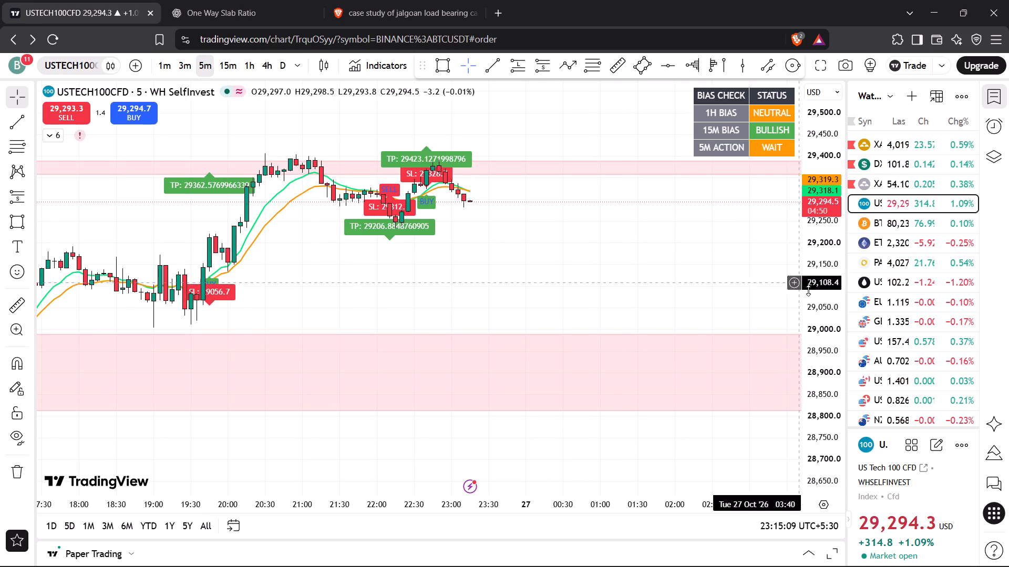
Place a short position on USTECH100CFD with entry at about 29,281, stop at about 29,338 and target at about 29,156.
left_click_drag(821, 336, 786, 162)
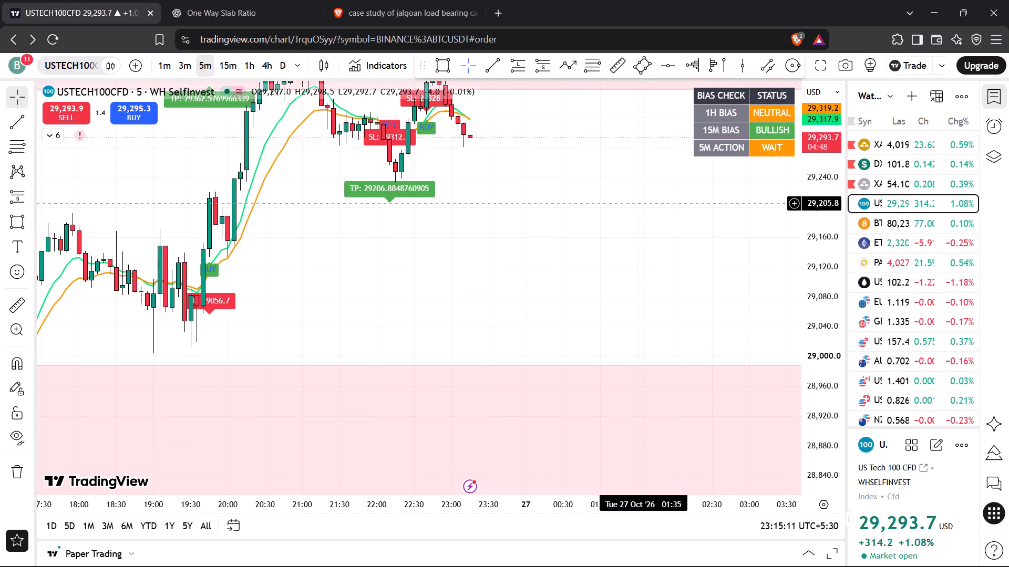
left_click_drag(643, 203, 663, 274)
left_click_drag(818, 321, 814, 238)
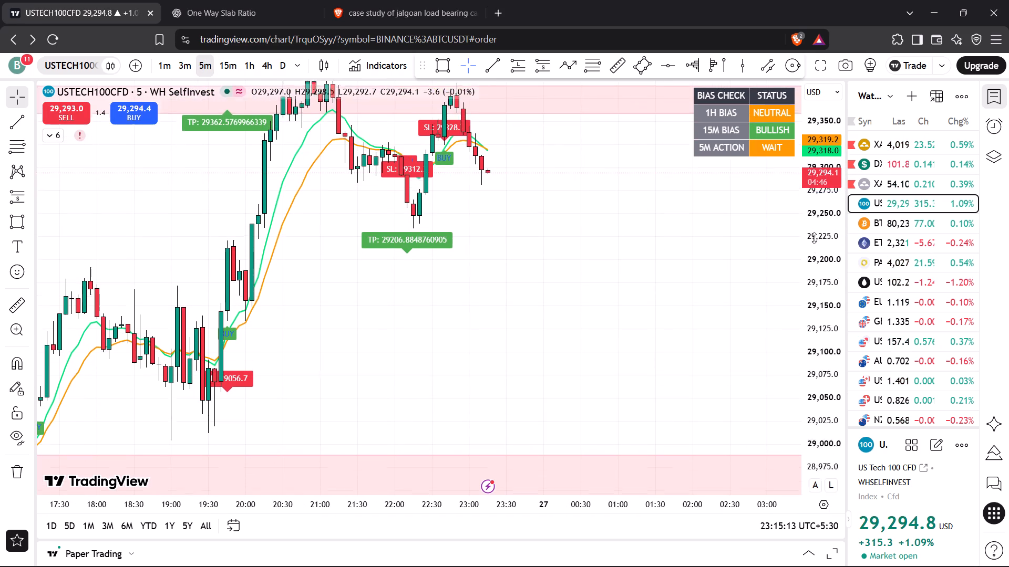
left_click_drag(814, 238, 810, 220)
left_click_drag(655, 238, 669, 281)
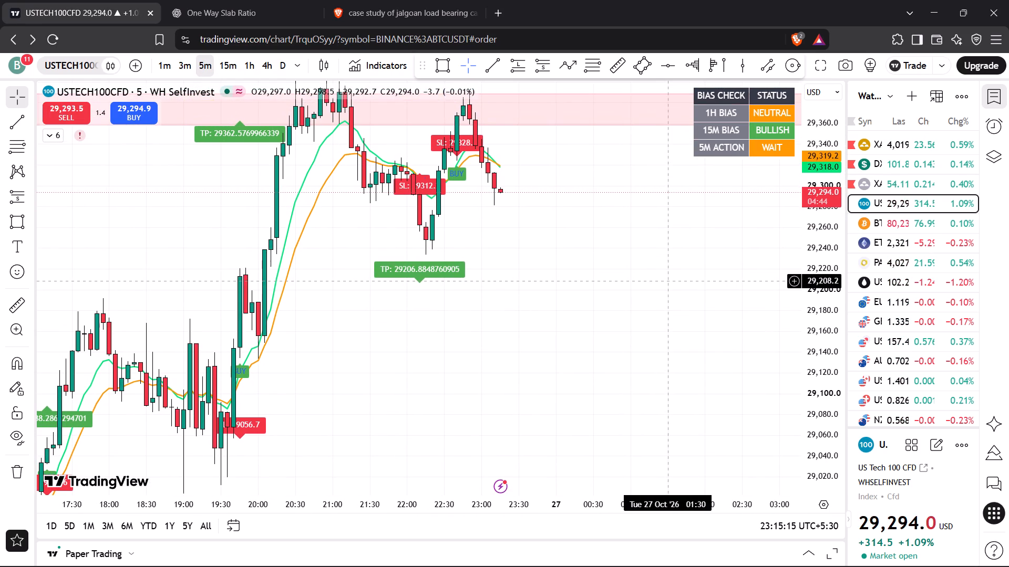
left_click_drag(649, 281, 654, 314)
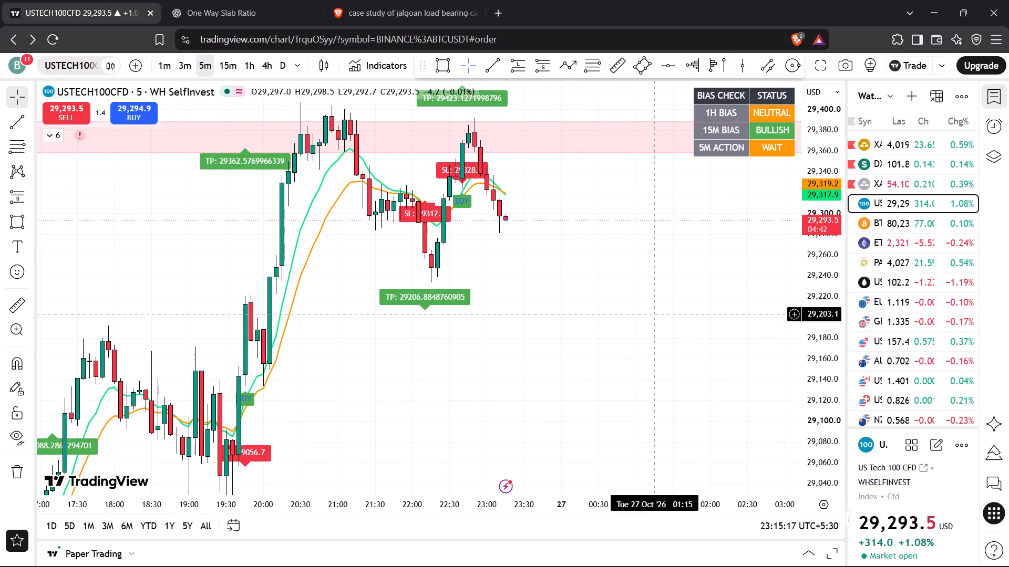
left_click(540, 70)
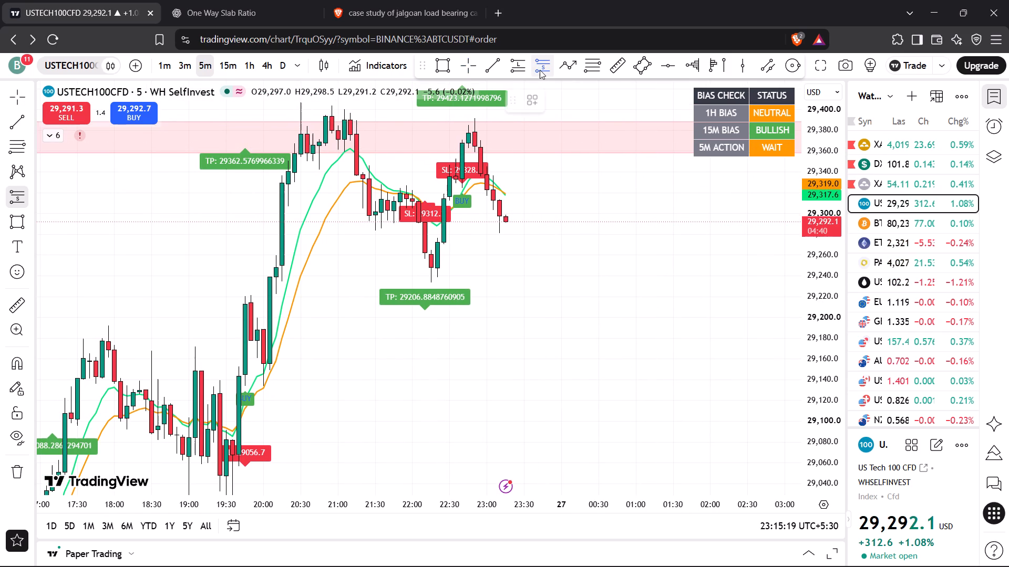
left_click(518, 233)
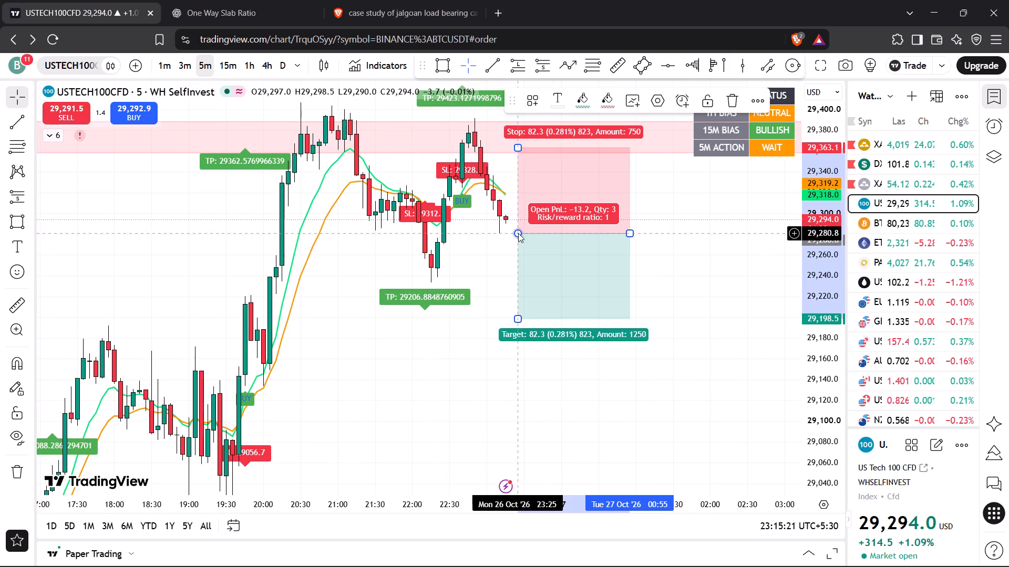
left_click_drag(519, 145, 514, 173)
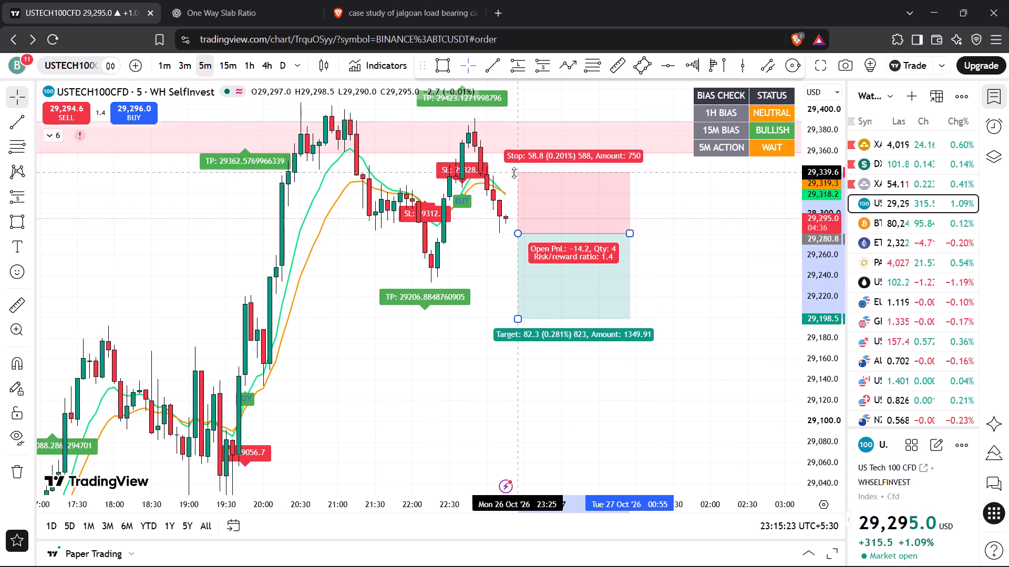
left_click_drag(514, 173, 514, 174)
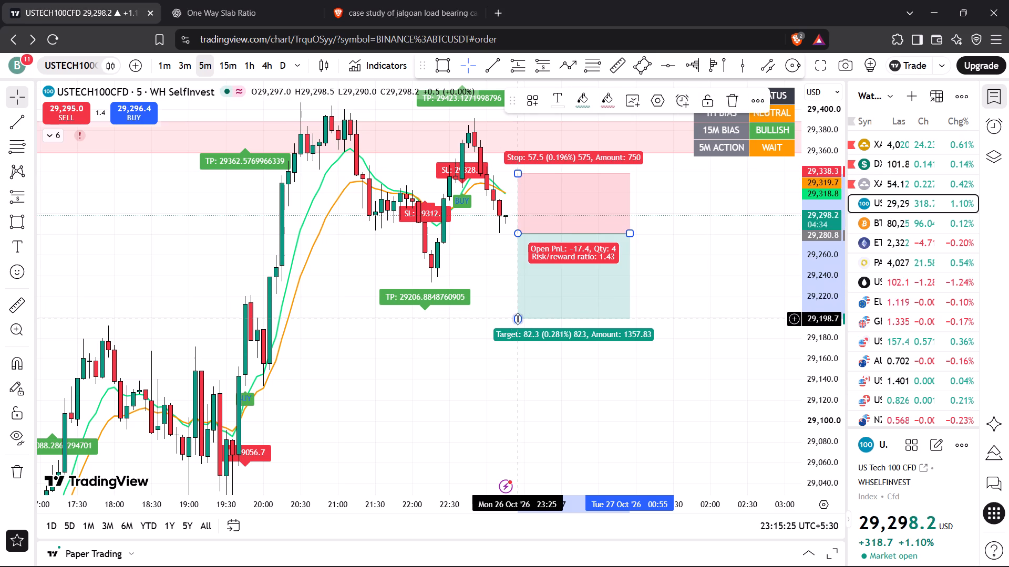
left_click_drag(518, 319, 518, 363)
Adjust the short position's entry to about 29,280 and its time span to 26 October 23:10 through 27 October 00:30.
left_click_drag(487, 307, 522, 242)
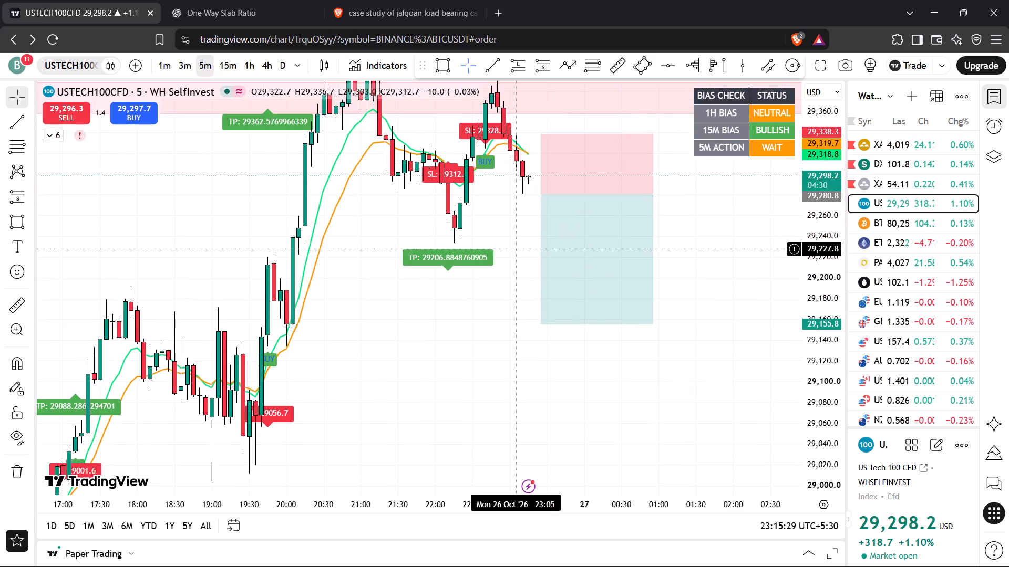
left_click_drag(522, 242, 477, 319)
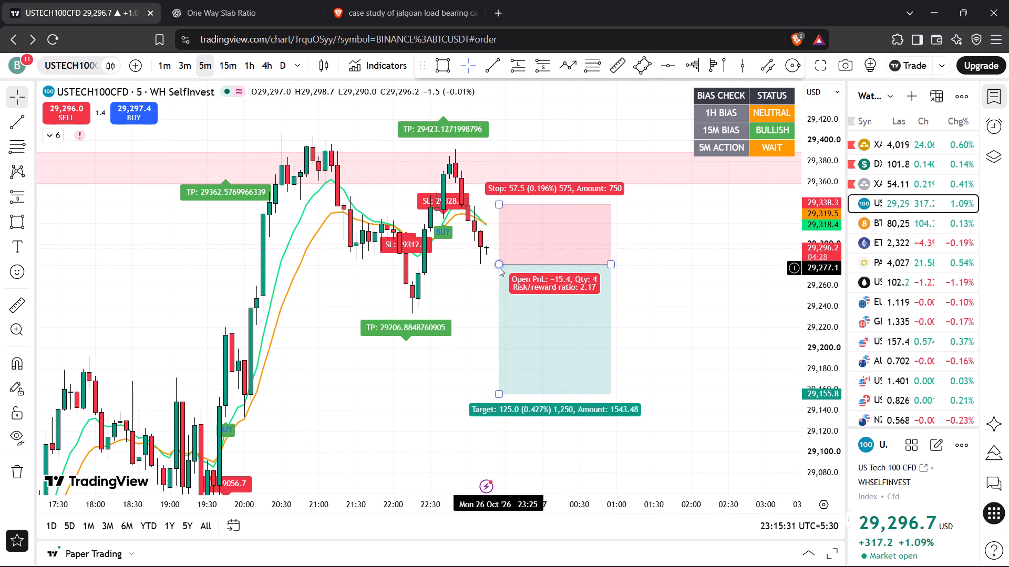
left_click_drag(499, 267, 482, 265)
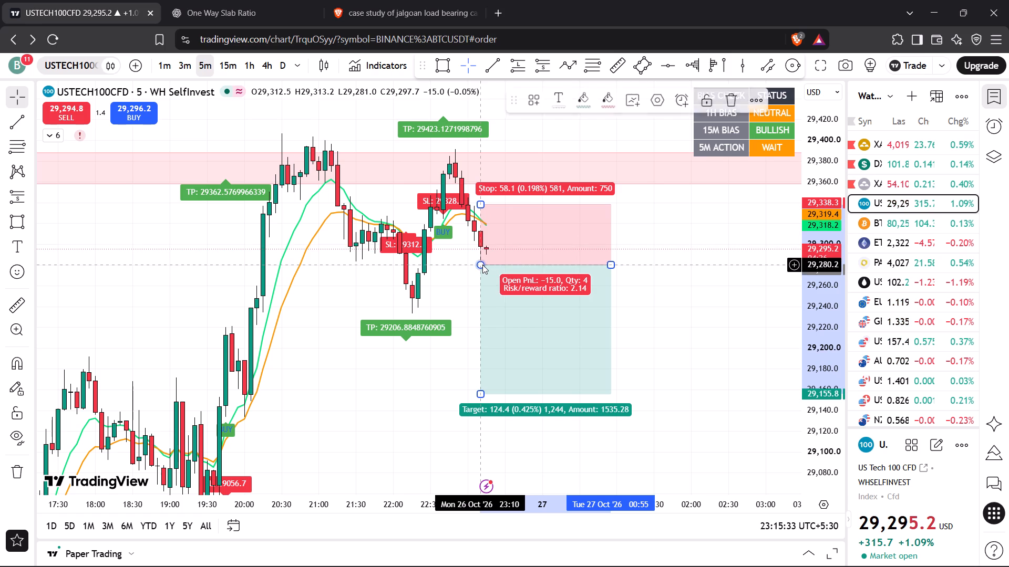
left_click(467, 282)
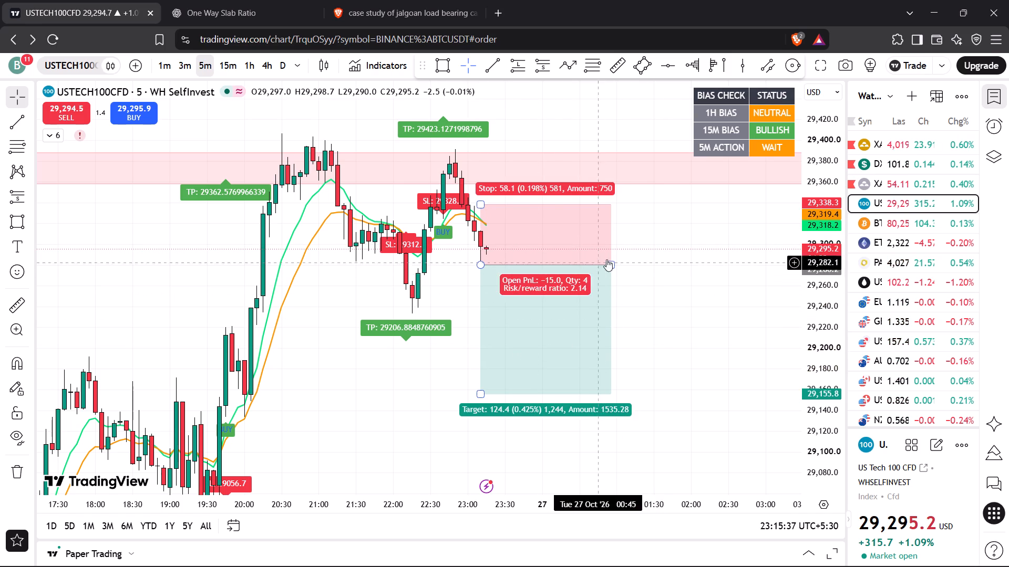
left_click_drag(611, 263, 581, 264)
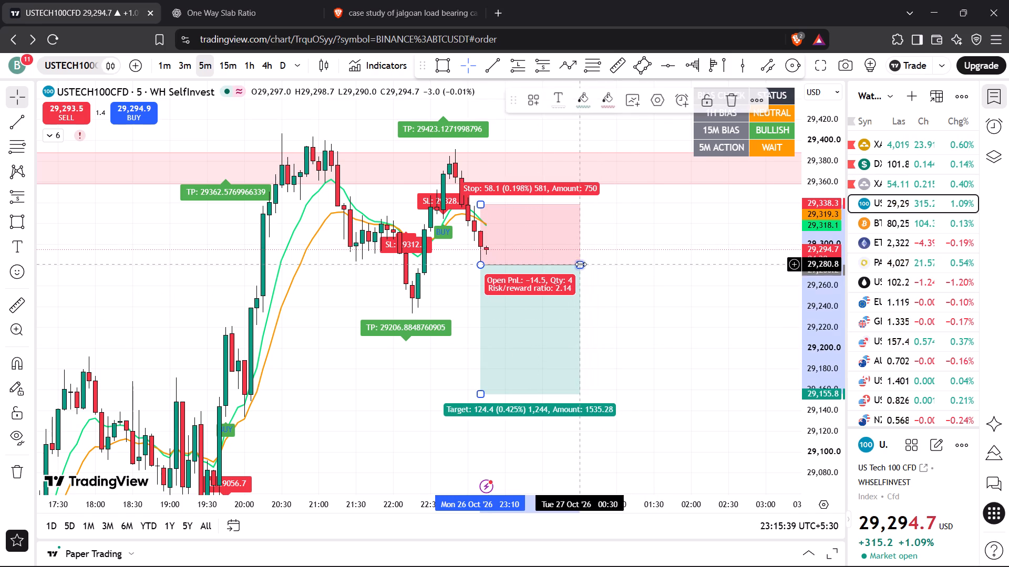
left_click(627, 277)
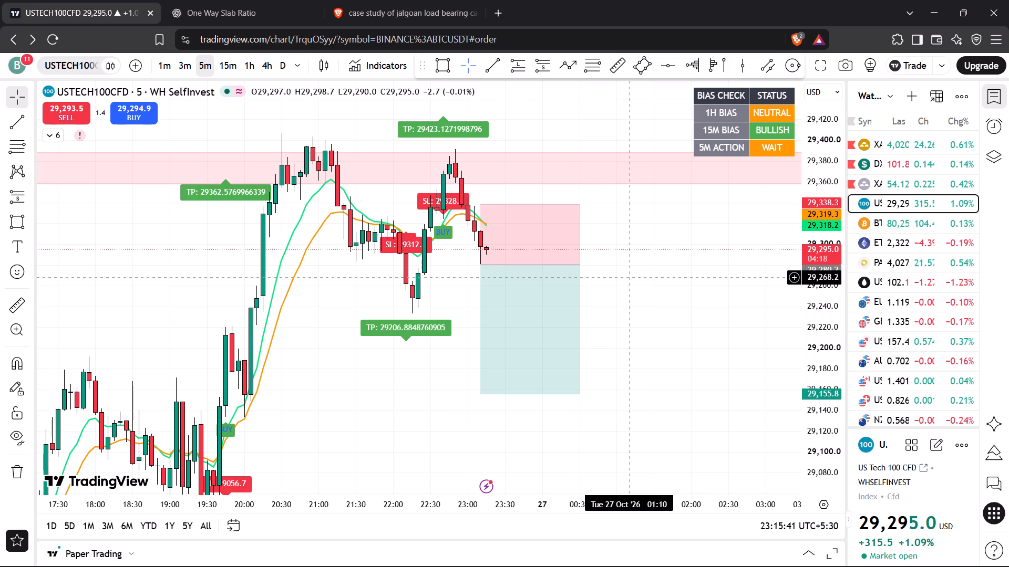
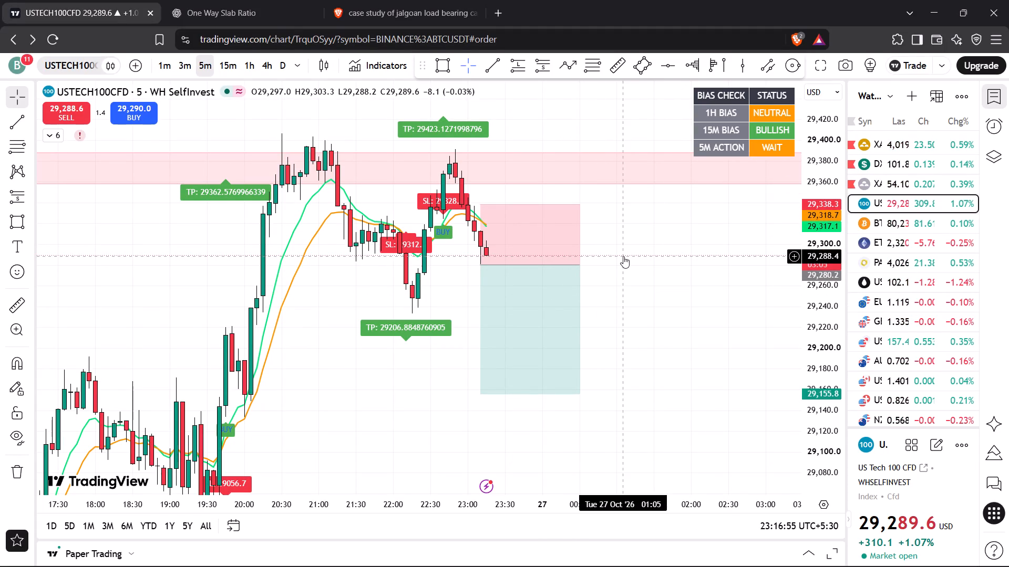
Examine USTECH100CFD price action around the short position on the 5-minute chart and check XAGUSD.
left_click_drag(645, 281, 672, 285)
scroll(697, 288, "down", 1)
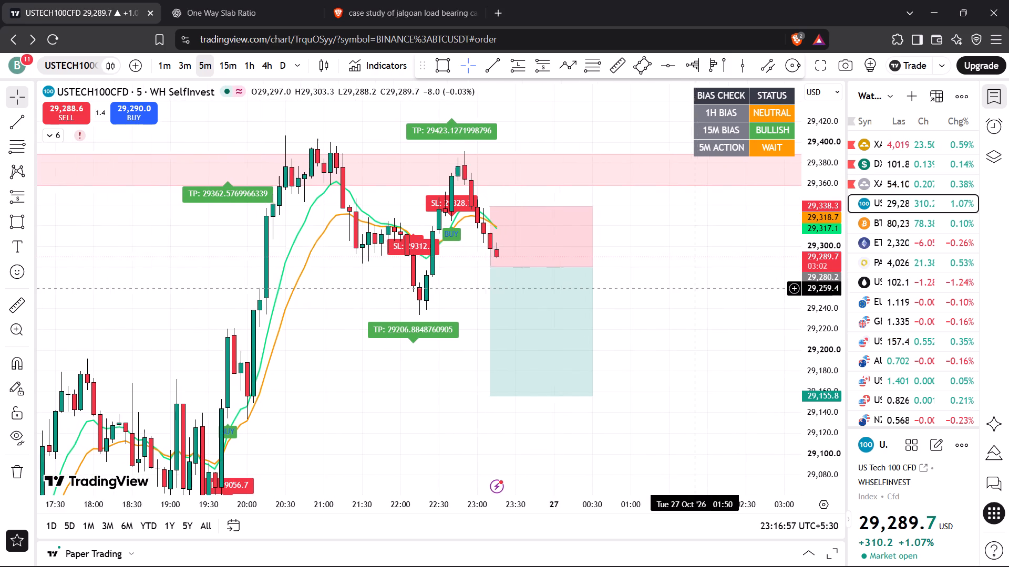
scroll(697, 288, "down", 1)
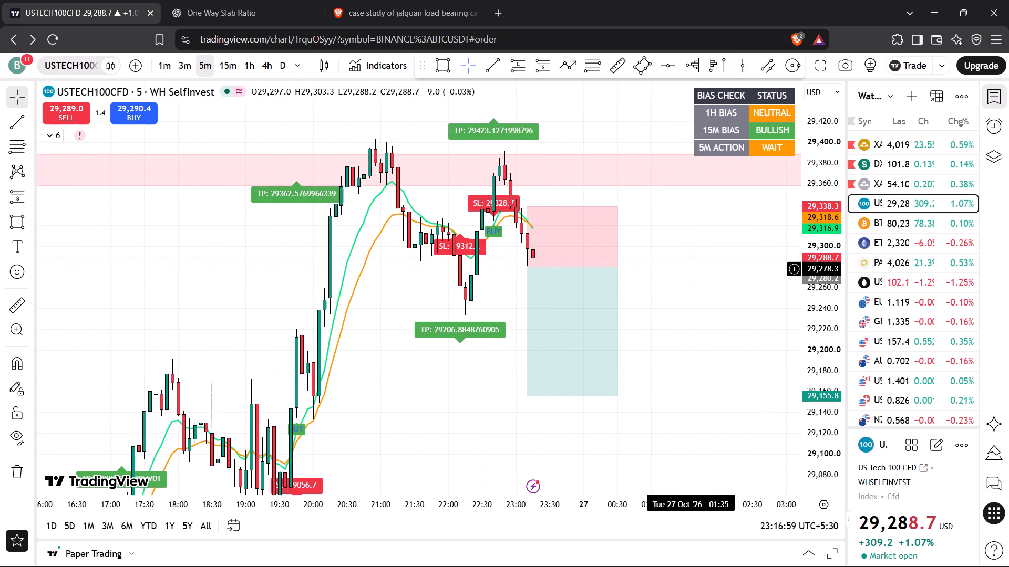
scroll(722, 318, "down", 1)
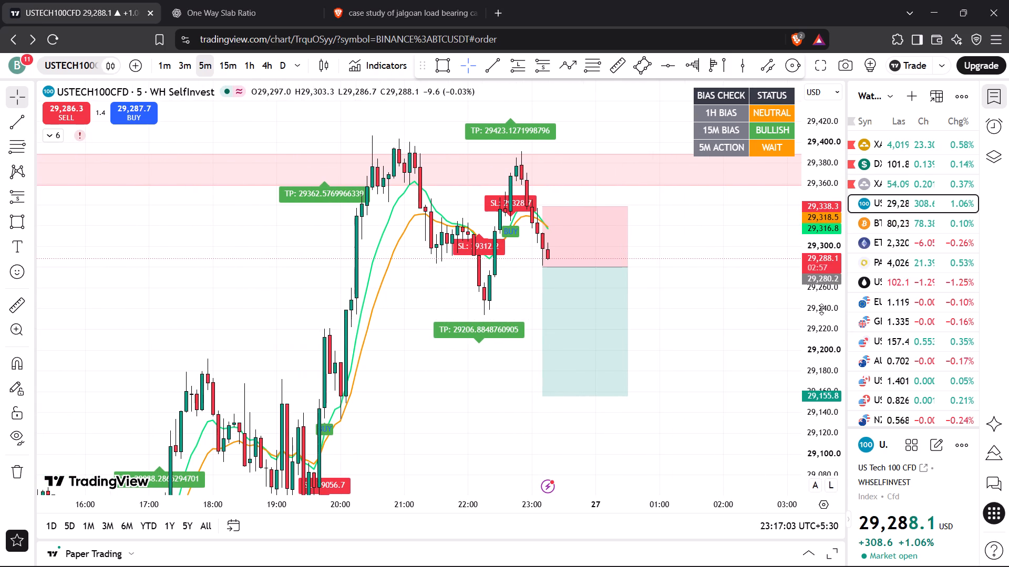
left_click_drag(821, 309, 814, 365)
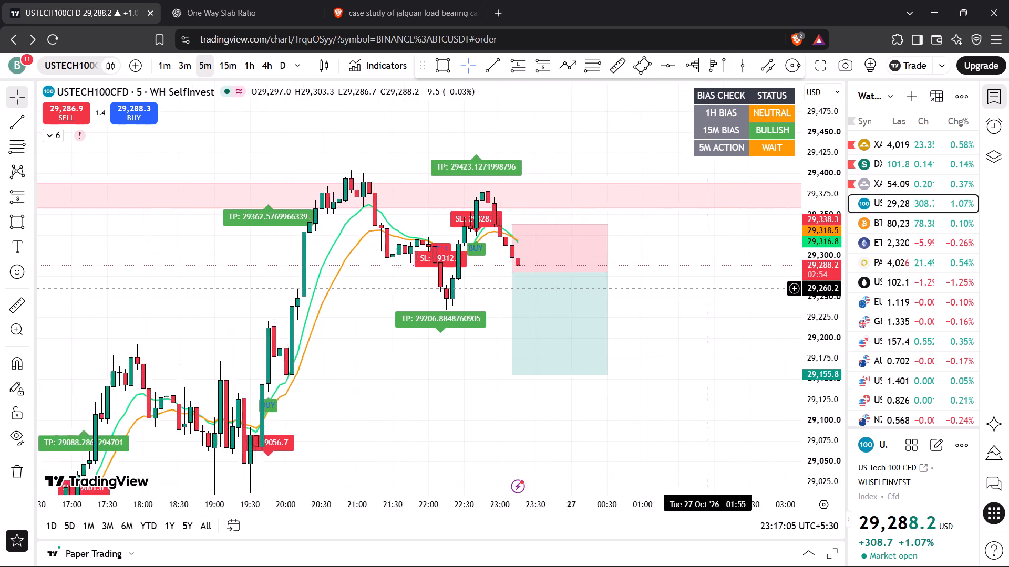
scroll(709, 288, "down", 1)
left_click_drag(735, 353, 700, 282)
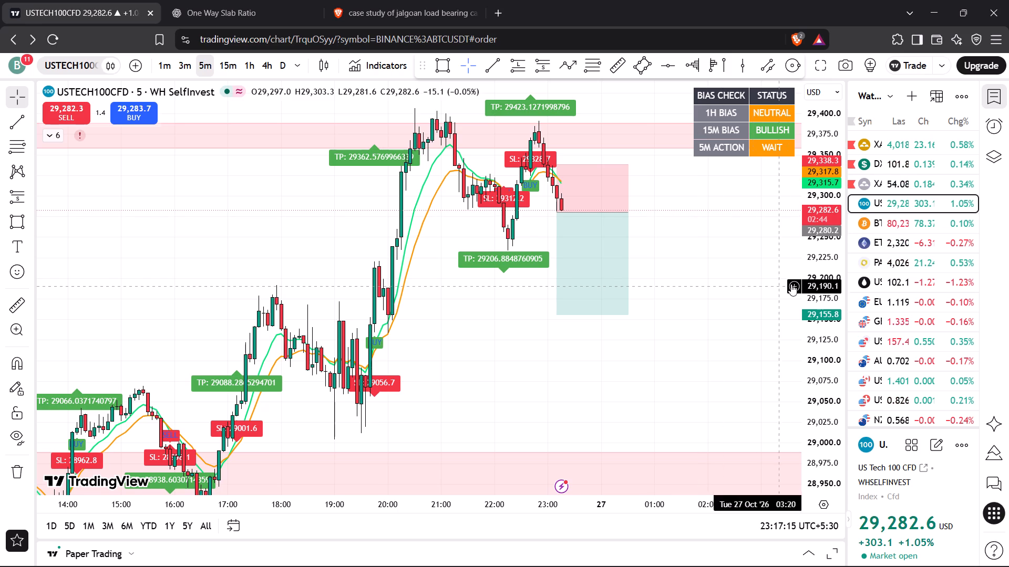
left_click(884, 192)
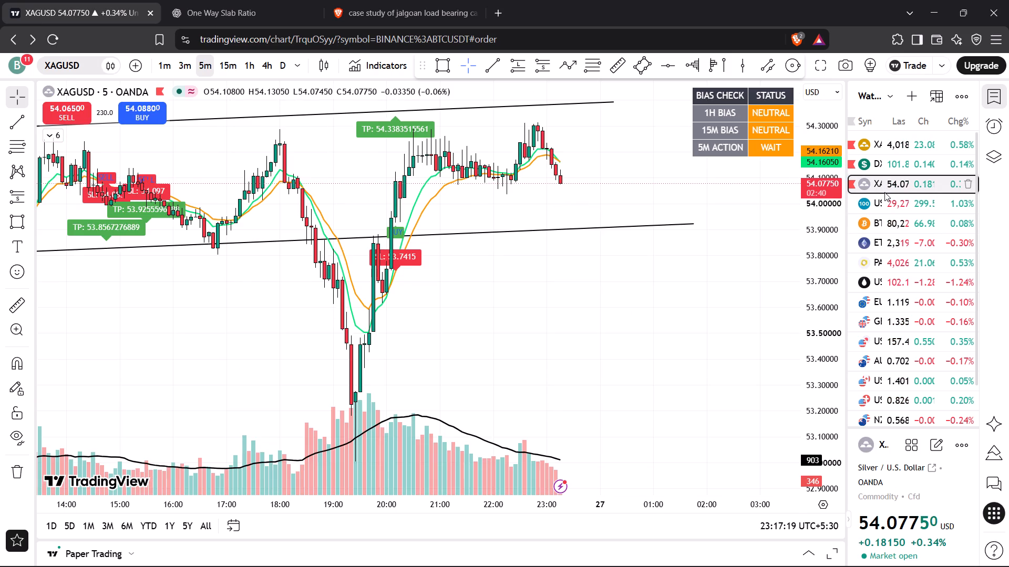
Measure XAUUSD's price move from about 4,029 down to about 4,018 beside the short position.
left_click(900, 141)
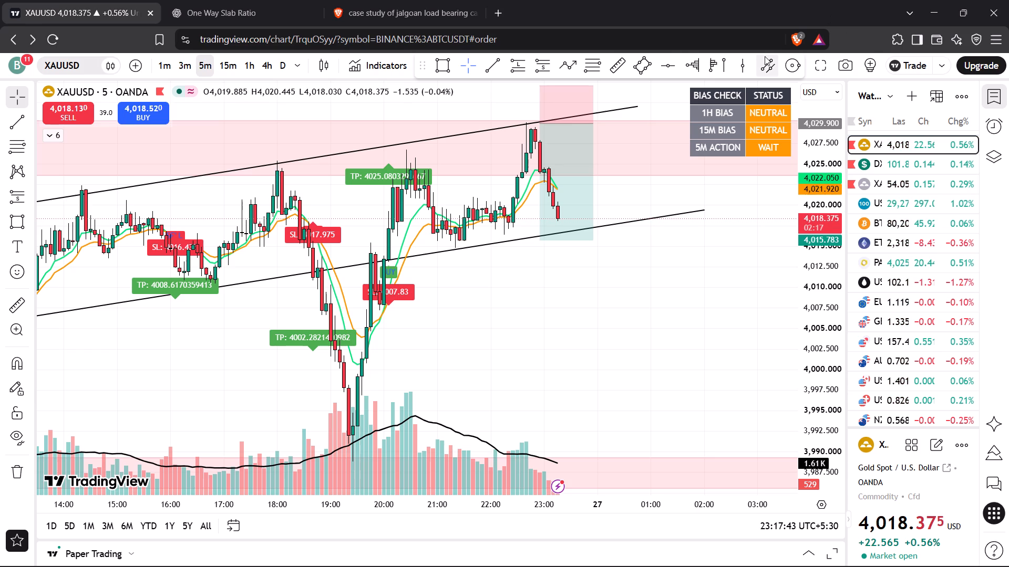
left_click(618, 64)
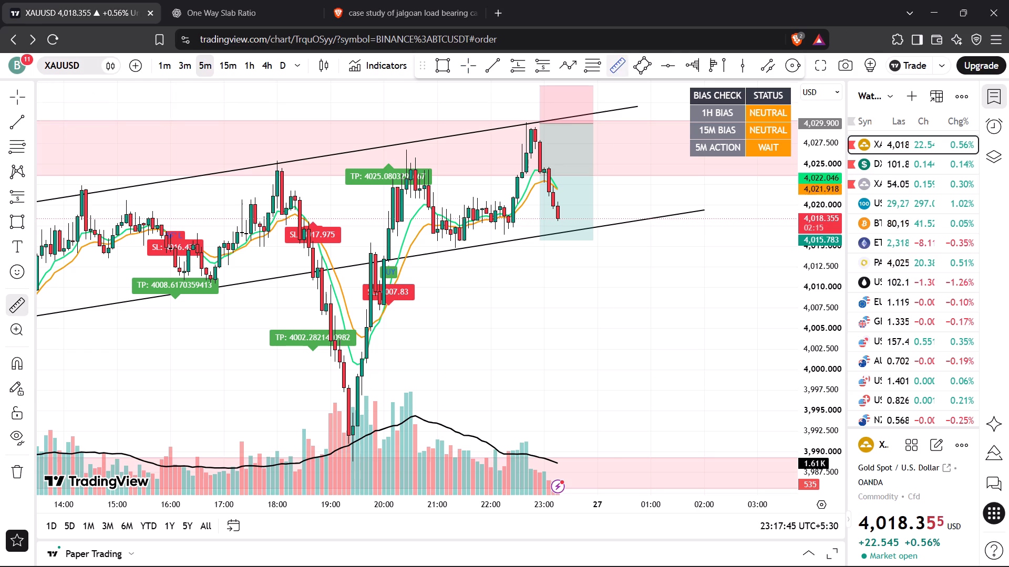
left_click_drag(615, 131, 626, 215)
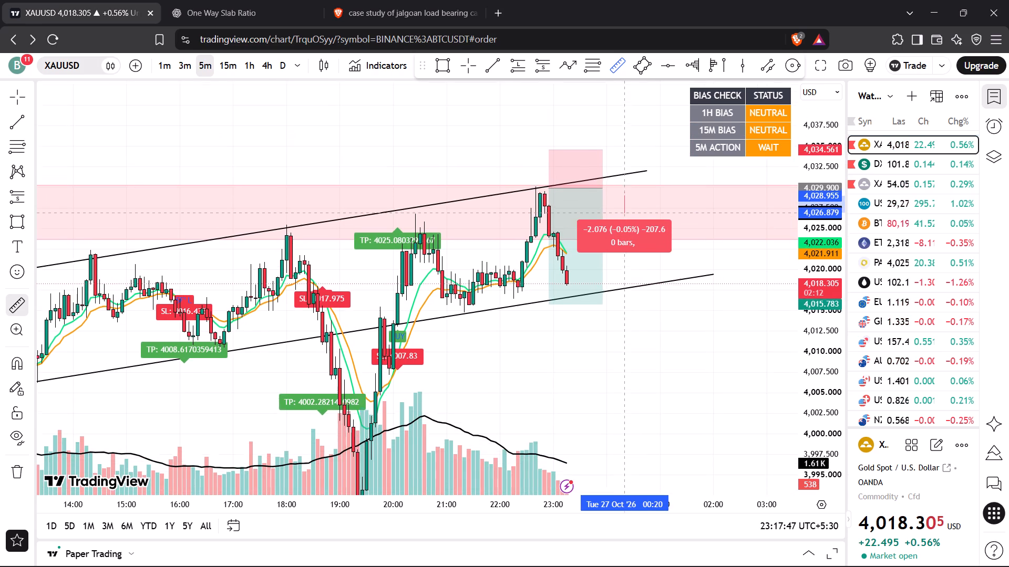
left_click_drag(626, 215, 635, 255)
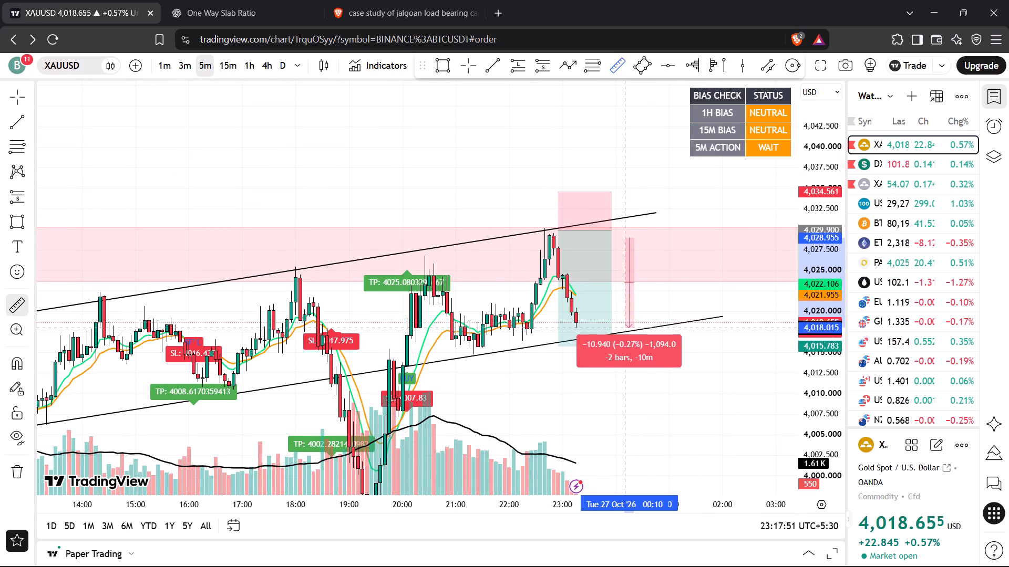
left_click(626, 328)
left_click(662, 311)
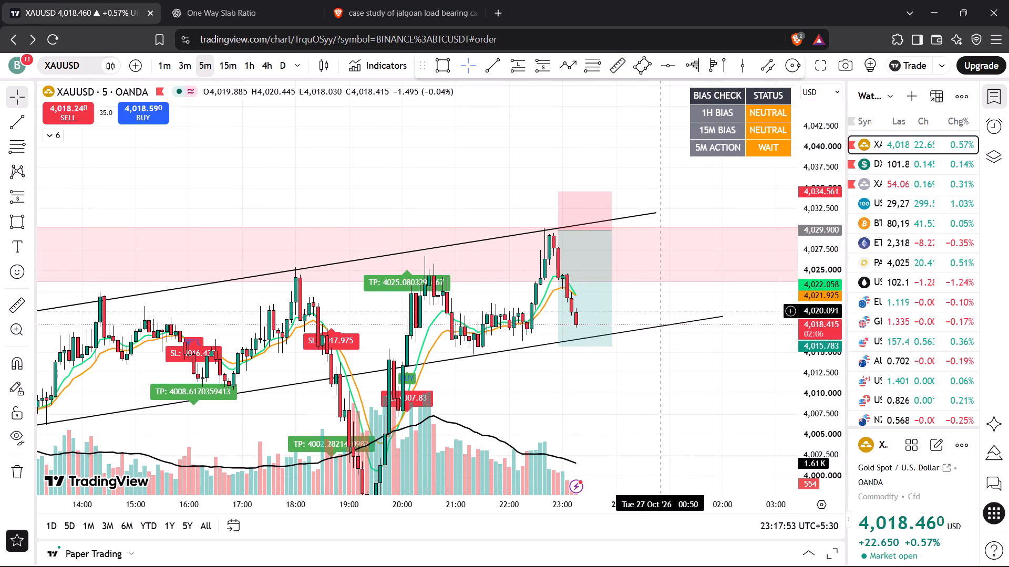
Compare 5-minute price action on XAUUSD, DXY, XAGUSD and USTECH100CFD, including the existing short positions.
left_click_drag(634, 309, 669, 231)
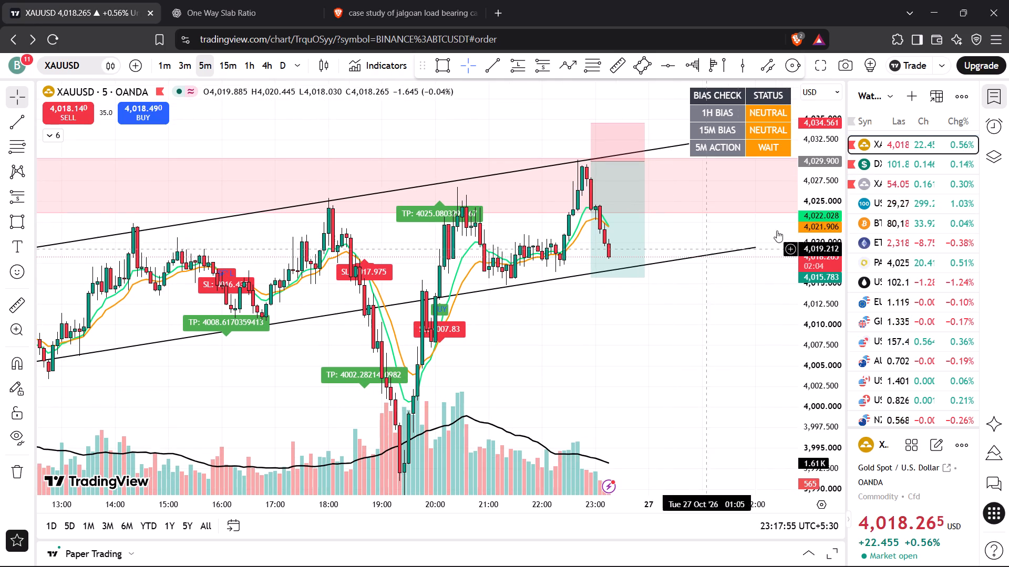
left_click(887, 155)
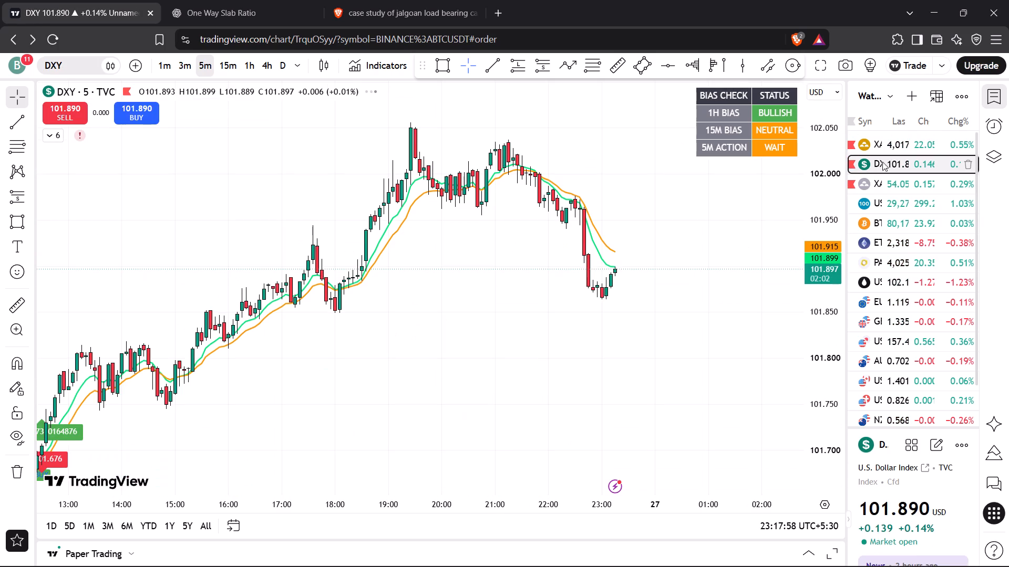
left_click_drag(746, 220, 728, 216)
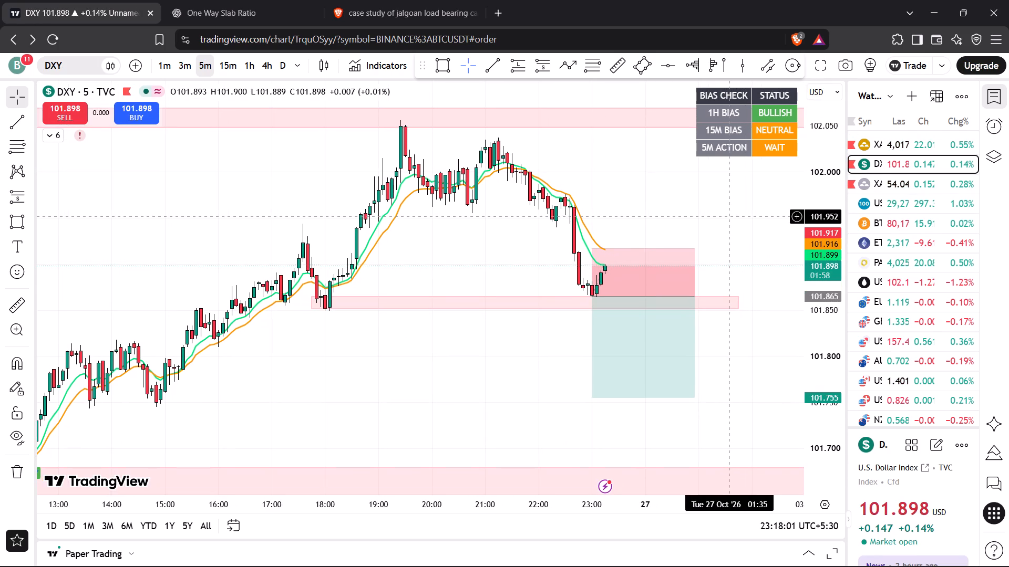
left_click(885, 181)
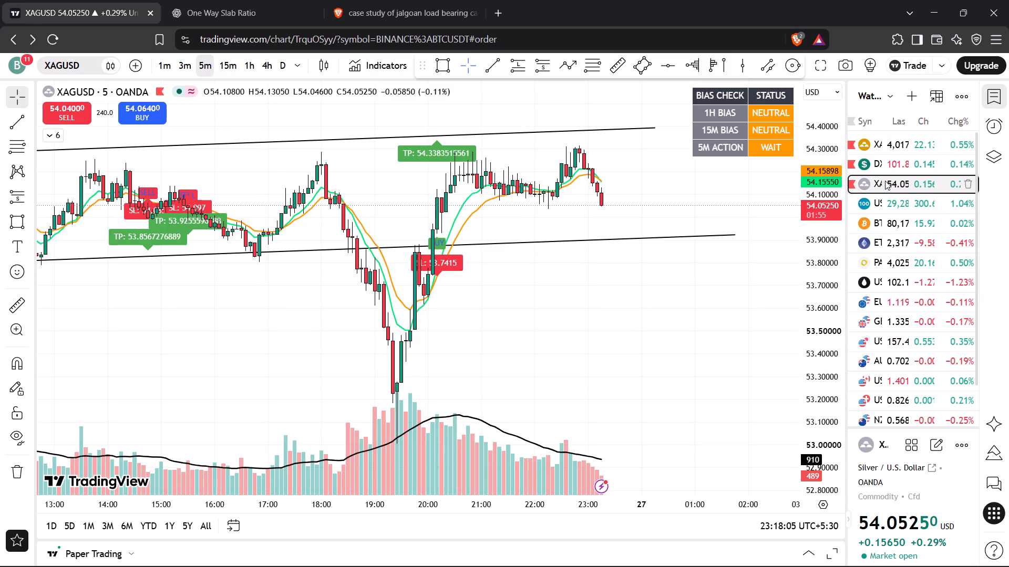
left_click(878, 138)
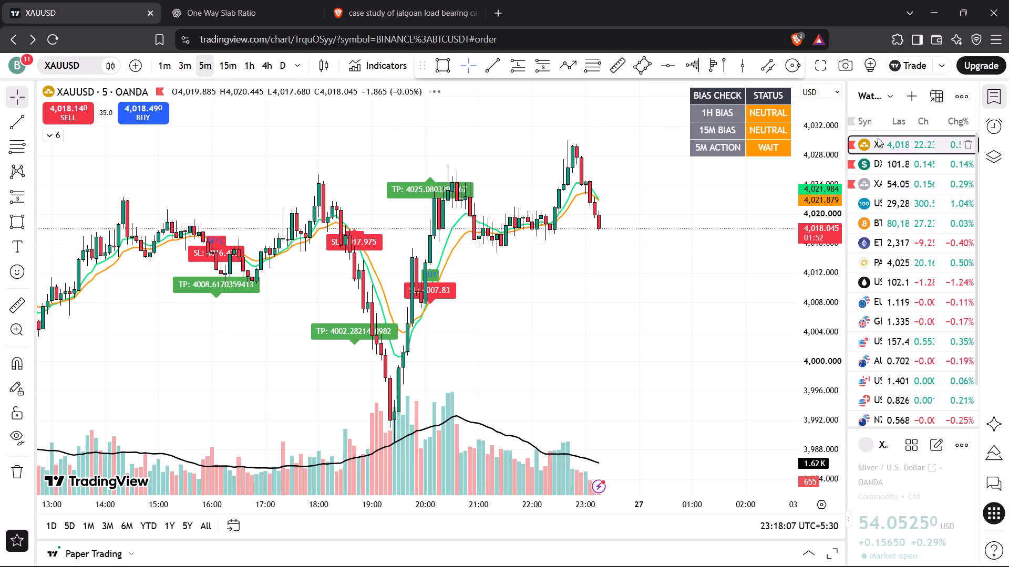
left_click(882, 206)
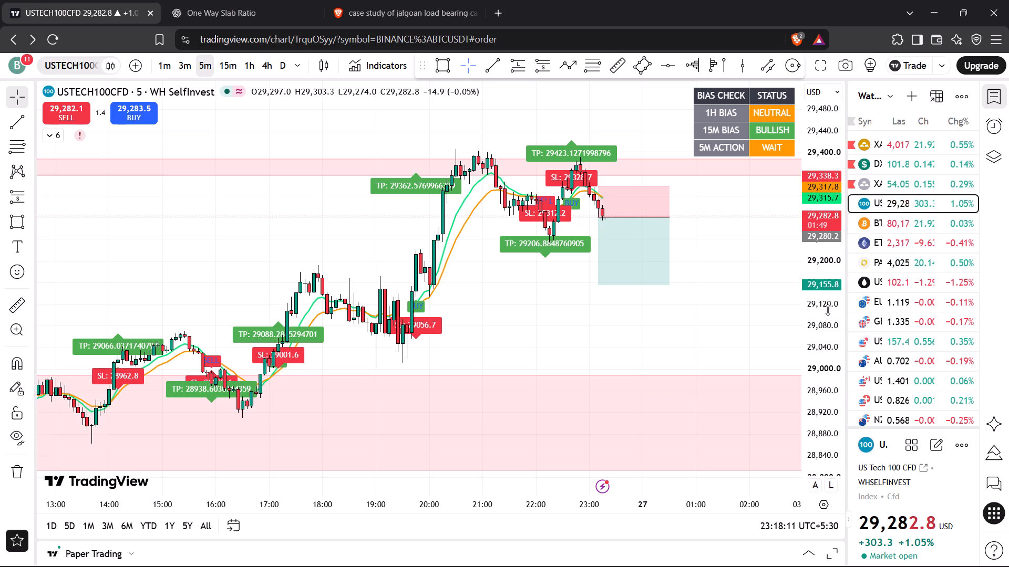
left_click_drag(827, 335, 799, 169)
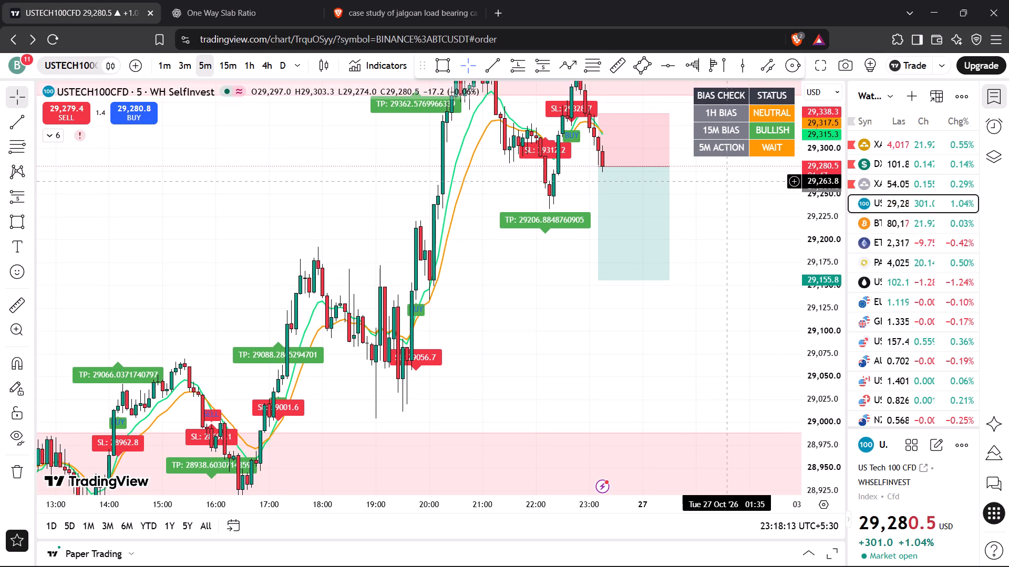
left_click_drag(727, 182, 728, 238)
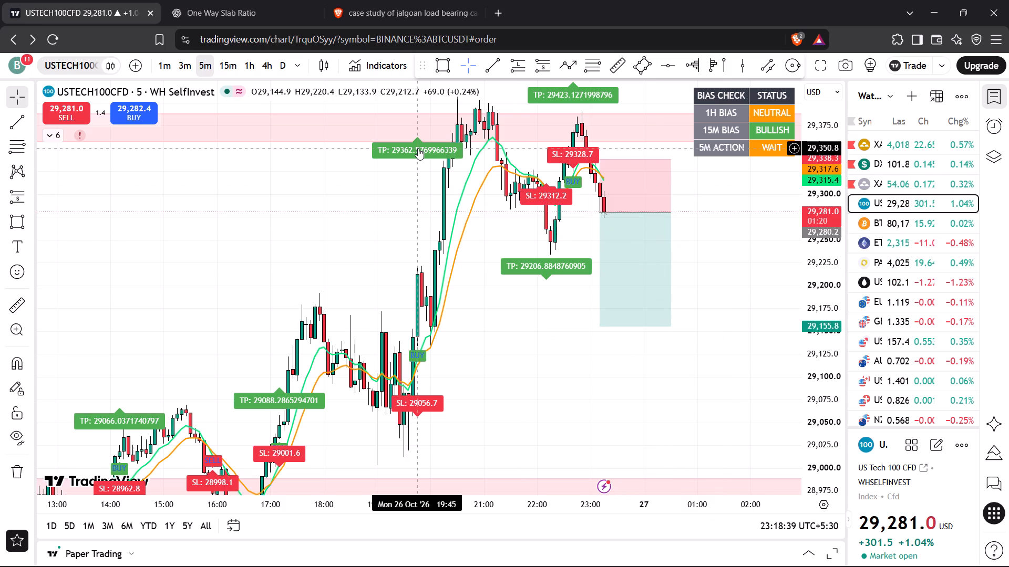
left_click_drag(747, 282, 717, 328)
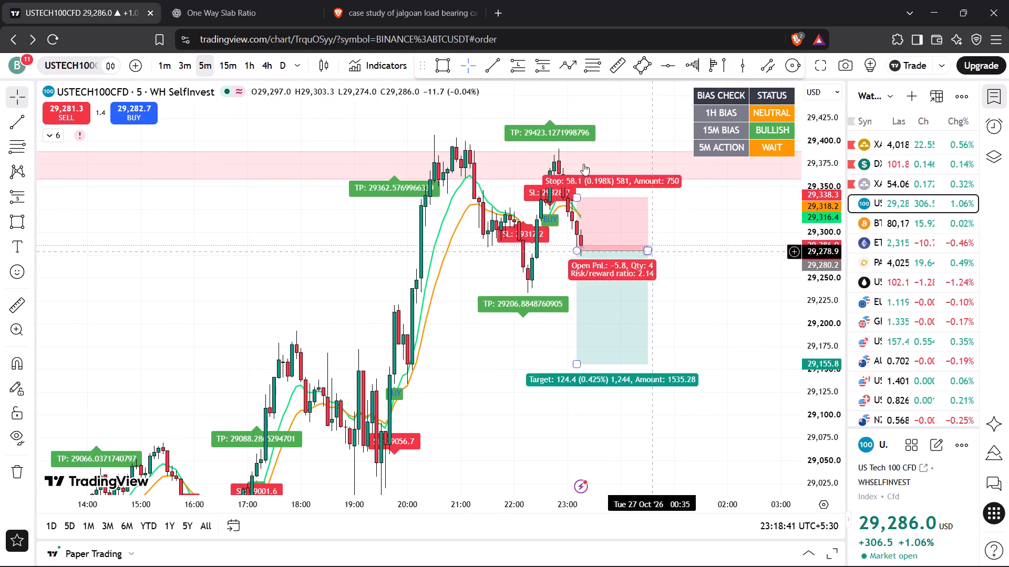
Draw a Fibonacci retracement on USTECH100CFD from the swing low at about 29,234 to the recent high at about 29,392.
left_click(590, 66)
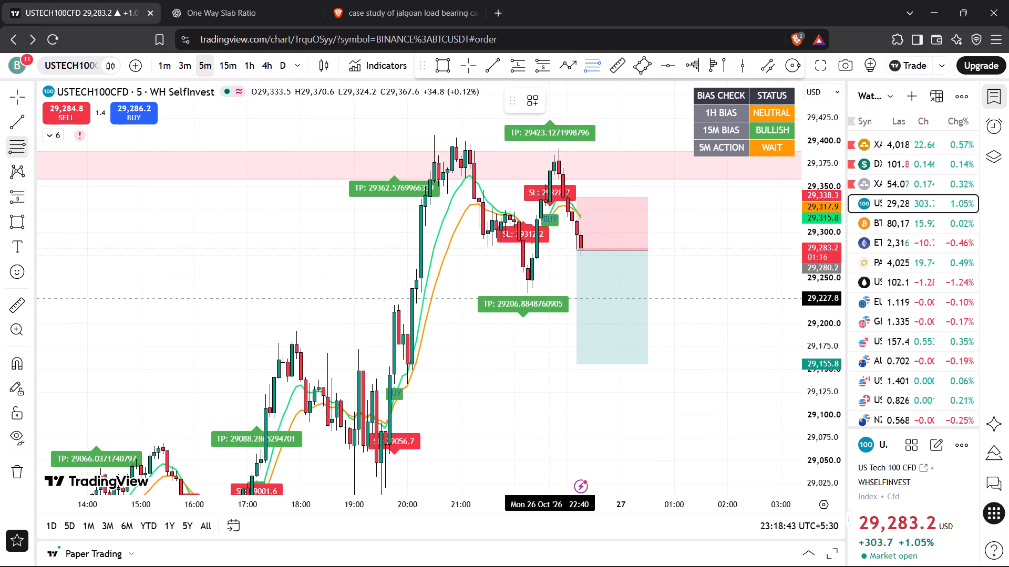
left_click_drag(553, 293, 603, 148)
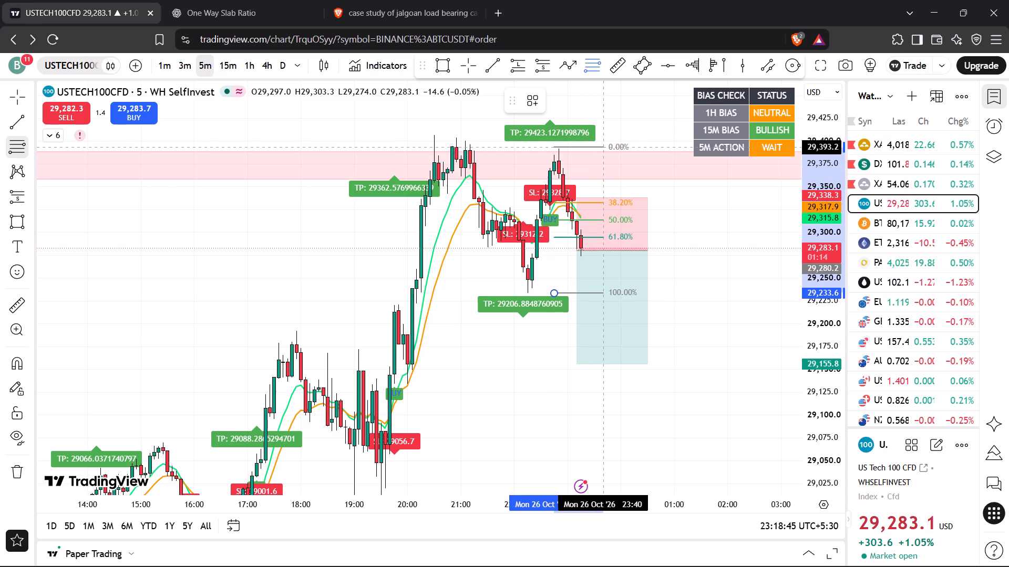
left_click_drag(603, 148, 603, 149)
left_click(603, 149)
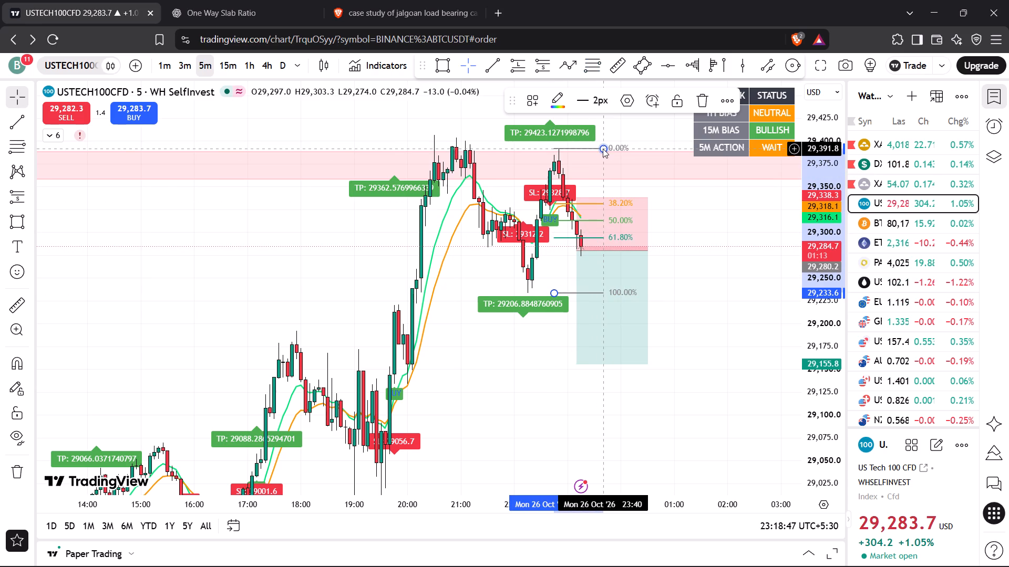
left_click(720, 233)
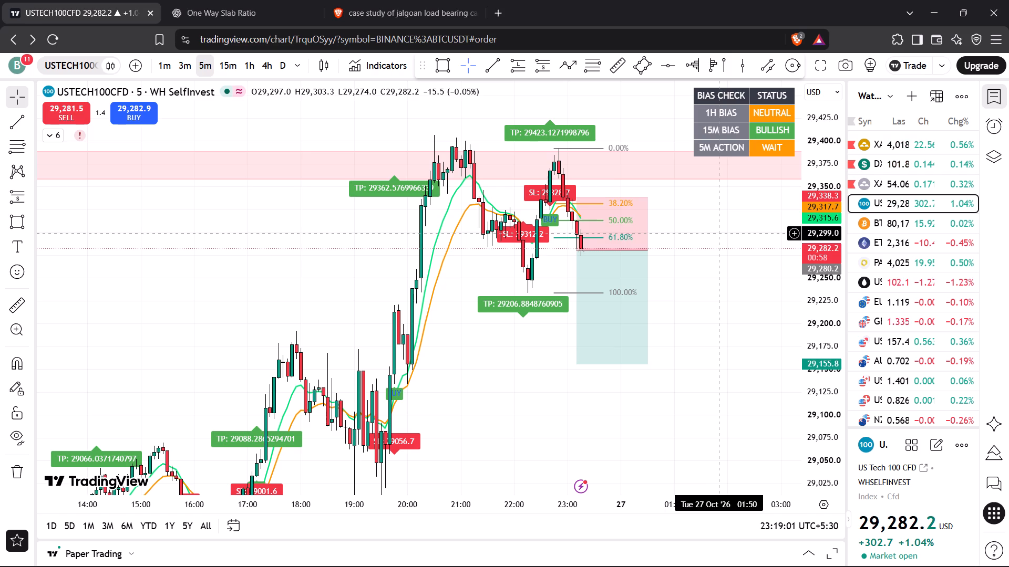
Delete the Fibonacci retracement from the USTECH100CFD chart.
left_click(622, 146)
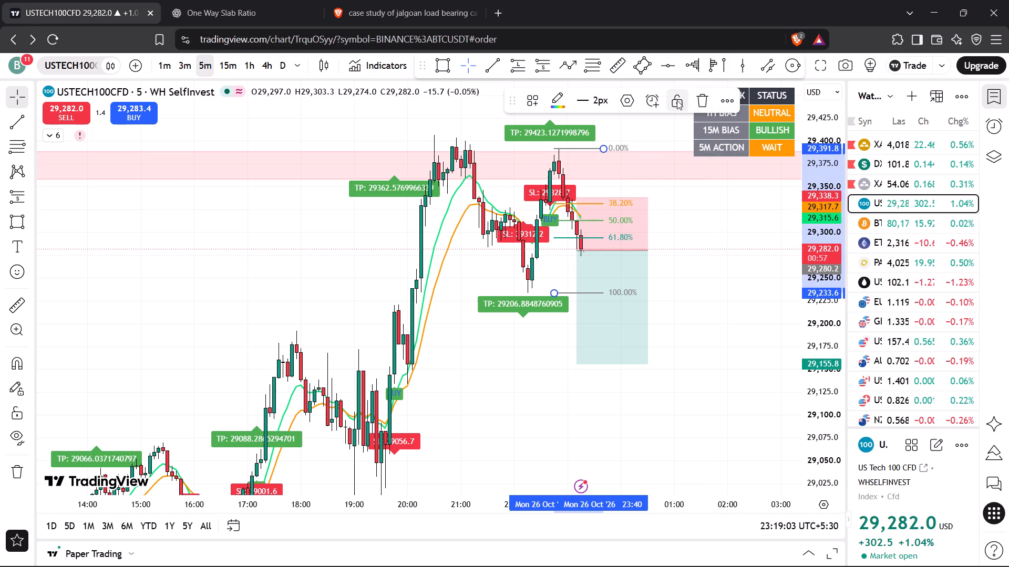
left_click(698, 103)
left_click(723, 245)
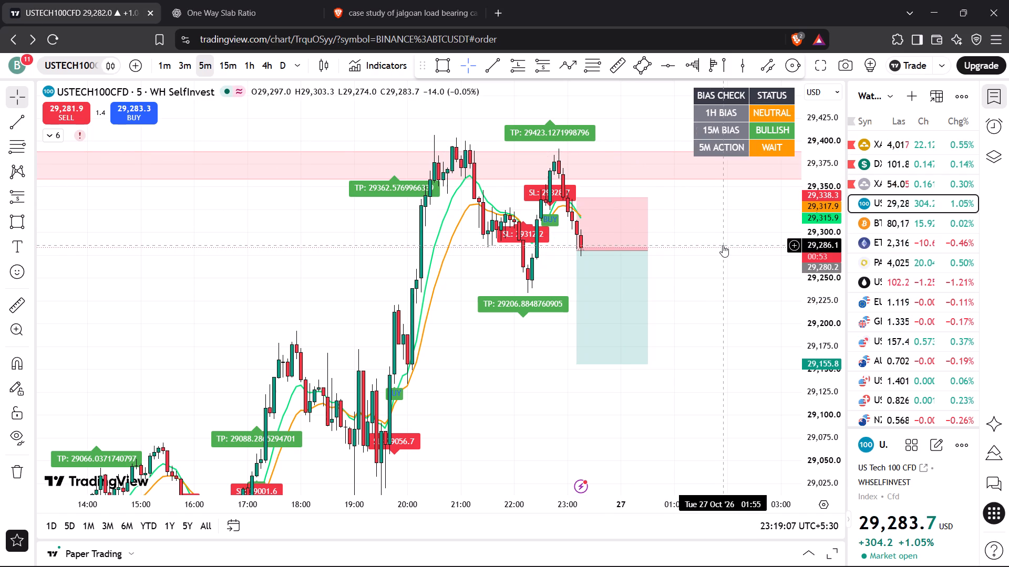
Review the BTCUSDT and ETHUSD 5-minute charts.
left_click(890, 221)
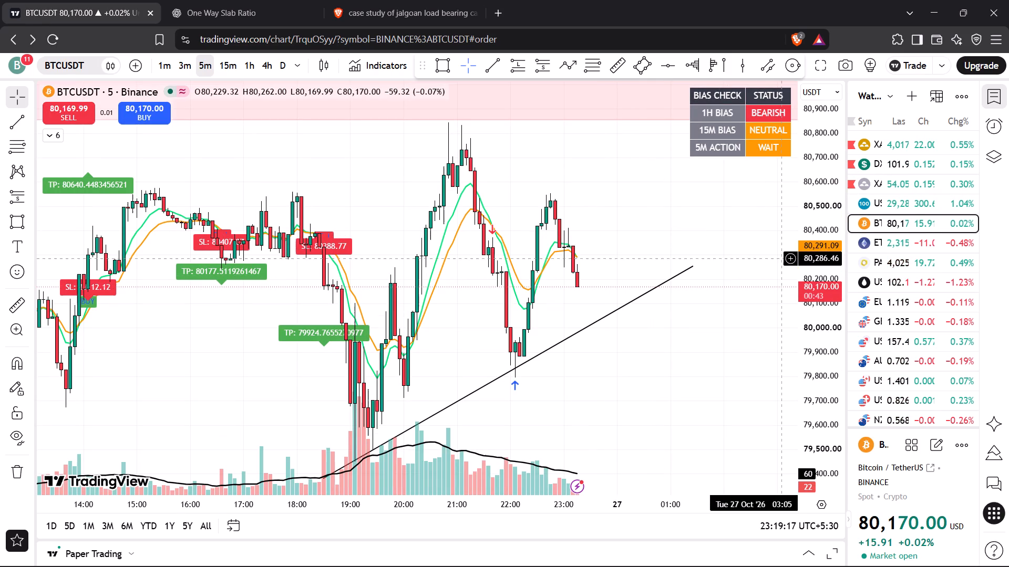
left_click(903, 245)
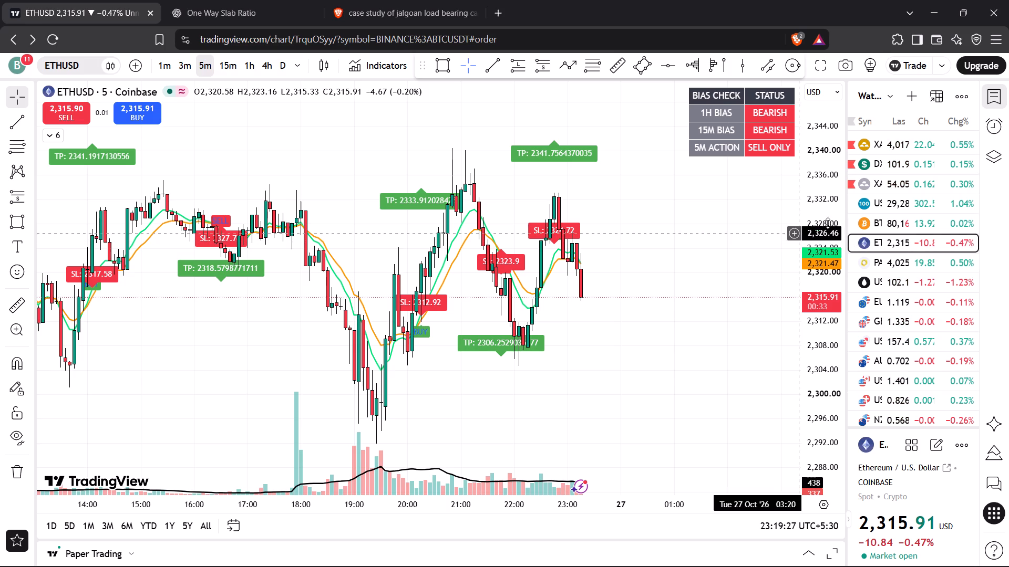
Draw a rectangle support zone on PAXGUSD from about 4,023.9 to 4,022.4, spanning 26 October 20:45 to 27 October 01:45.
left_click(886, 262)
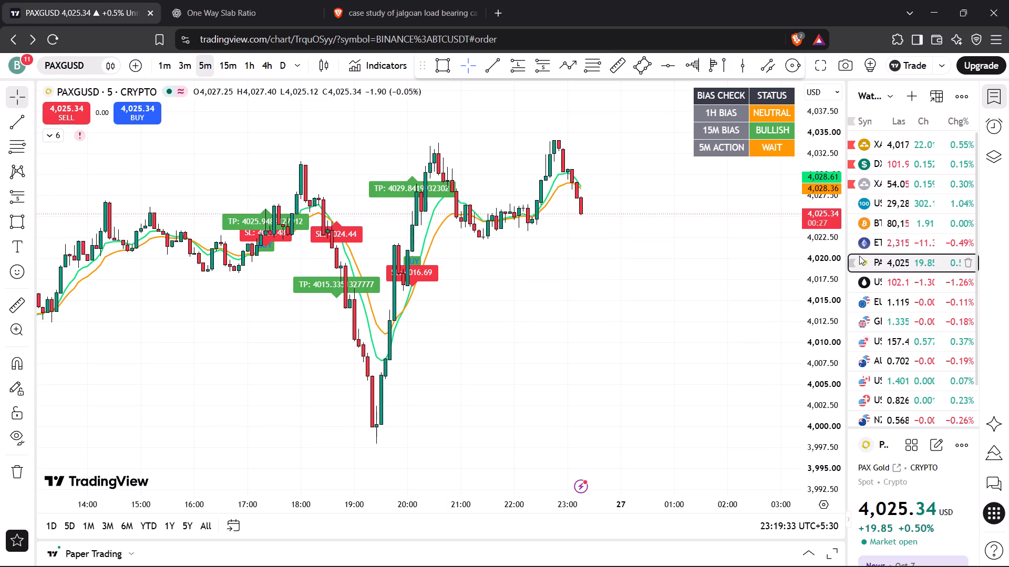
left_click(442, 64)
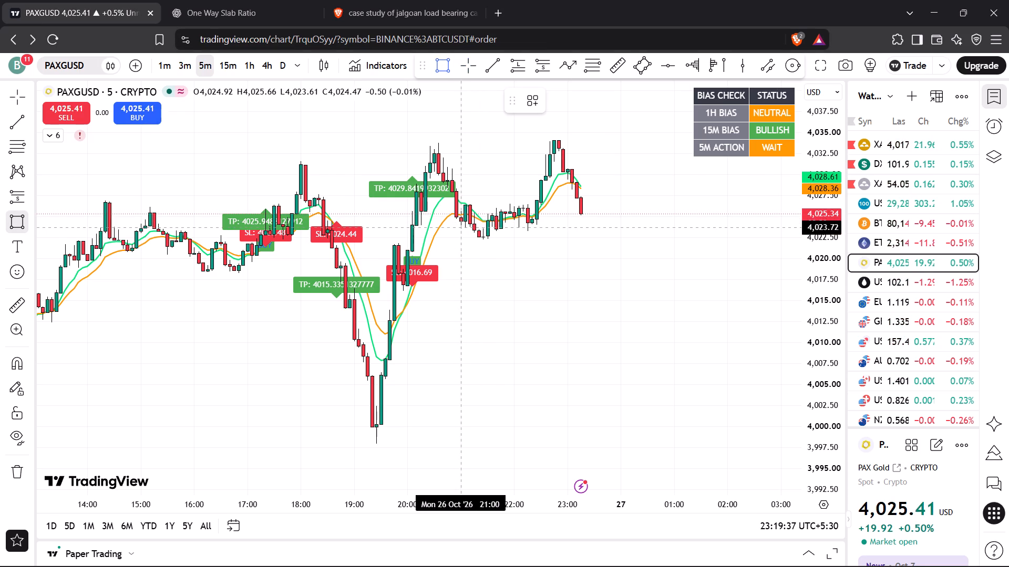
left_click_drag(450, 226, 632, 248)
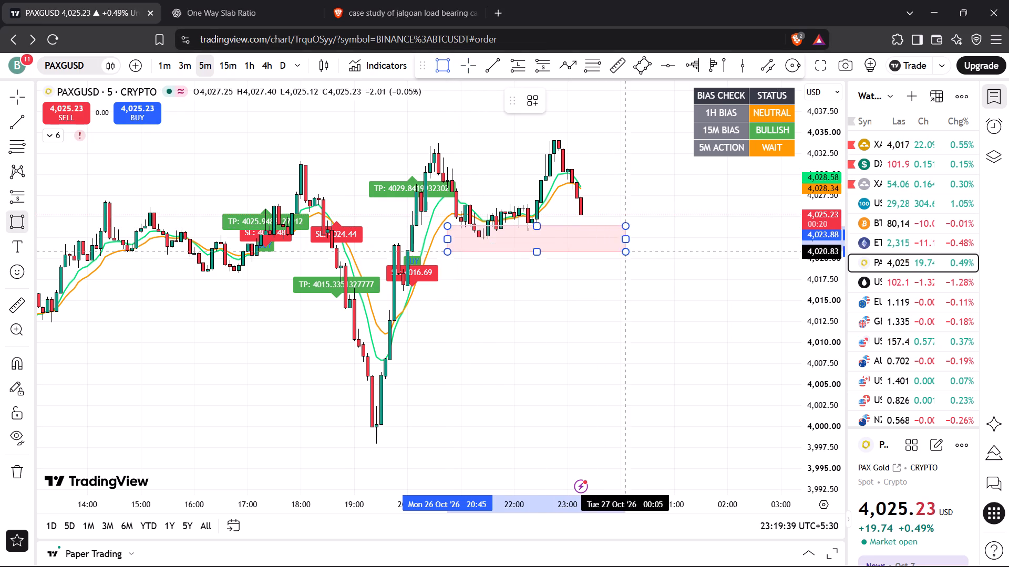
left_click_drag(632, 248, 745, 240)
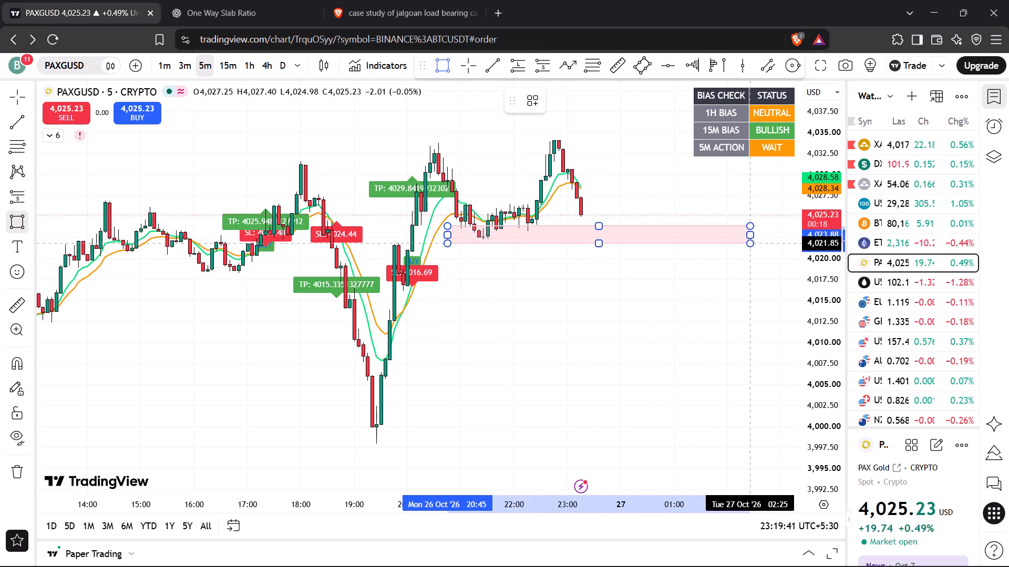
left_click_drag(745, 240, 715, 238)
left_click(715, 238)
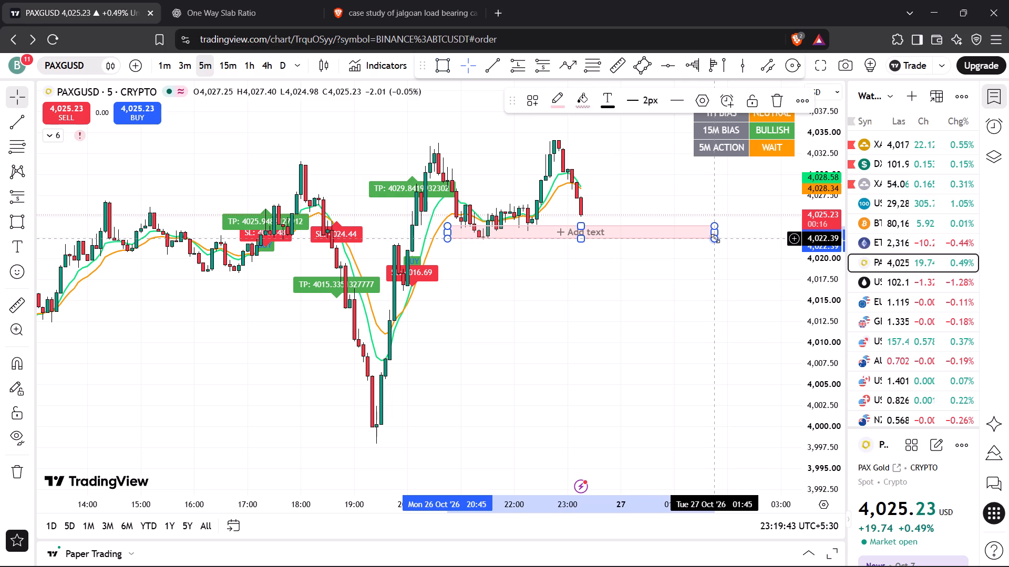
left_click(668, 211)
Continue through the watchlist to the EURUSD 5-minute chart.
left_click(881, 275)
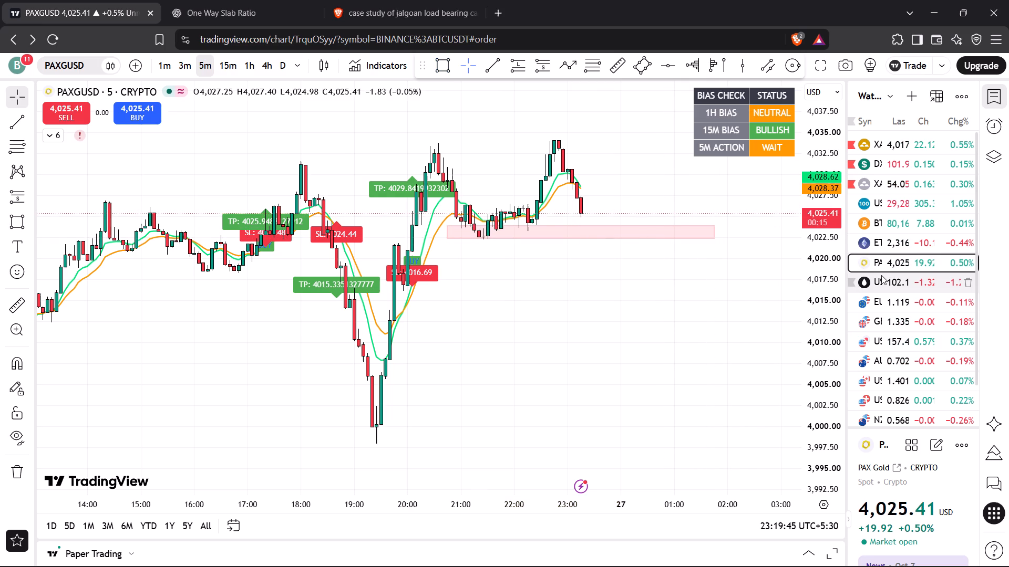
left_click(898, 304)
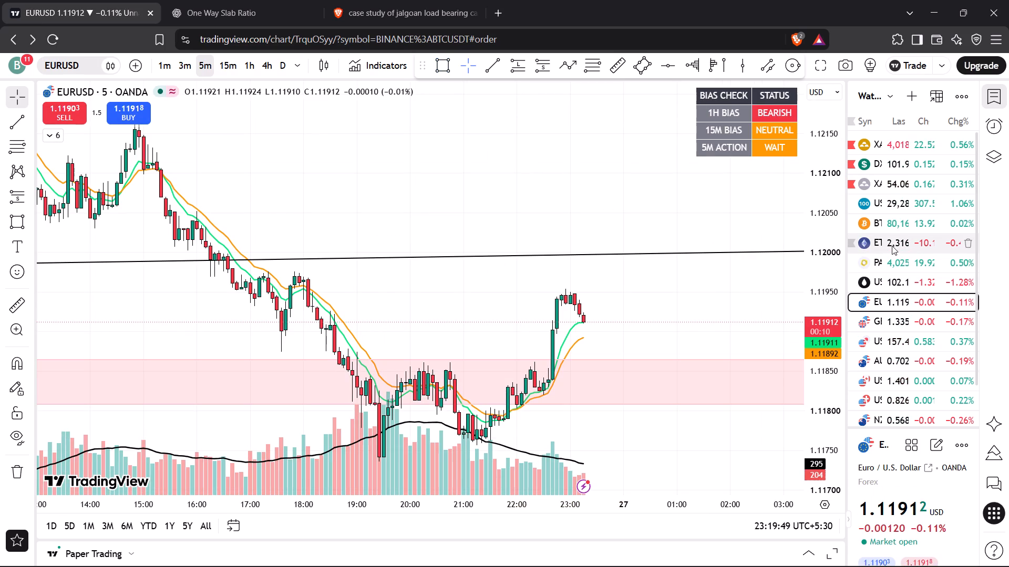
Examine the short position against current price action on the USTECH100CFD 5-minute chart.
left_click(890, 203)
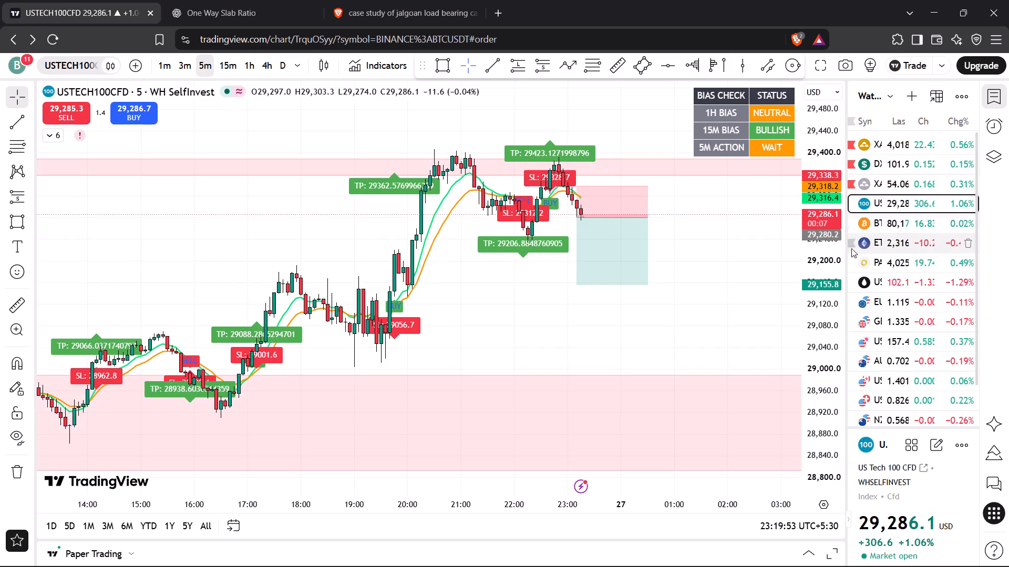
left_click_drag(829, 310, 825, 235)
left_click_drag(750, 223, 709, 218)
left_click_drag(709, 218, 764, 269)
left_click_drag(701, 268, 727, 288)
left_click_drag(808, 349, 809, 315)
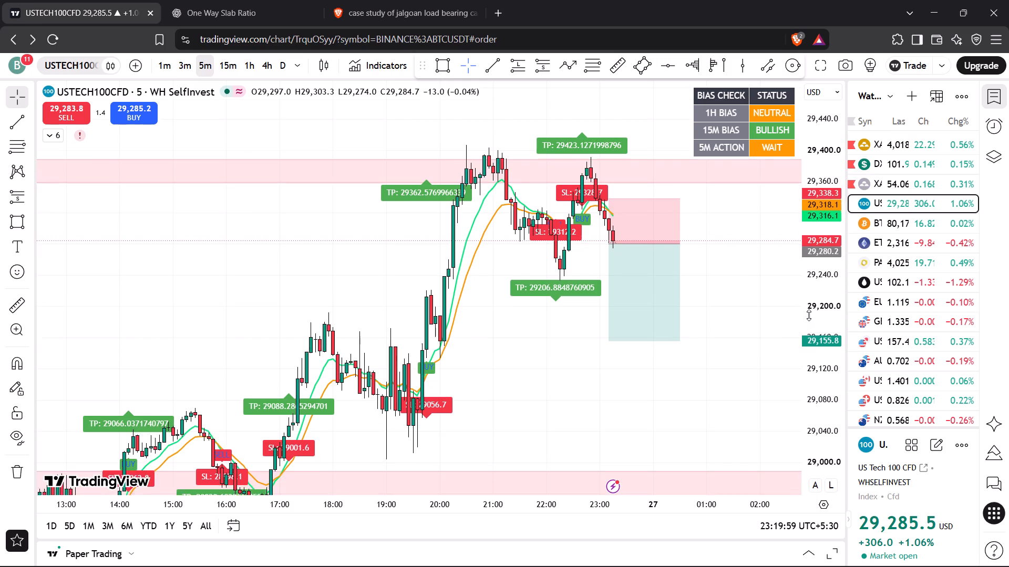
left_click_drag(809, 315, 808, 313)
left_click_drag(808, 340, 796, 225)
left_click(773, 237)
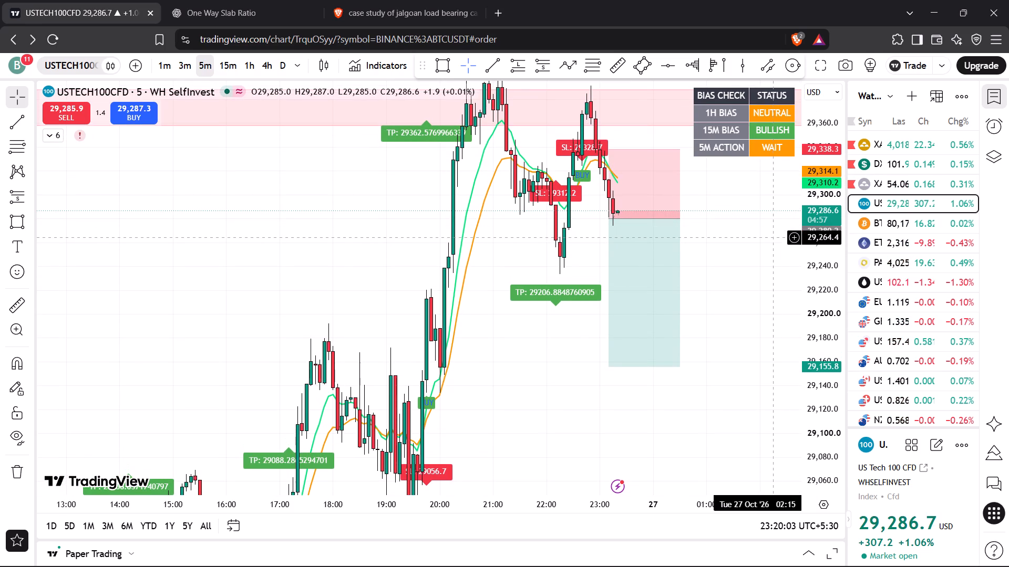
Check the XAUUSD, DXY and XAGUSD 5-minute charts in turn.
left_click(876, 145)
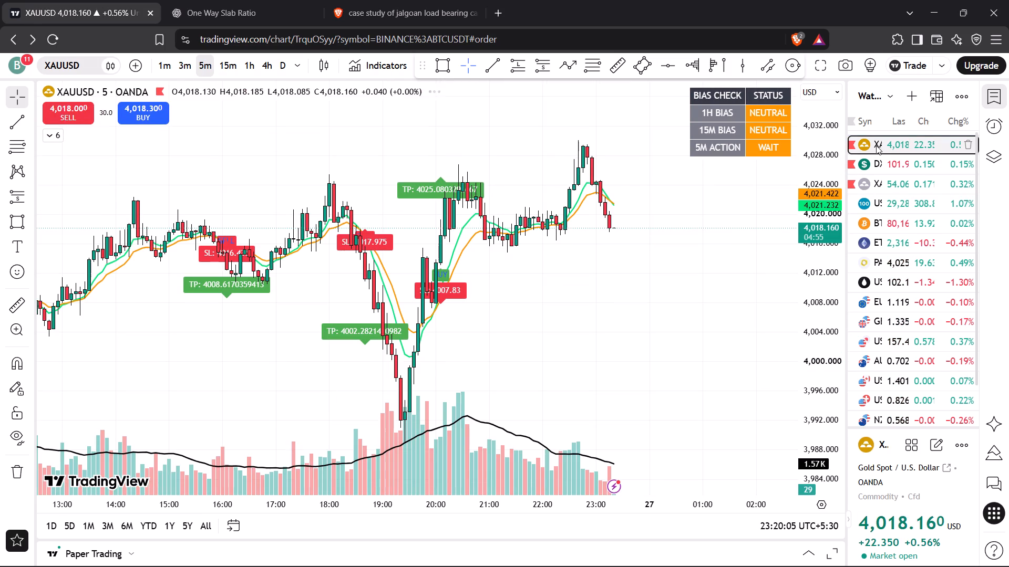
left_click(880, 162)
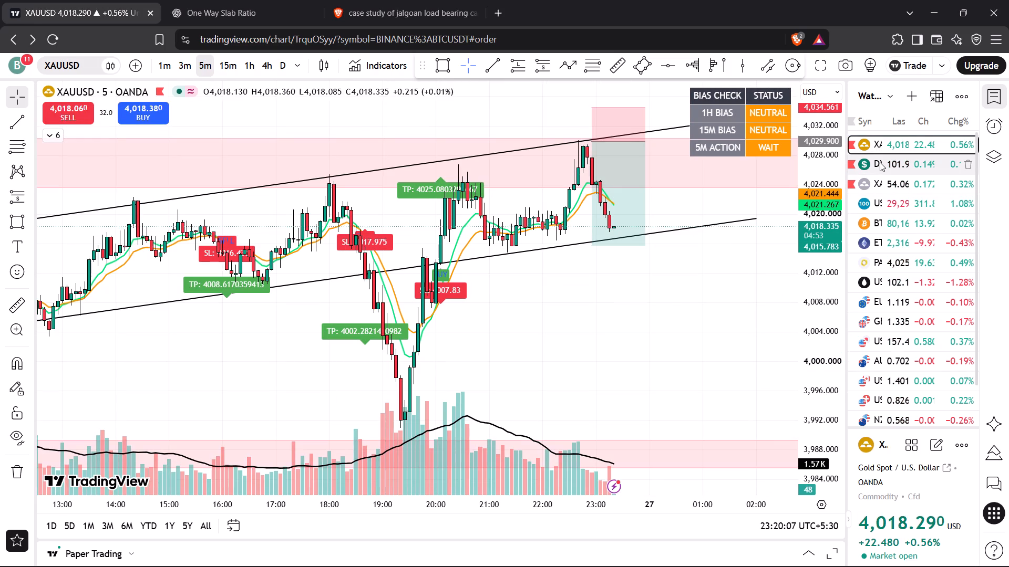
left_click(881, 182)
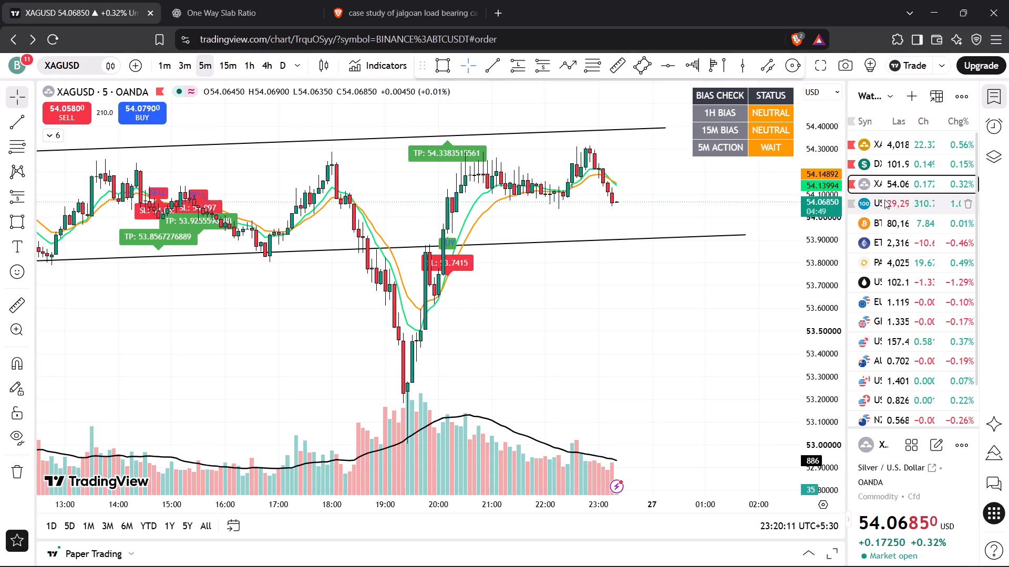
Return to USTECH100CFD and examine its short position and the earlier 26 October price action around the lower demand zone.
left_click(884, 199)
left_click_drag(728, 251, 753, 262)
left_click_drag(824, 340, 814, 254)
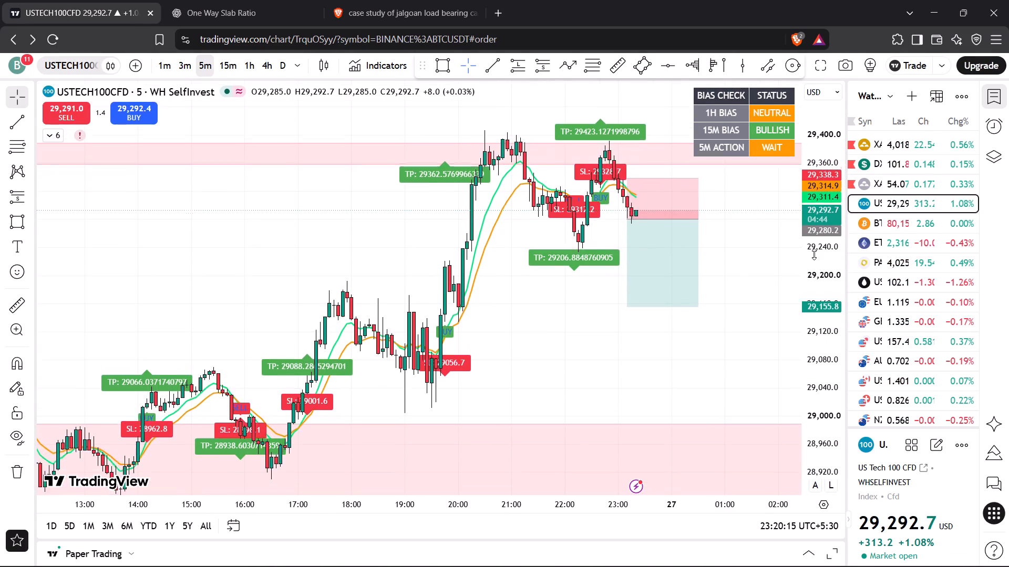
left_click_drag(814, 254, 808, 216)
left_click_drag(756, 224, 749, 257)
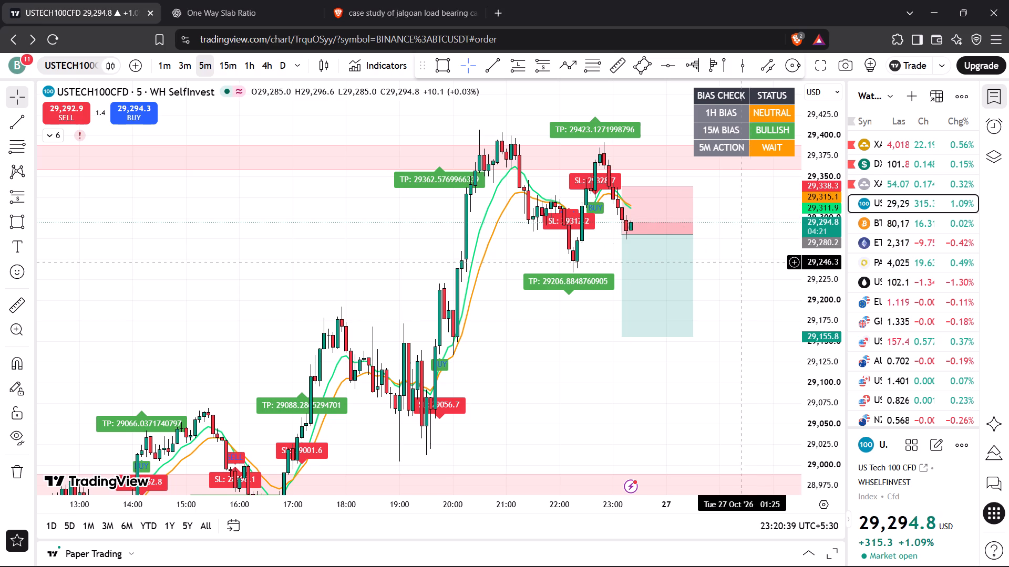
left_click_drag(533, 384, 592, 250)
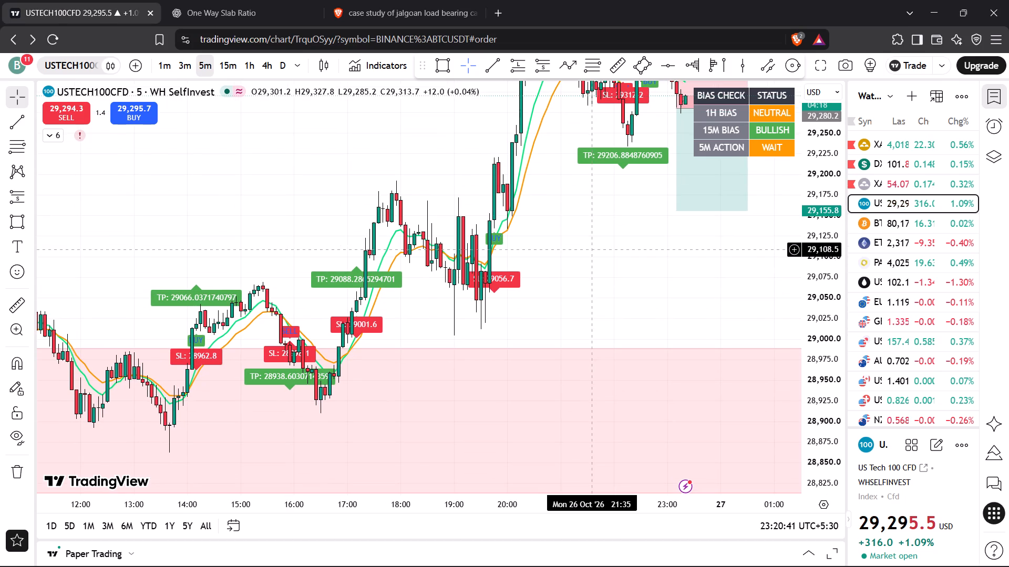
left_click_drag(425, 316, 509, 301)
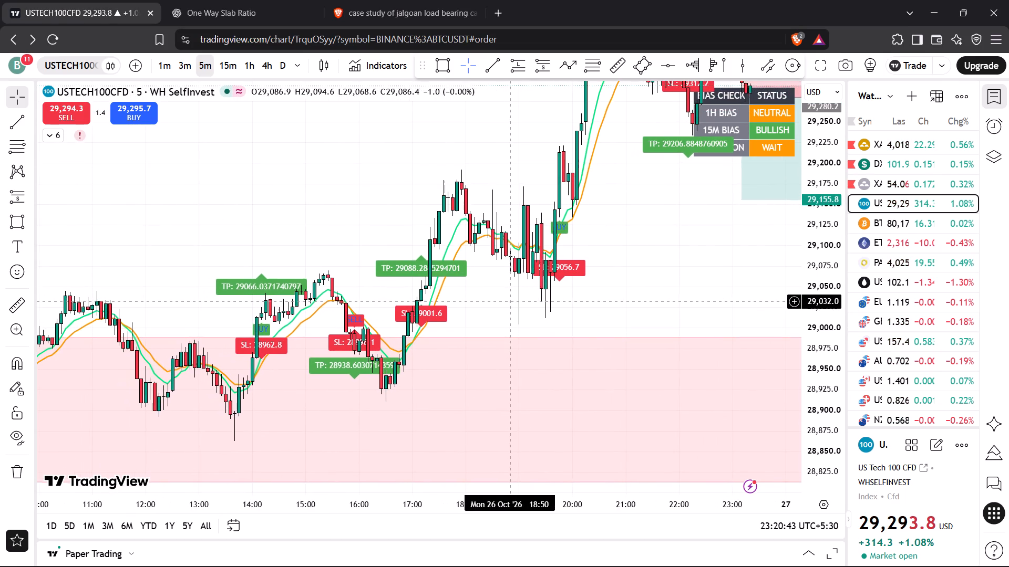
left_click_drag(509, 301, 627, 334)
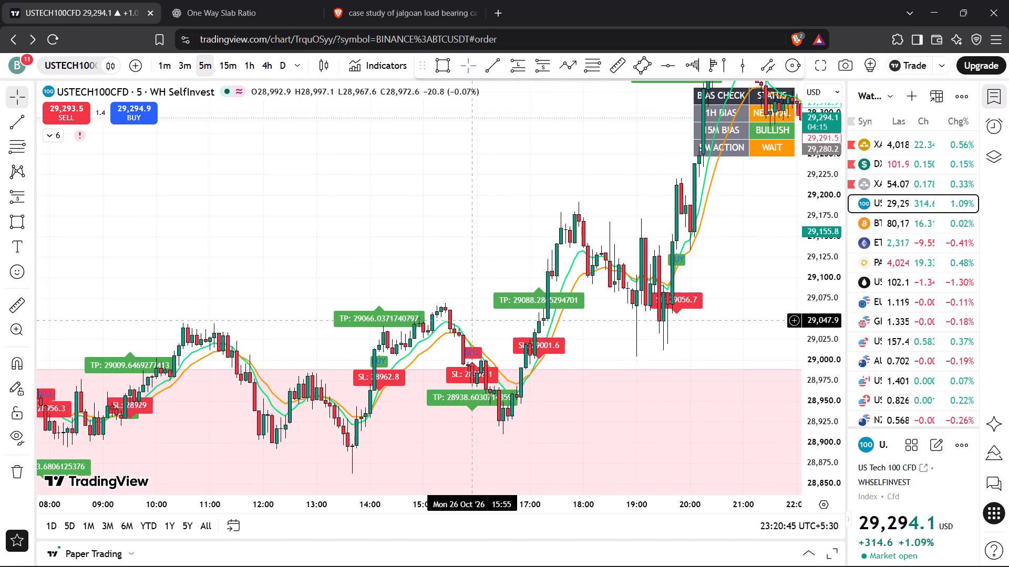
left_click_drag(420, 271, 578, 236)
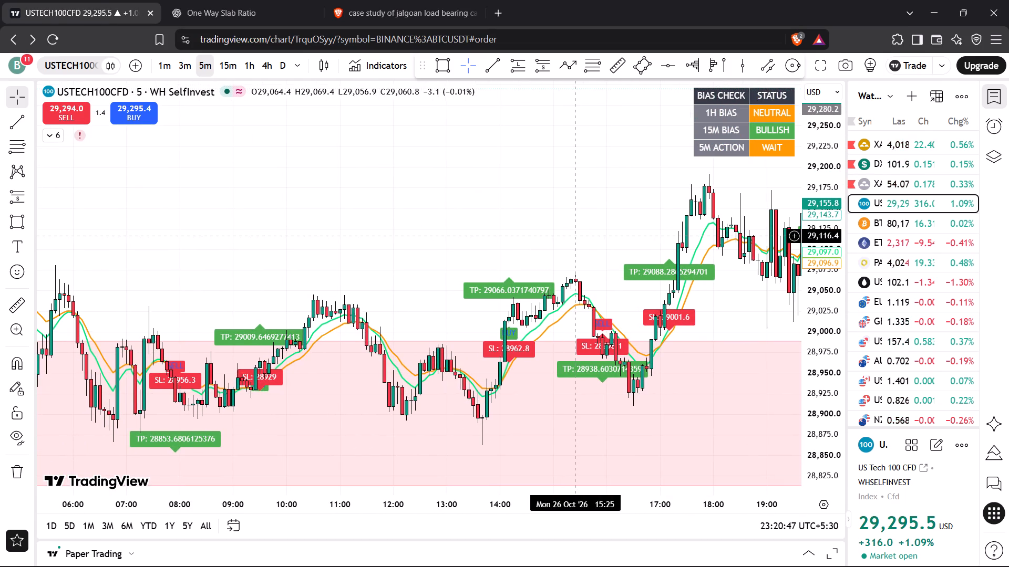
left_click_drag(633, 200, 468, 216)
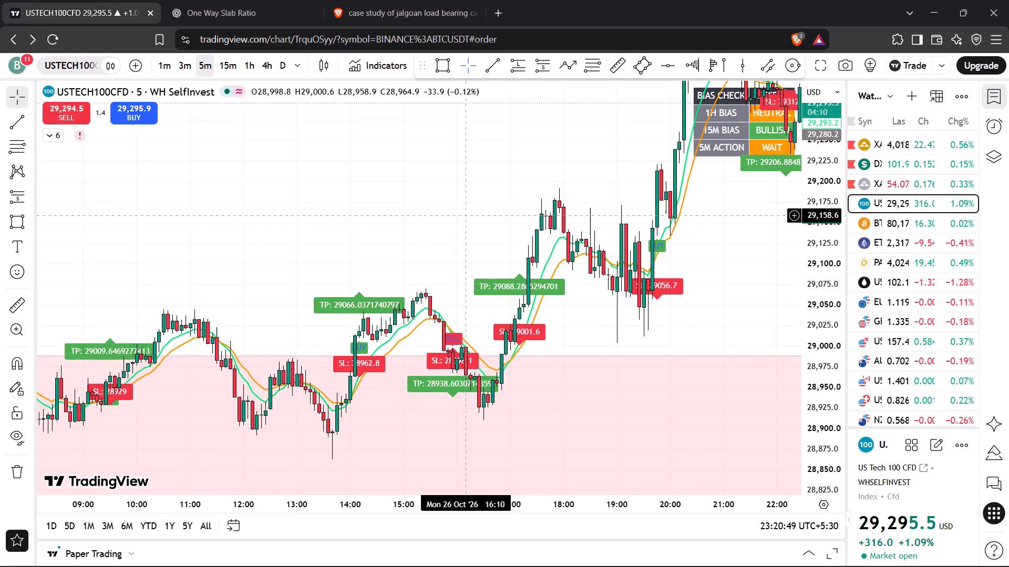
Compare the XAGUSD, DXY and XAUUSD 5-minute charts, checking the DXY and XAUUSD short positions.
left_click(890, 174)
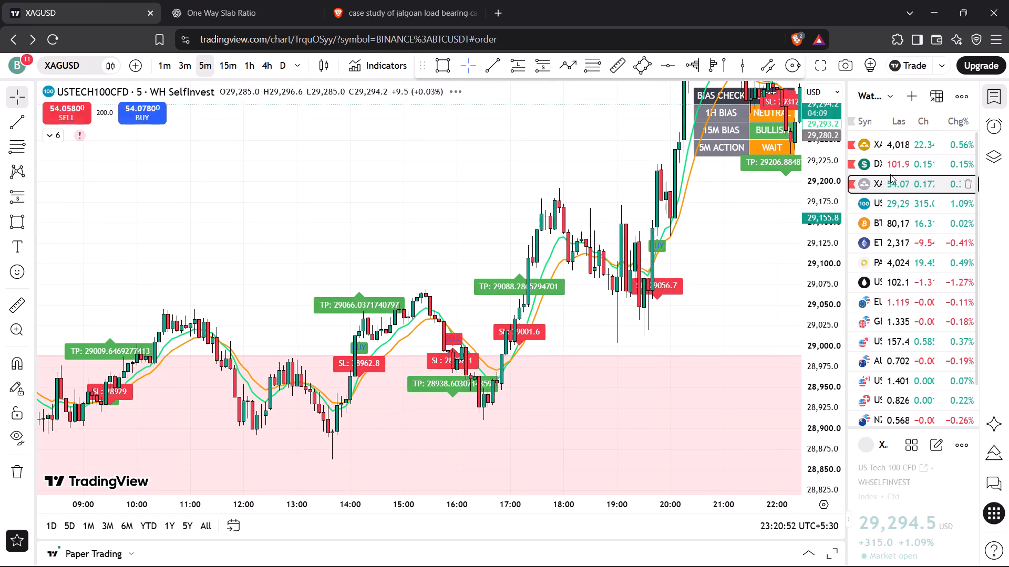
left_click_drag(757, 331, 566, 330)
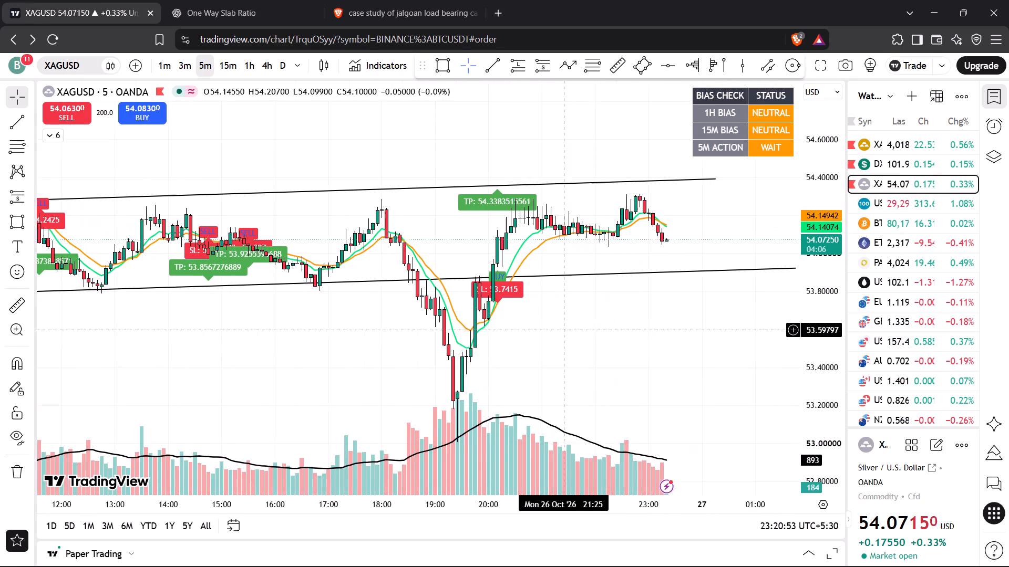
left_click(888, 164)
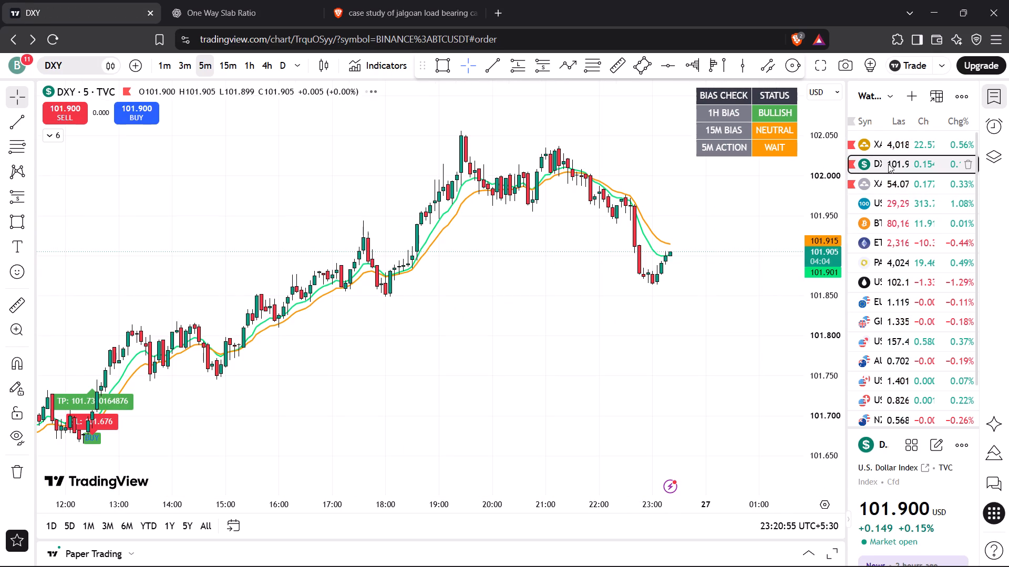
left_click(891, 143)
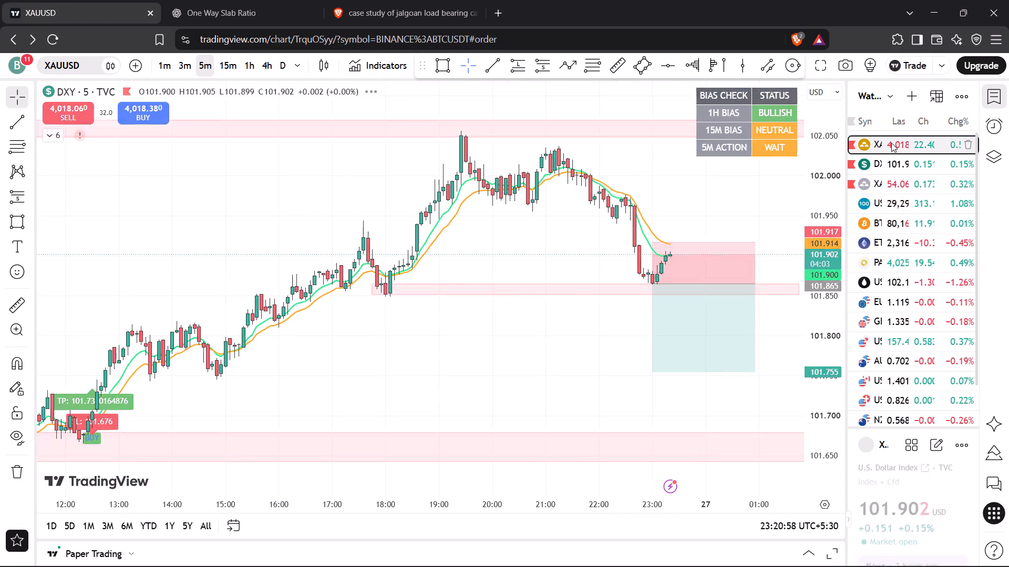
left_click_drag(713, 308, 685, 320)
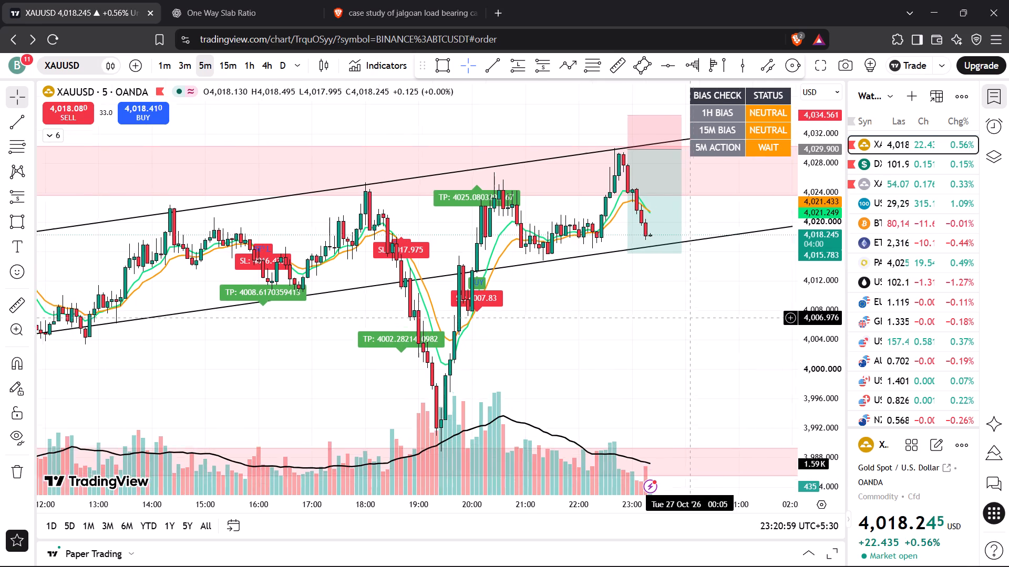
left_click_drag(685, 320, 678, 324)
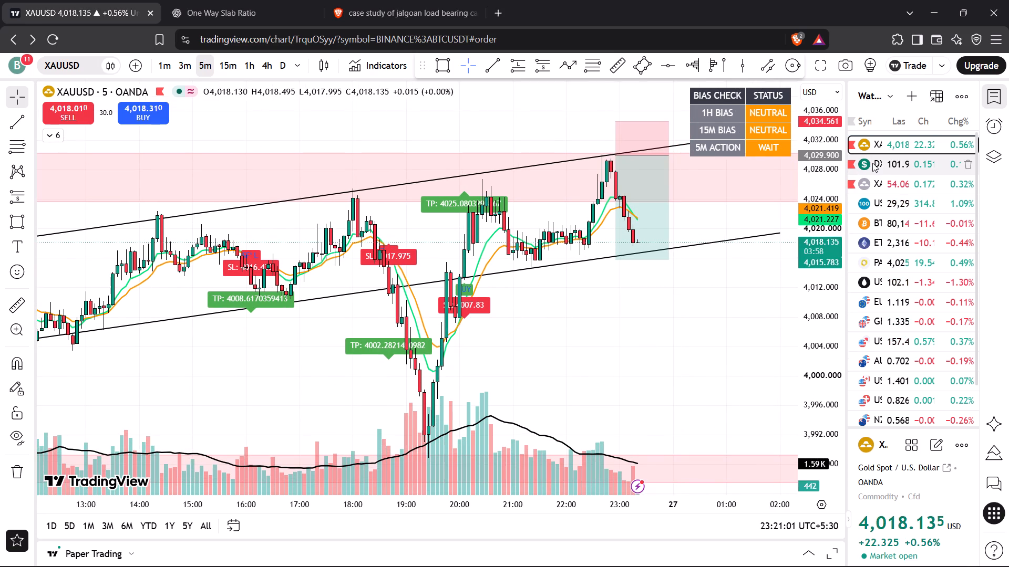
left_click(894, 181)
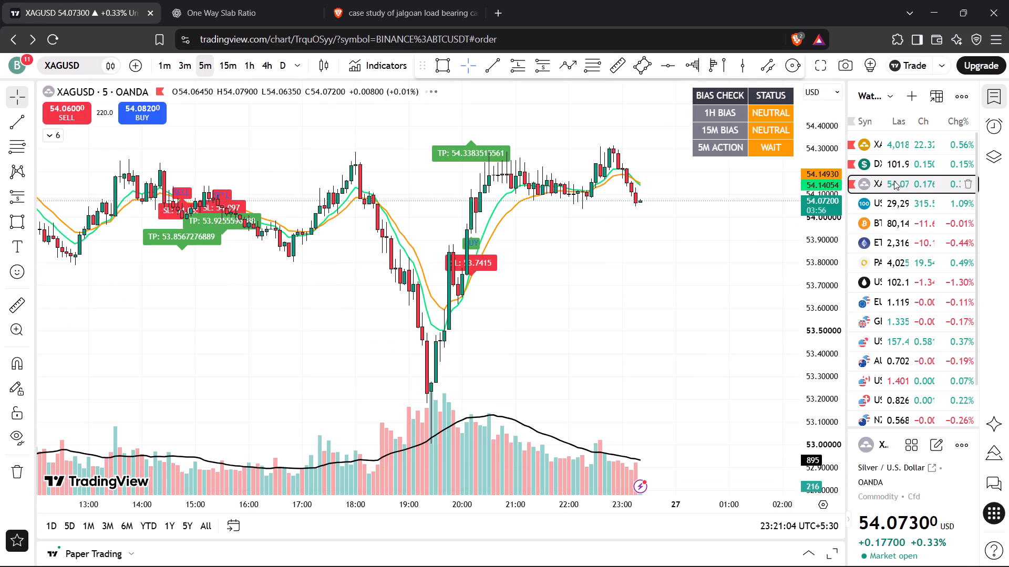
left_click(901, 141)
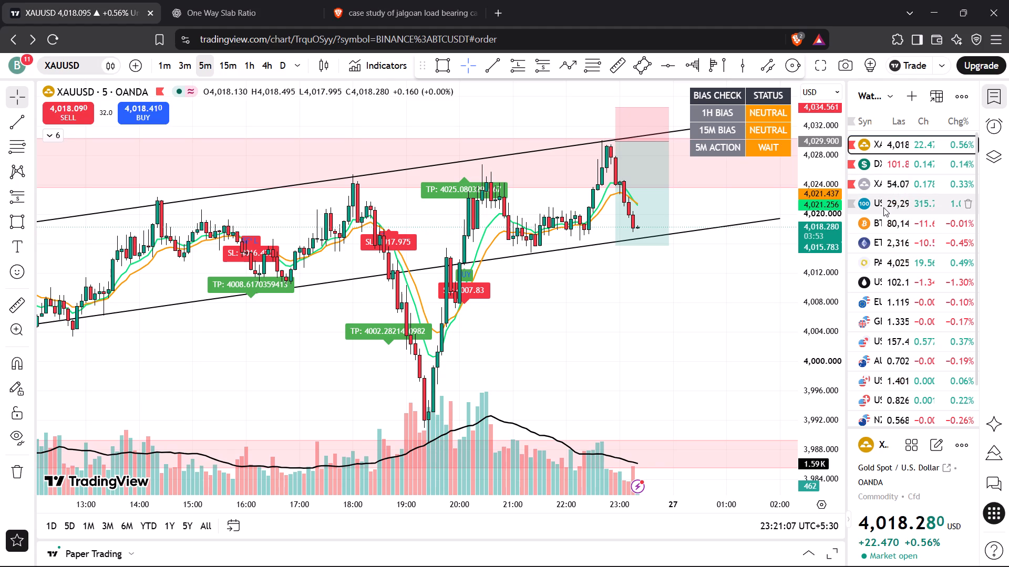
Inspect the USTECH100CFD short's entry, stop and target closely against the latest 5-minute candles.
left_click(883, 207)
left_click_drag(828, 272, 828, 266)
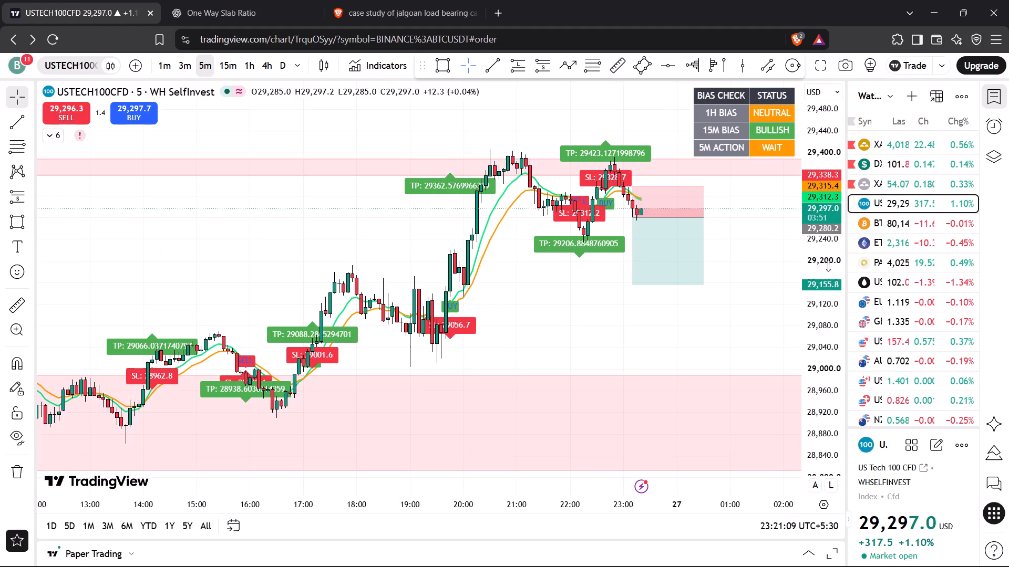
left_click_drag(828, 266, 800, 114)
left_click_drag(756, 213, 756, 276)
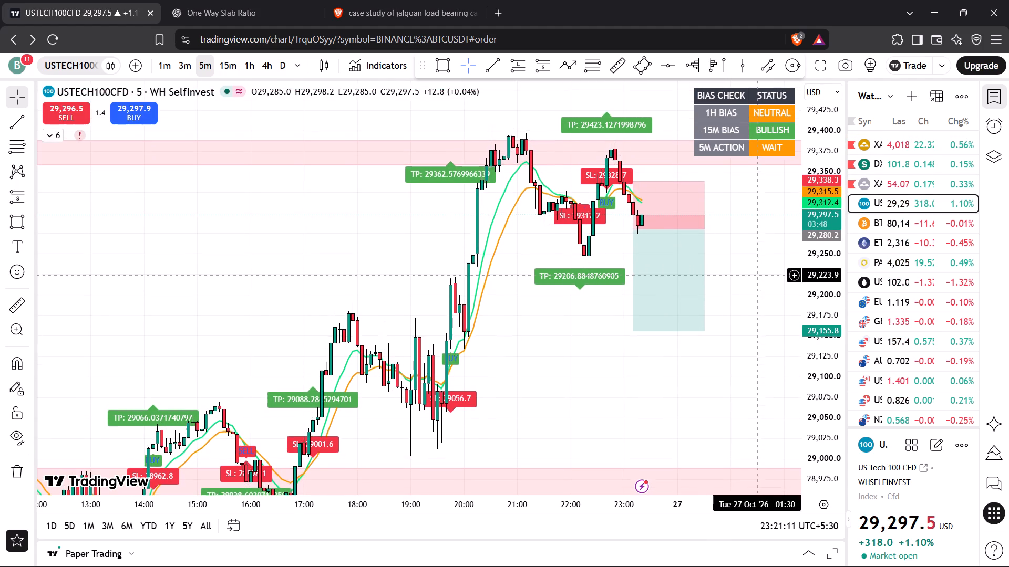
left_click_drag(814, 282, 807, 194)
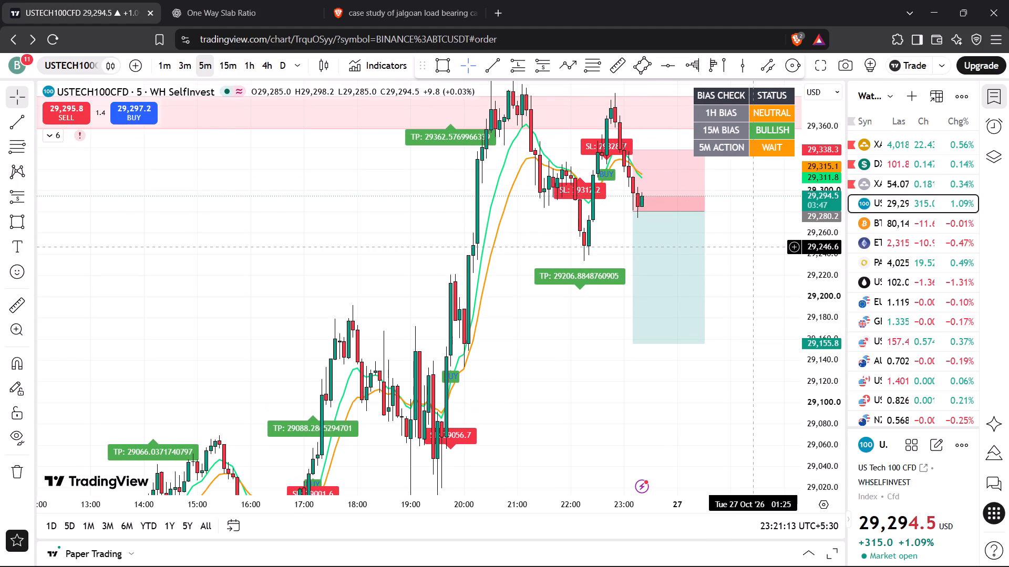
scroll(754, 247, "up", 2)
left_click_drag(754, 219, 744, 274)
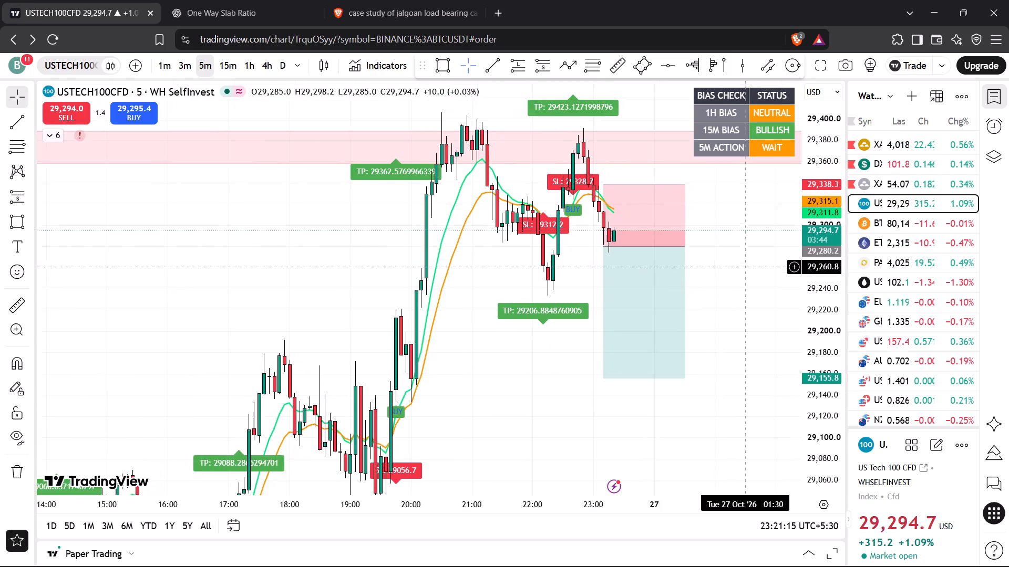
left_click_drag(744, 274, 740, 300)
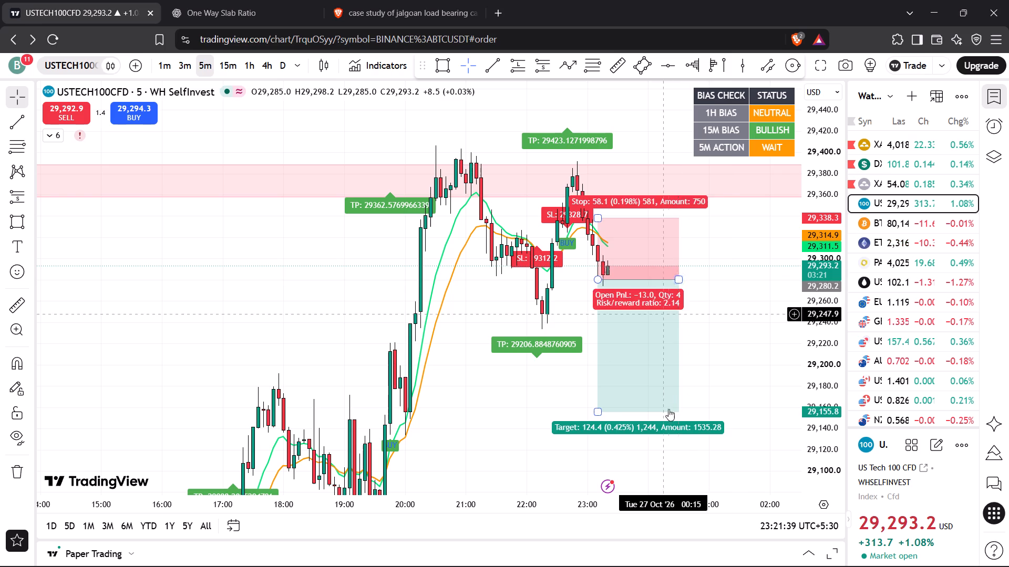
View the latest news updates attached to the current USTECH100CFD candle.
left_click(613, 488)
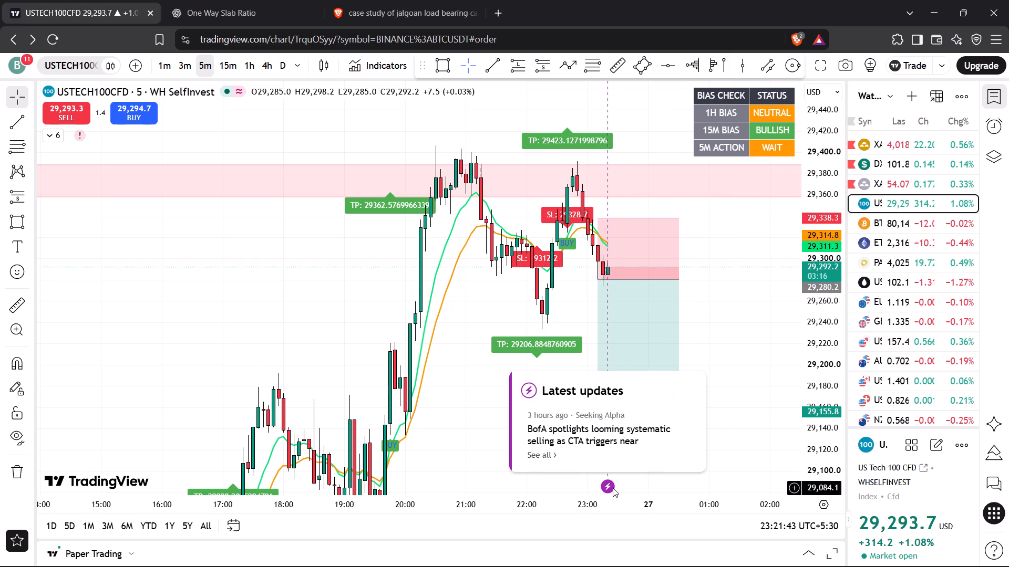
left_click(480, 339)
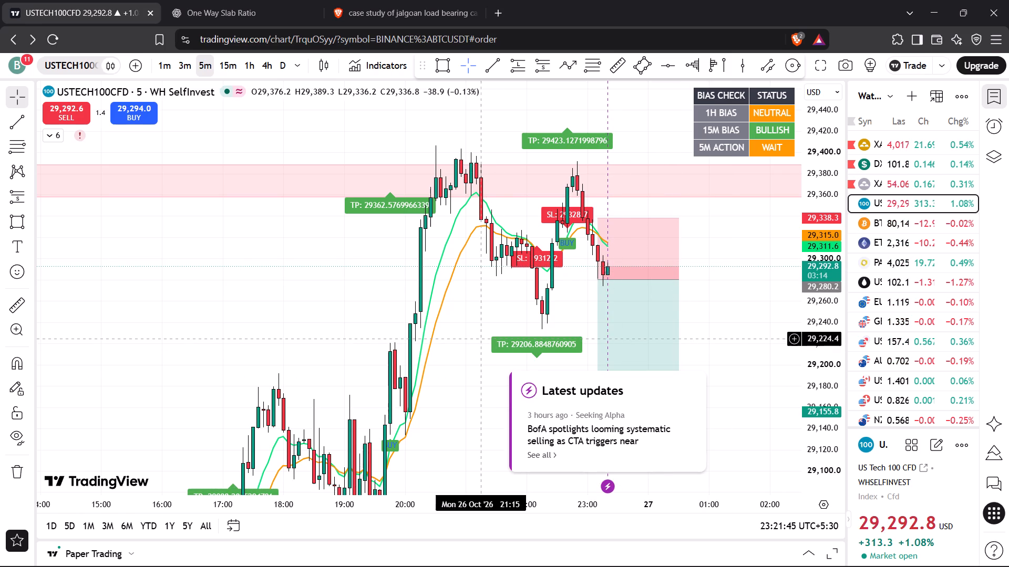
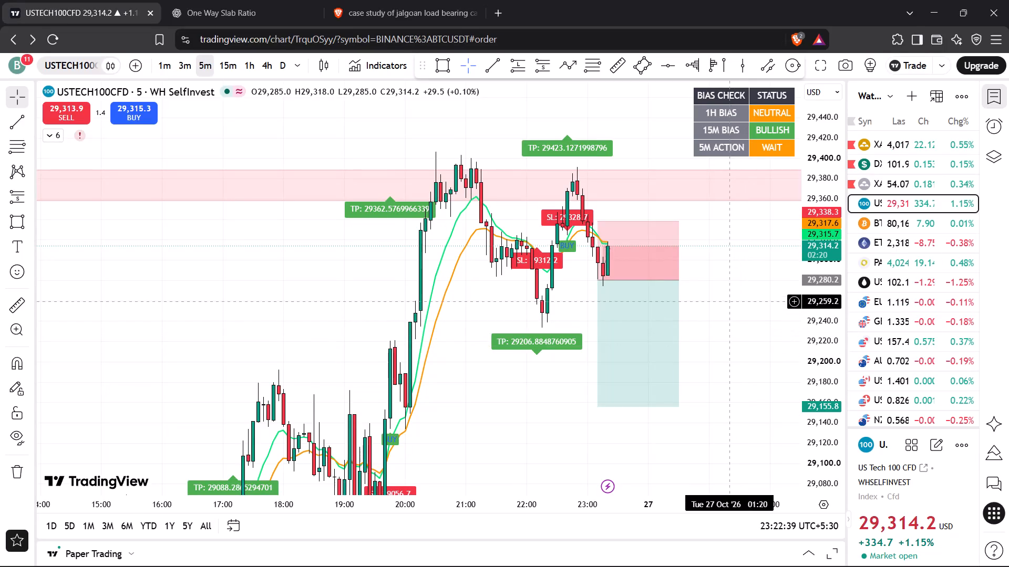
Compare the 5-minute charts of USTECH100CFD, XAUUSD, EURUSD, DXY and XAGUSD from the watchlist, checking price against the drawn zones and positions.
left_click_drag(828, 295, 829, 320)
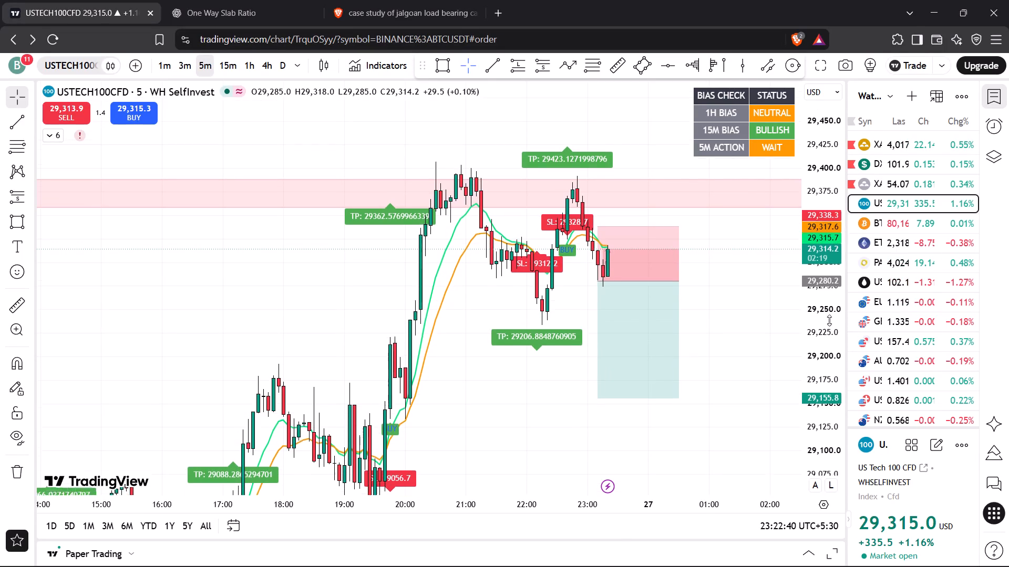
left_click_drag(829, 320, 830, 327)
left_click(897, 177)
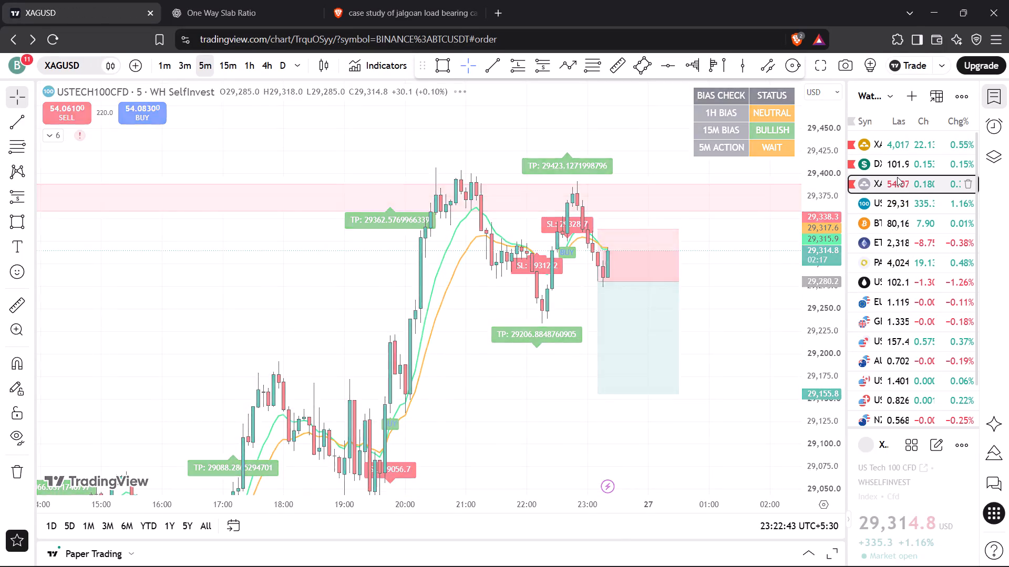
left_click(889, 138)
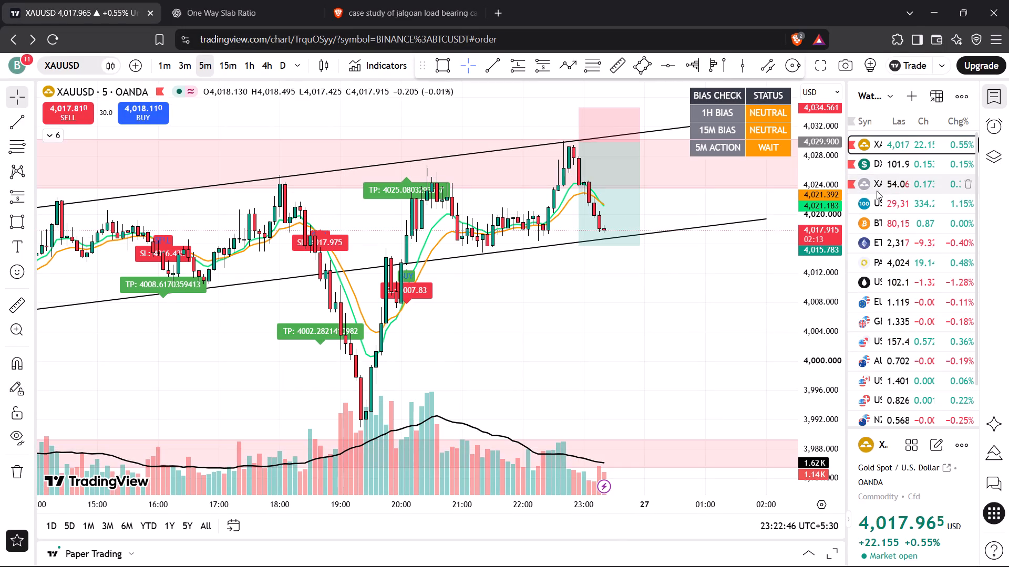
left_click(882, 199)
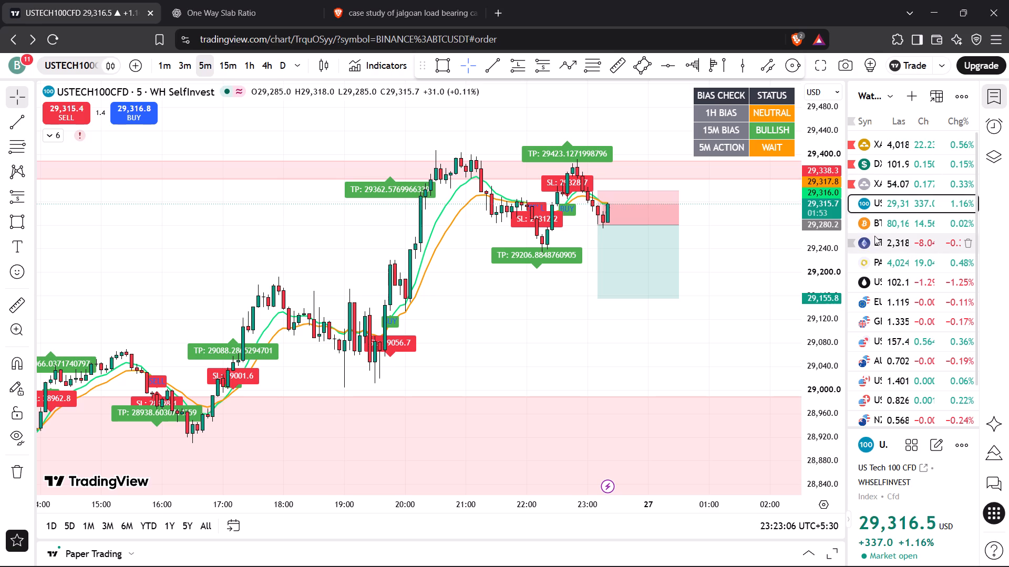
left_click(882, 297)
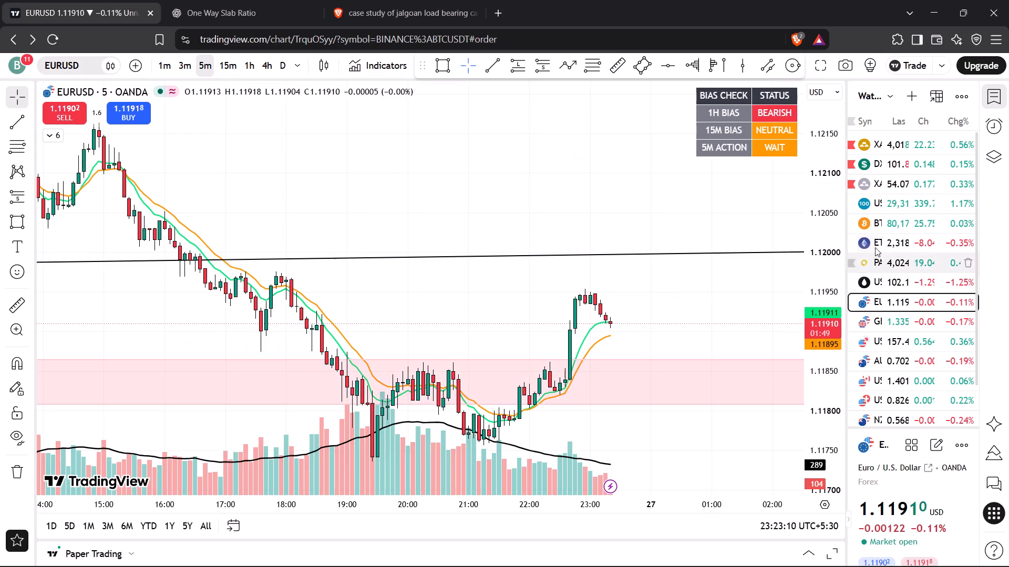
left_click(880, 144)
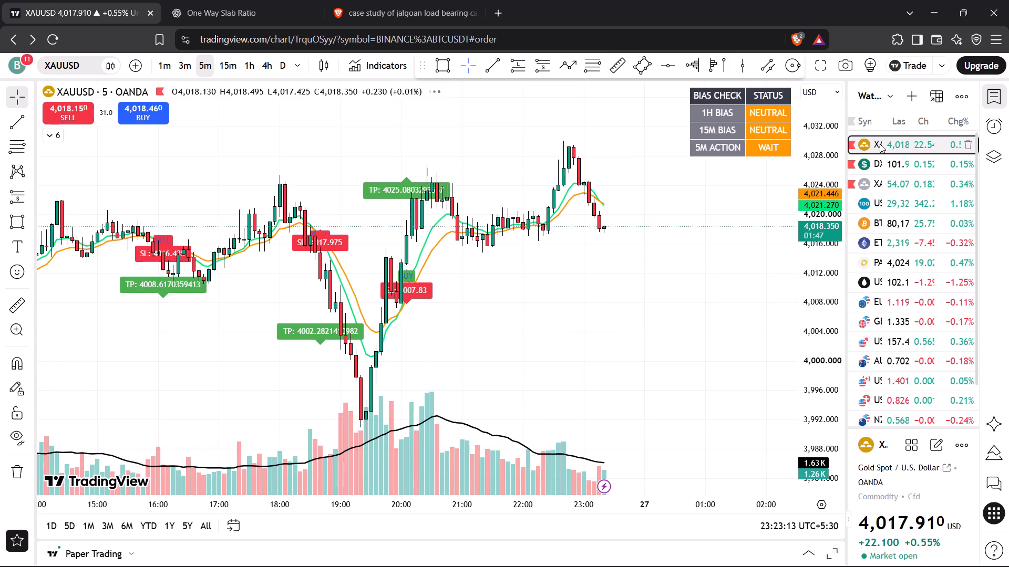
left_click(883, 168)
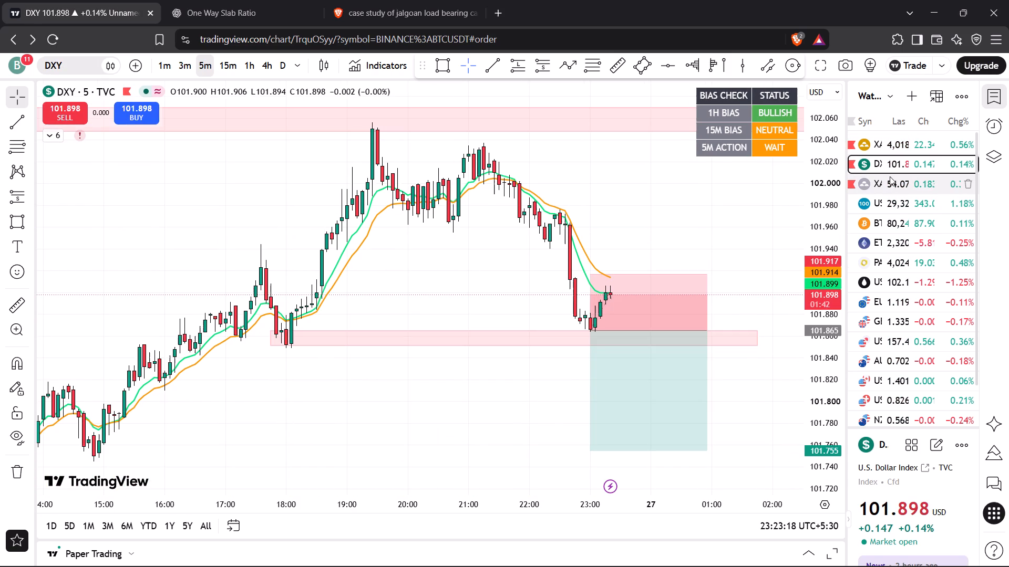
left_click(890, 176)
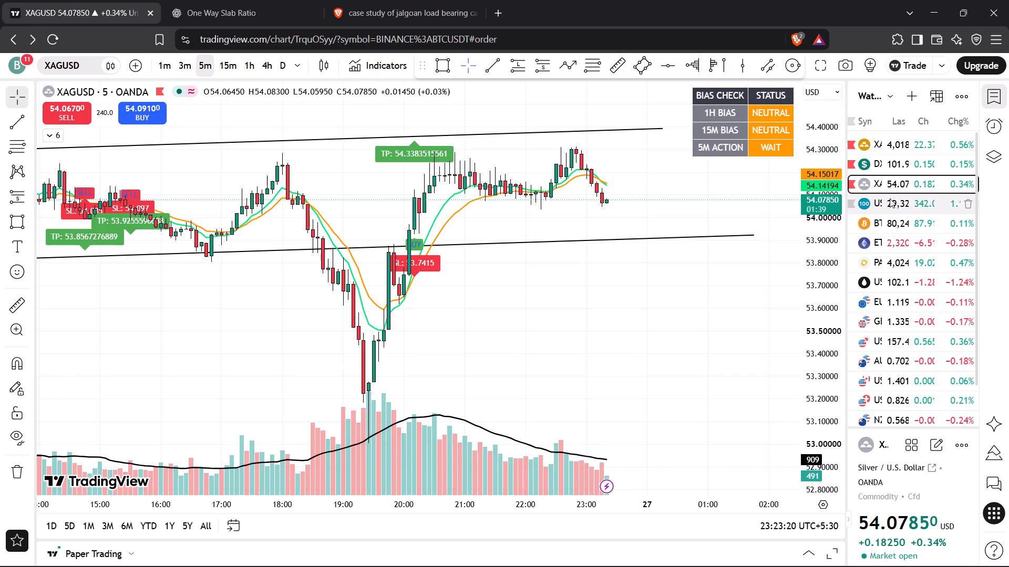
Examine the USTECH100CFD chart around its short position, then on the 15-minute timeframe.
left_click(890, 198)
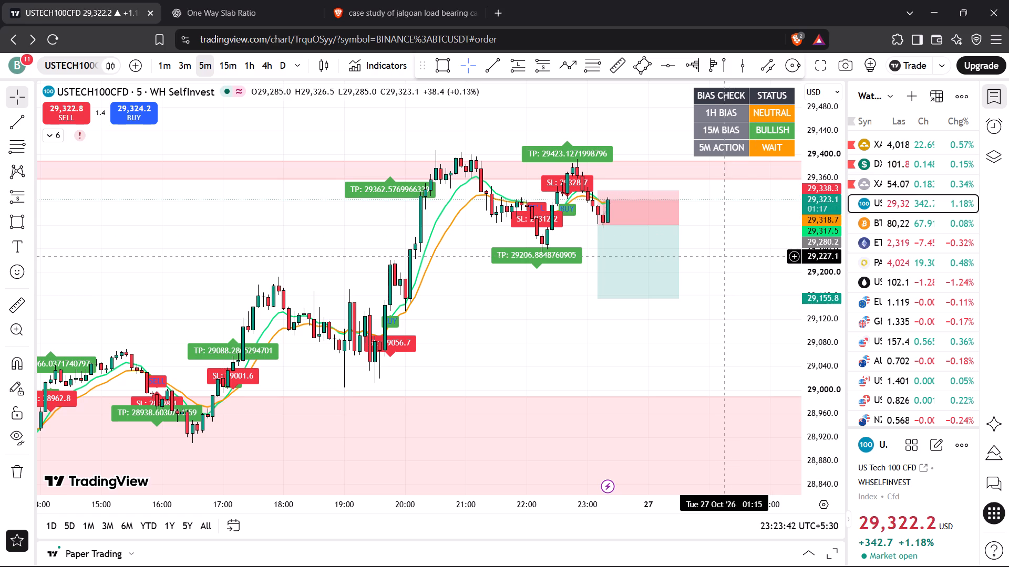
left_click_drag(717, 247, 701, 265)
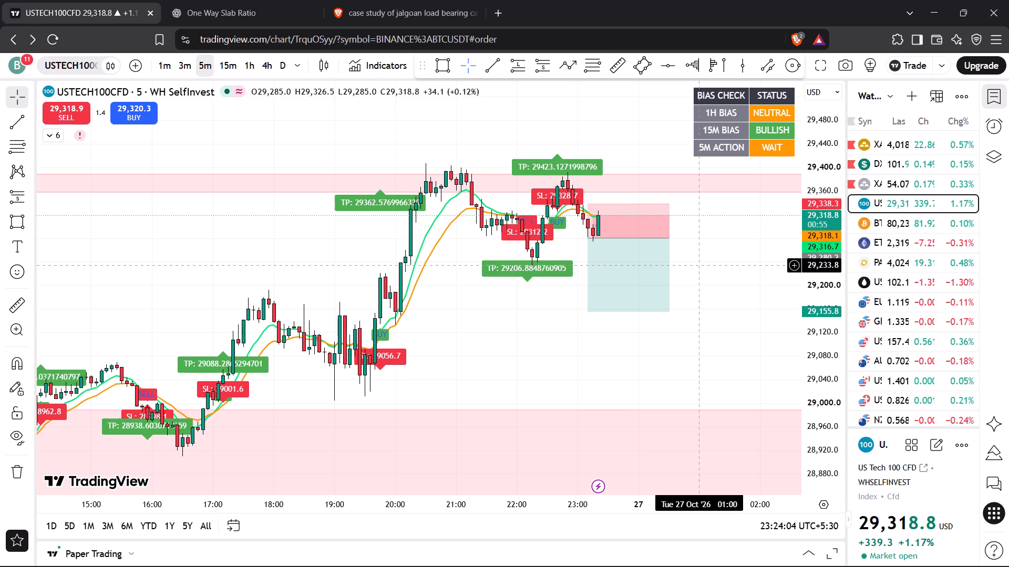
left_click(230, 69)
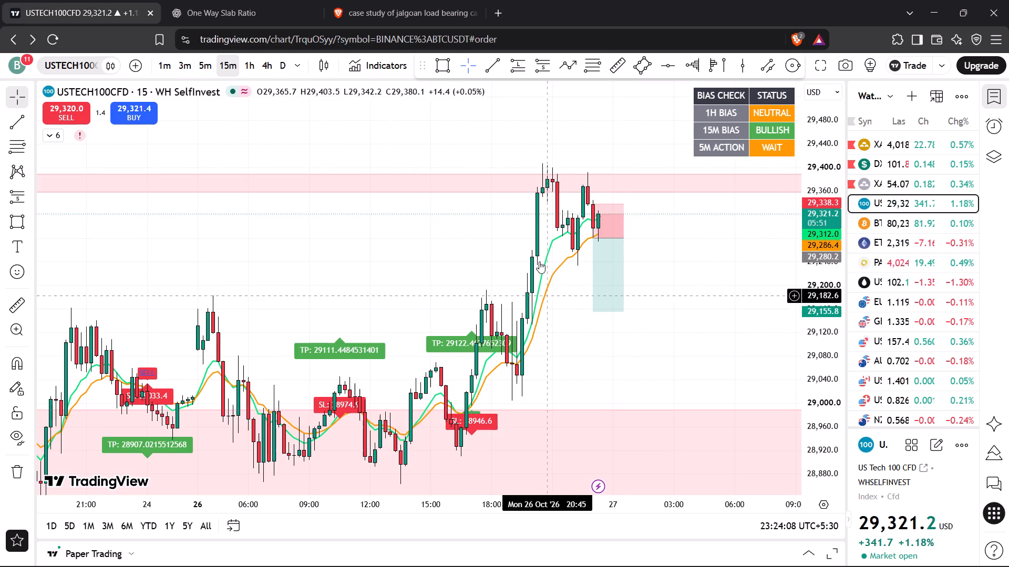
left_click(609, 165)
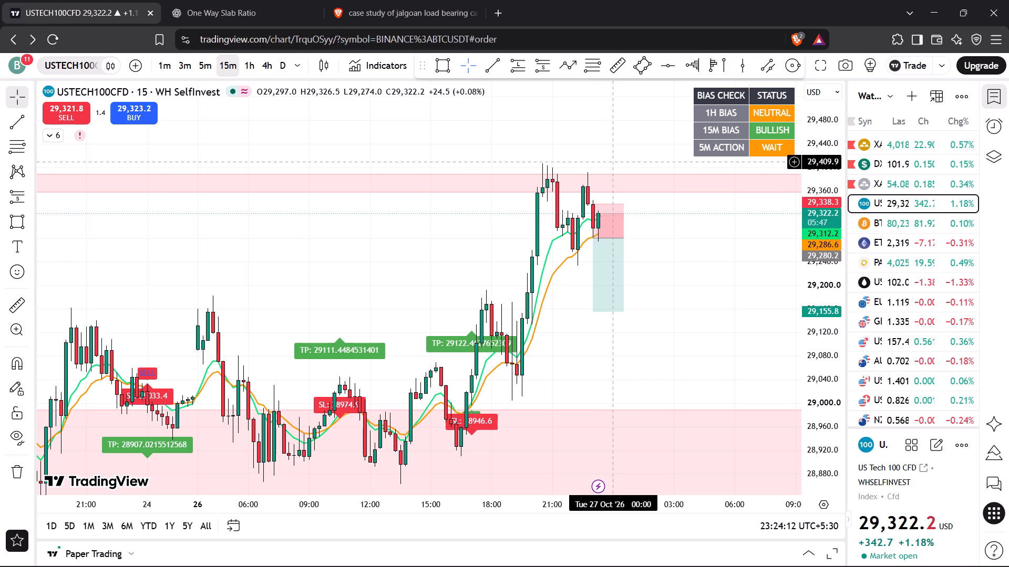
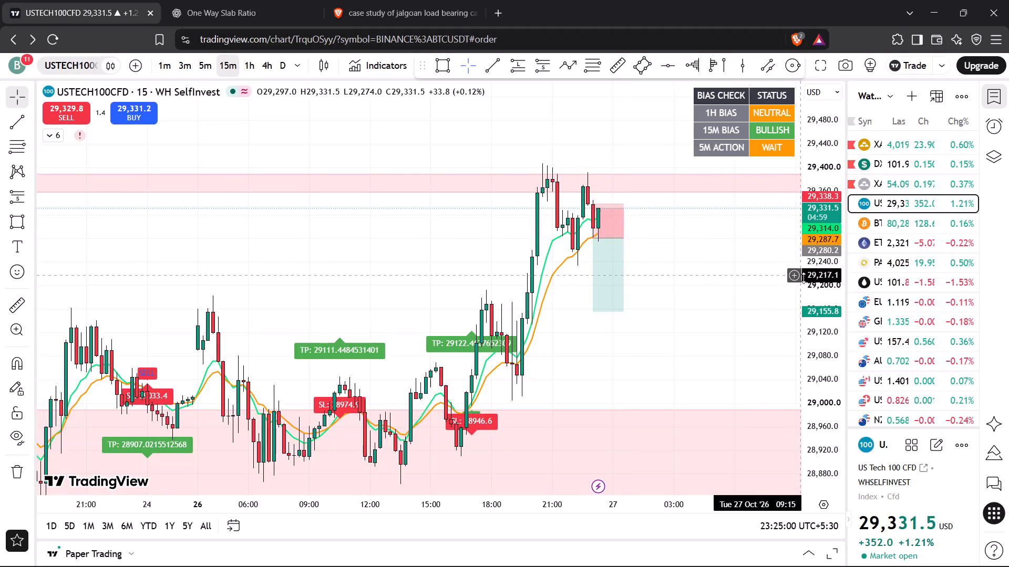
On the 5-minute chart, move the short position up to the upper pink zone's lower edge, with its entry at about 29,361.
left_click_drag(814, 282, 814, 306)
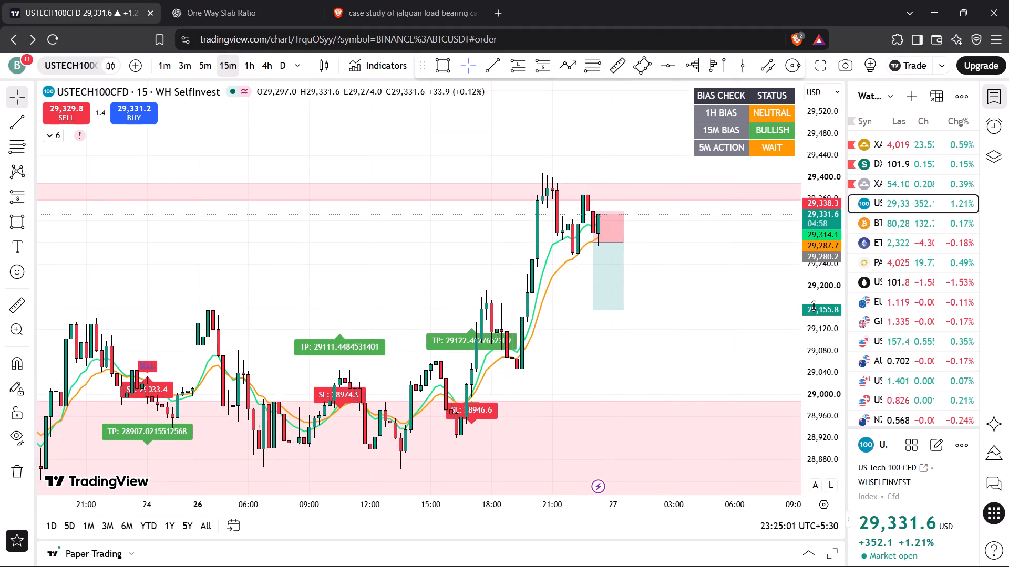
left_click_drag(814, 306, 814, 307)
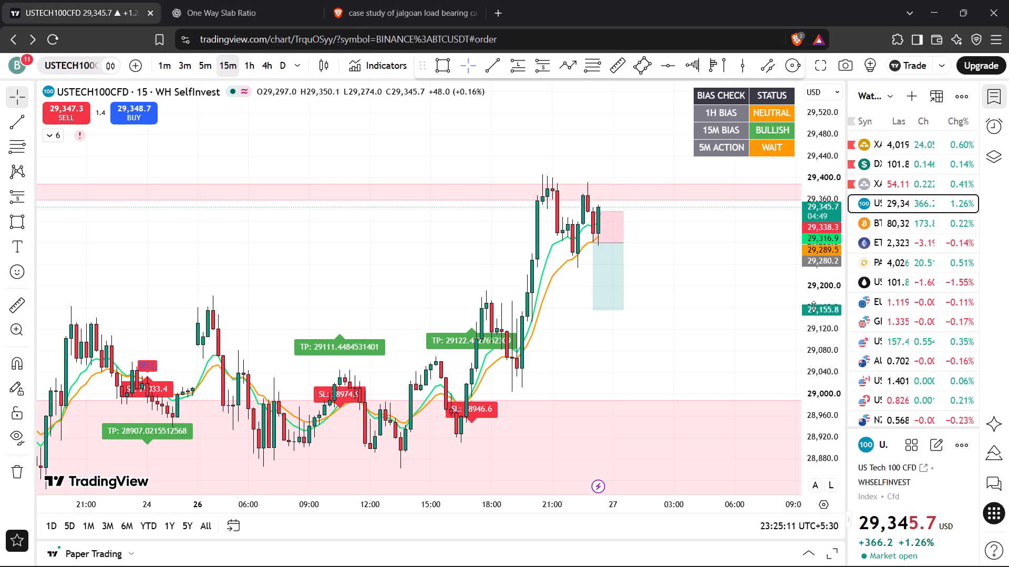
left_click(241, 63)
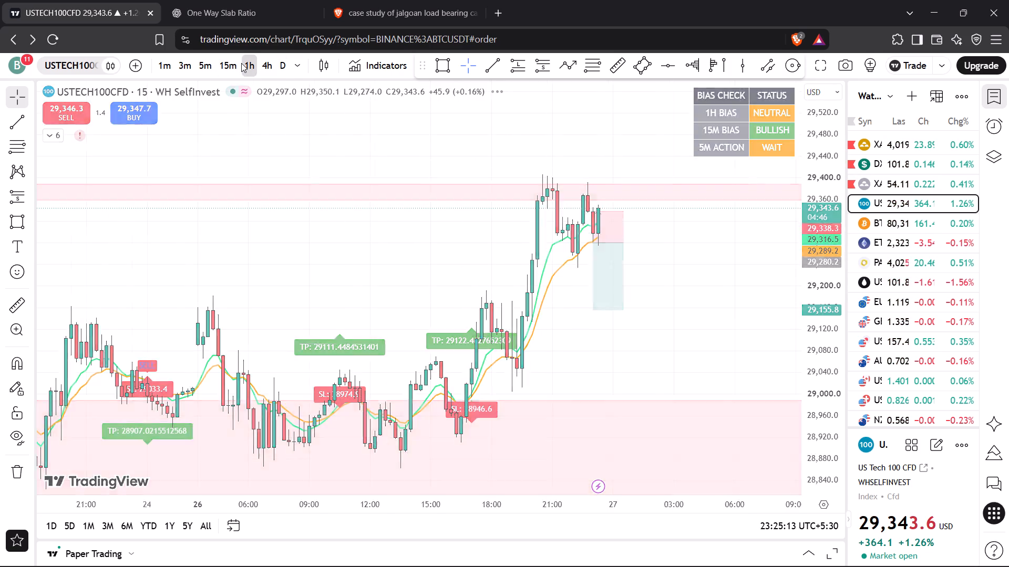
left_click(208, 64)
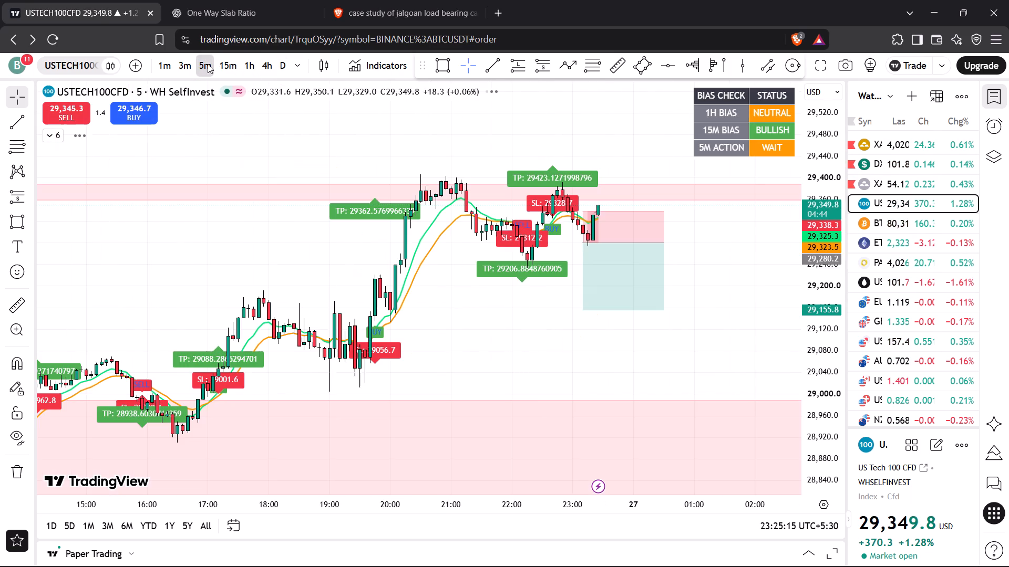
left_click(741, 312)
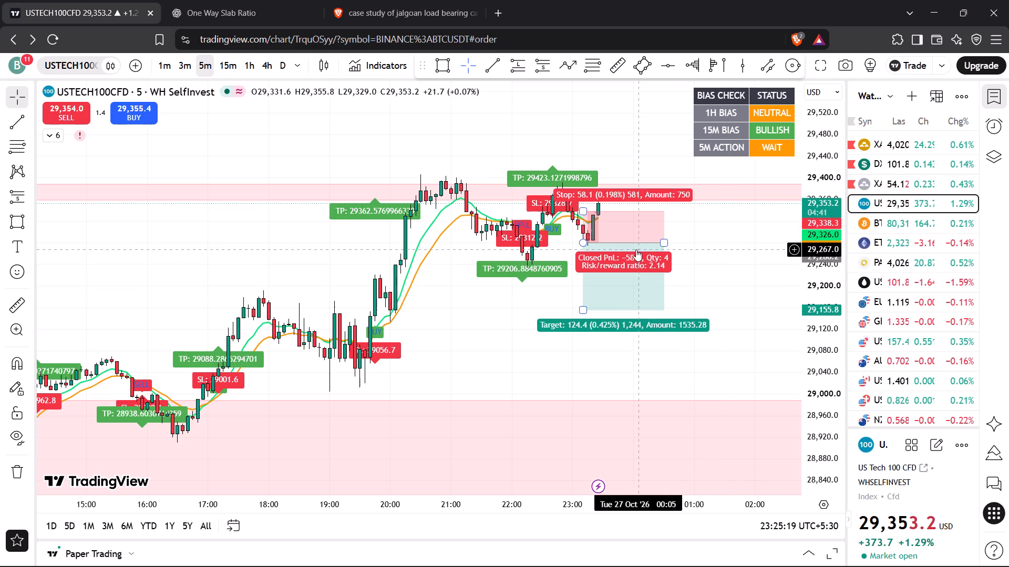
left_click_drag(814, 365, 803, 259)
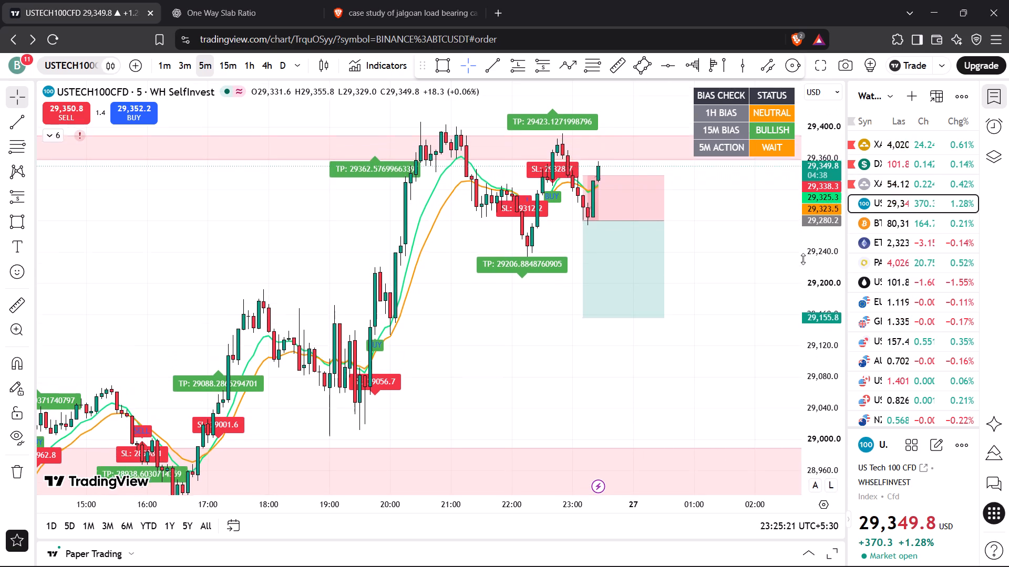
left_click_drag(803, 259, 803, 256)
left_click_drag(758, 245, 745, 285)
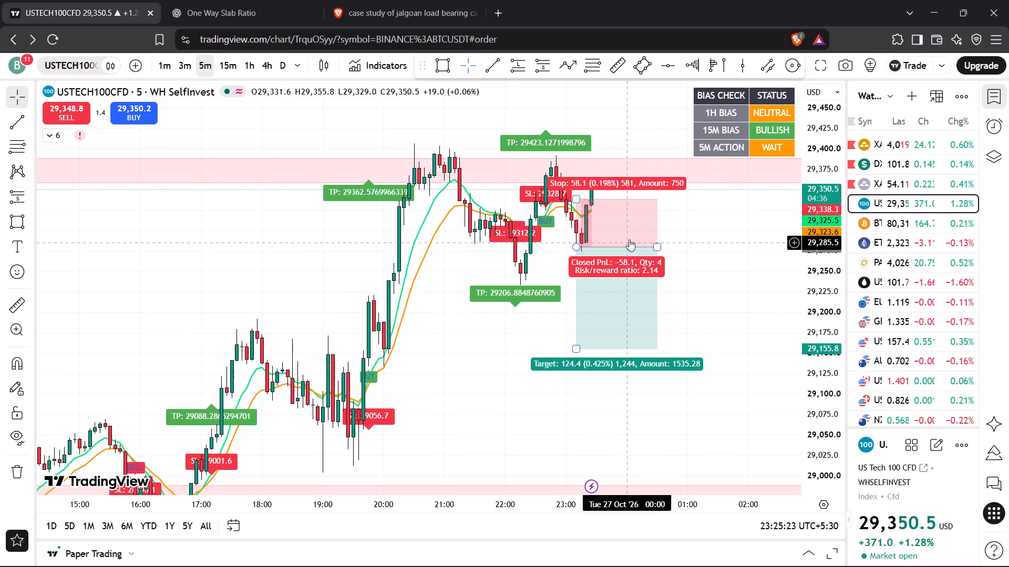
left_click_drag(630, 235, 636, 180)
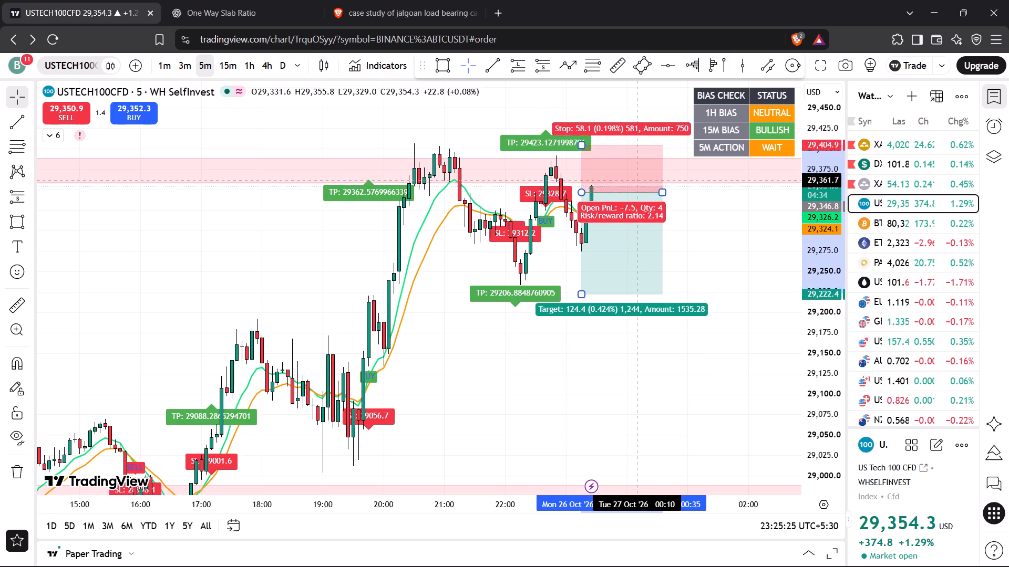
left_click_drag(636, 180, 636, 168)
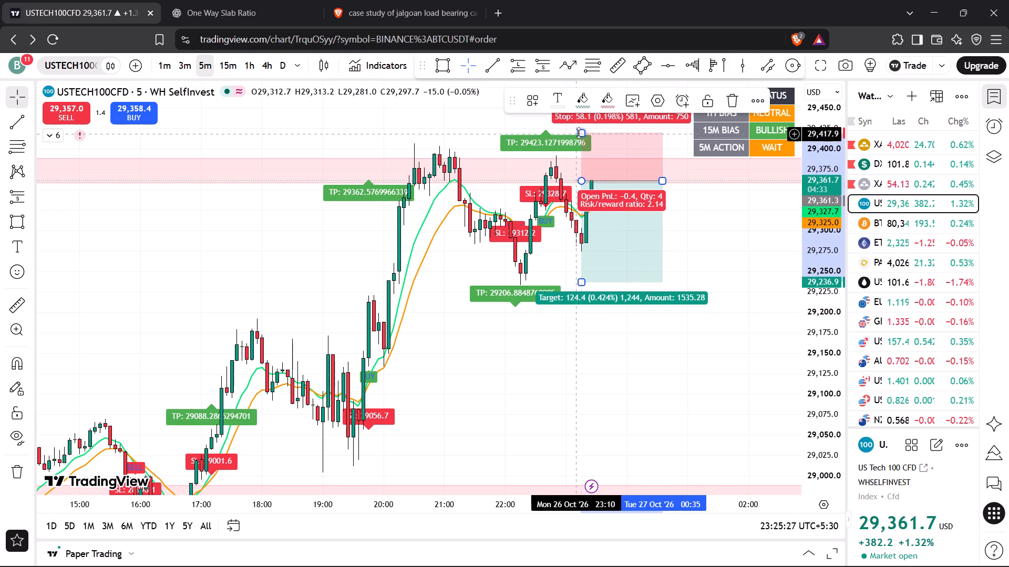
Tighten the short position's stop level to about 29,407.5 and deselect the drawing.
left_click_drag(579, 129, 581, 143)
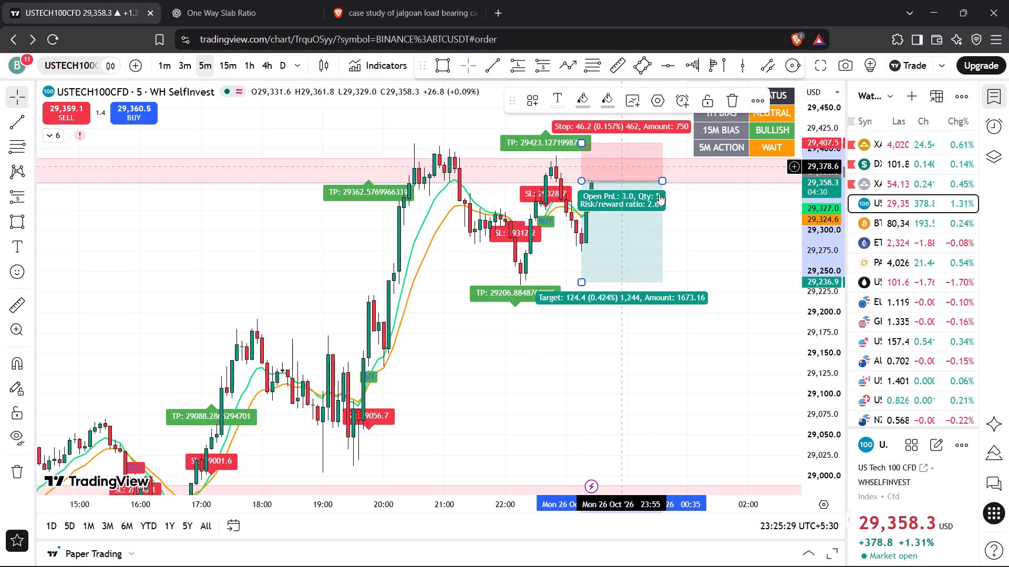
left_click(704, 236)
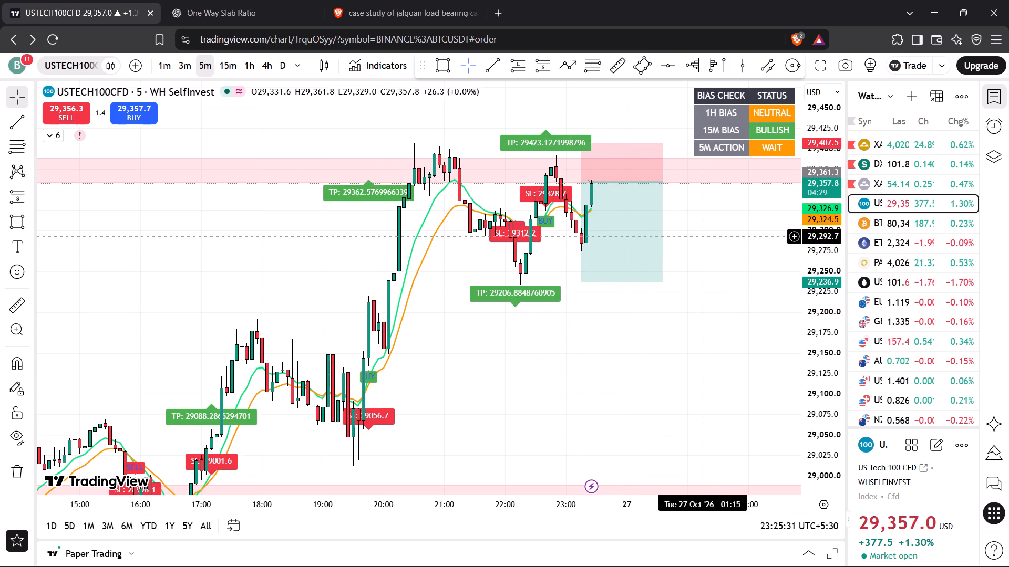
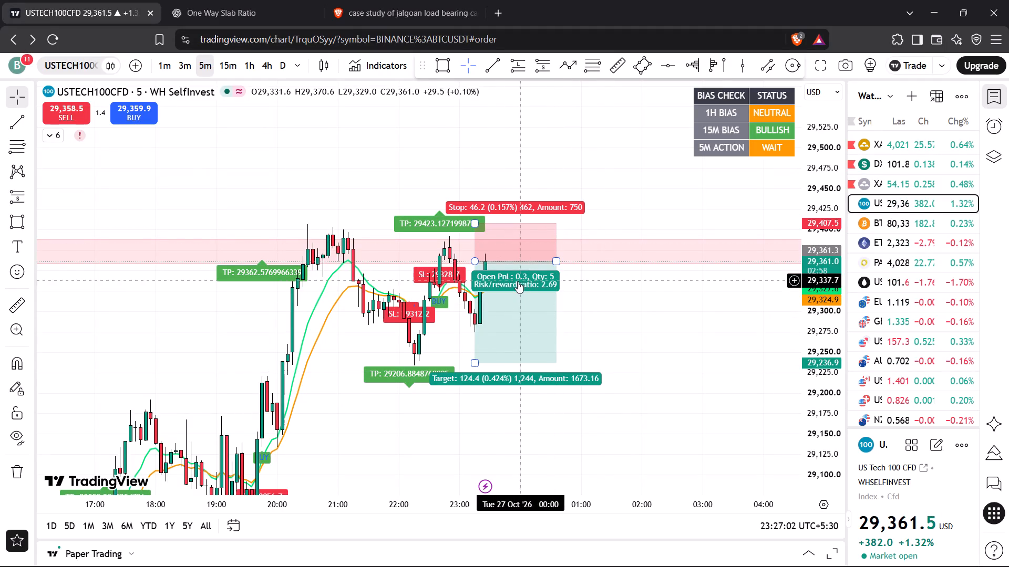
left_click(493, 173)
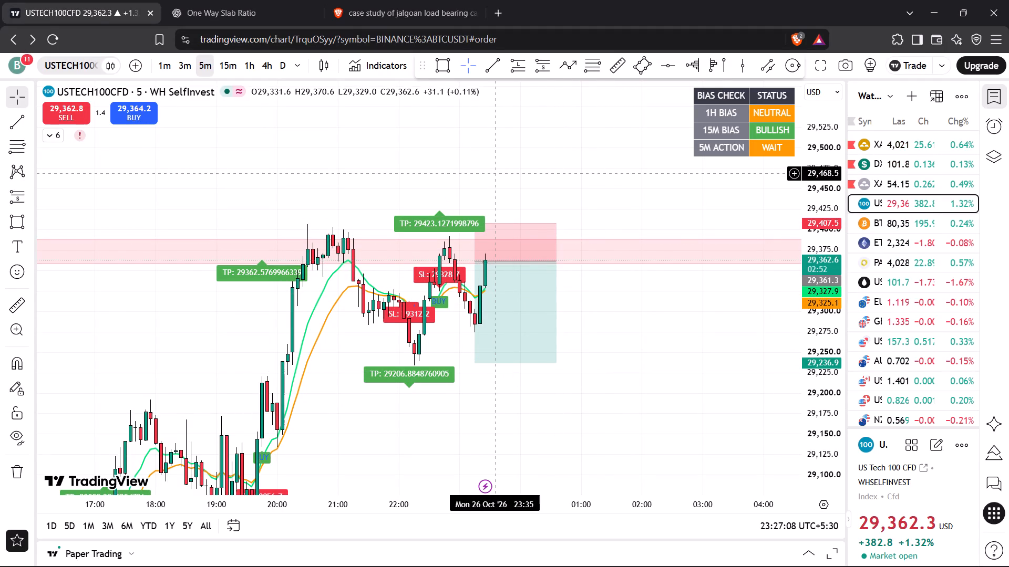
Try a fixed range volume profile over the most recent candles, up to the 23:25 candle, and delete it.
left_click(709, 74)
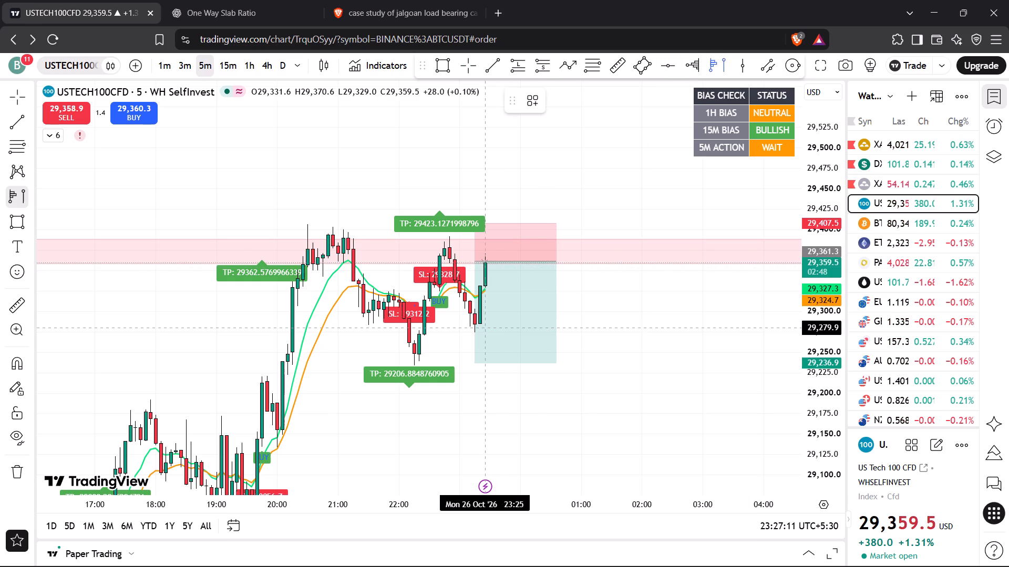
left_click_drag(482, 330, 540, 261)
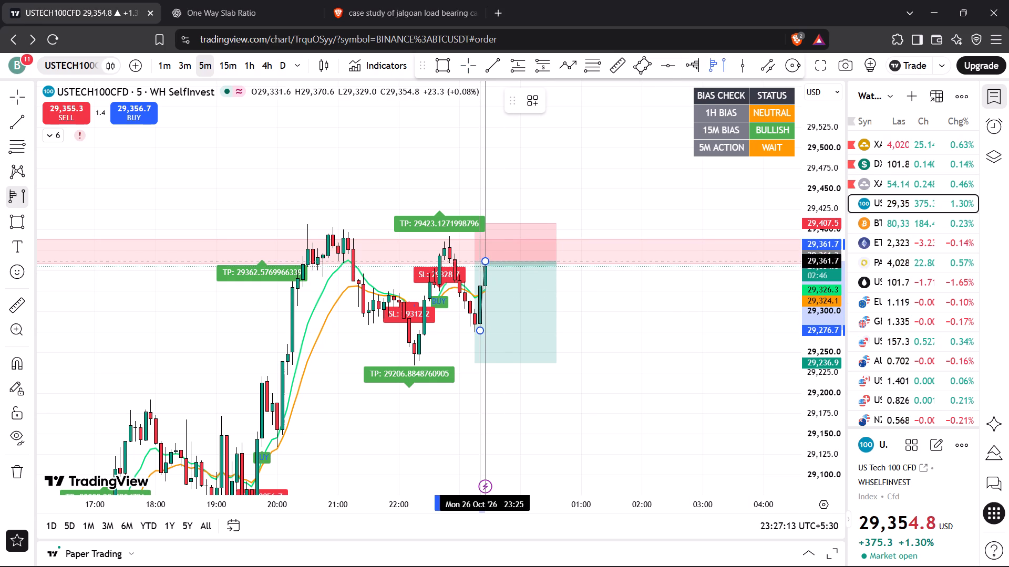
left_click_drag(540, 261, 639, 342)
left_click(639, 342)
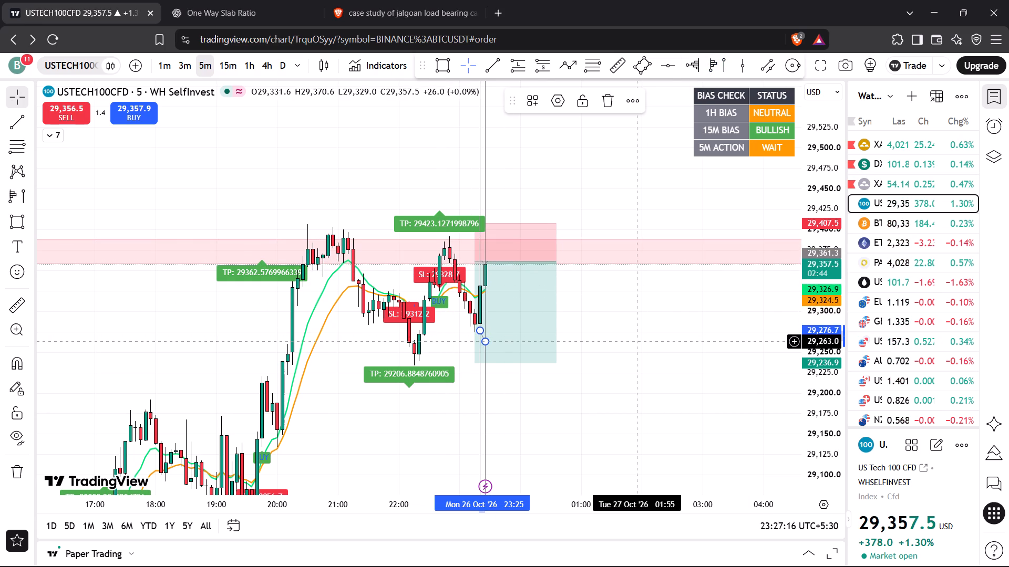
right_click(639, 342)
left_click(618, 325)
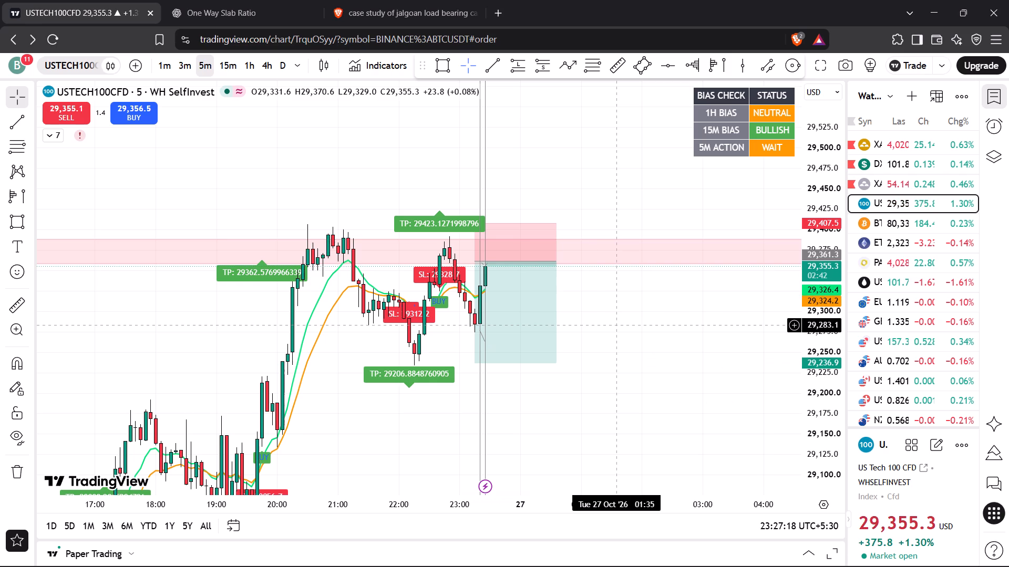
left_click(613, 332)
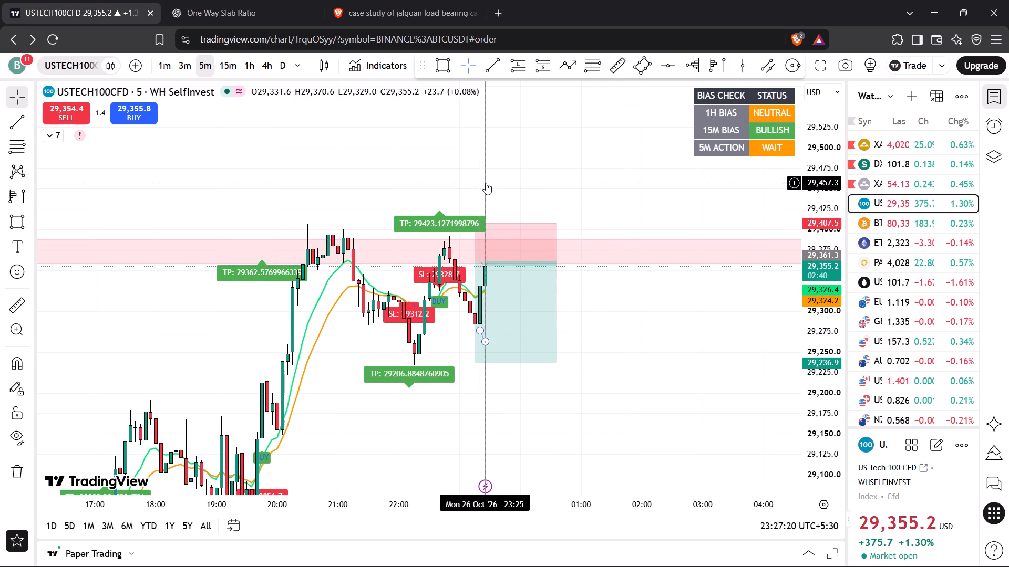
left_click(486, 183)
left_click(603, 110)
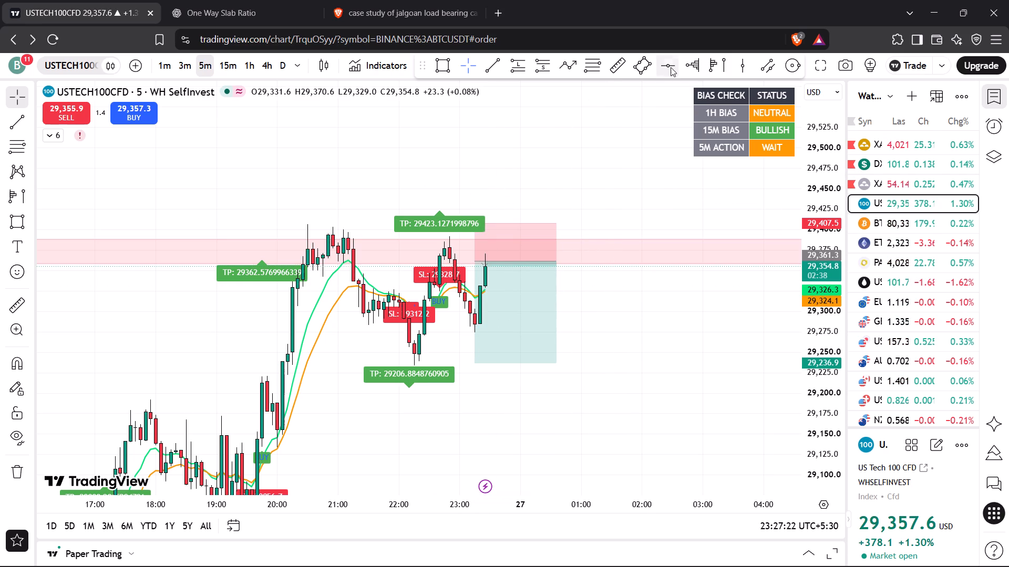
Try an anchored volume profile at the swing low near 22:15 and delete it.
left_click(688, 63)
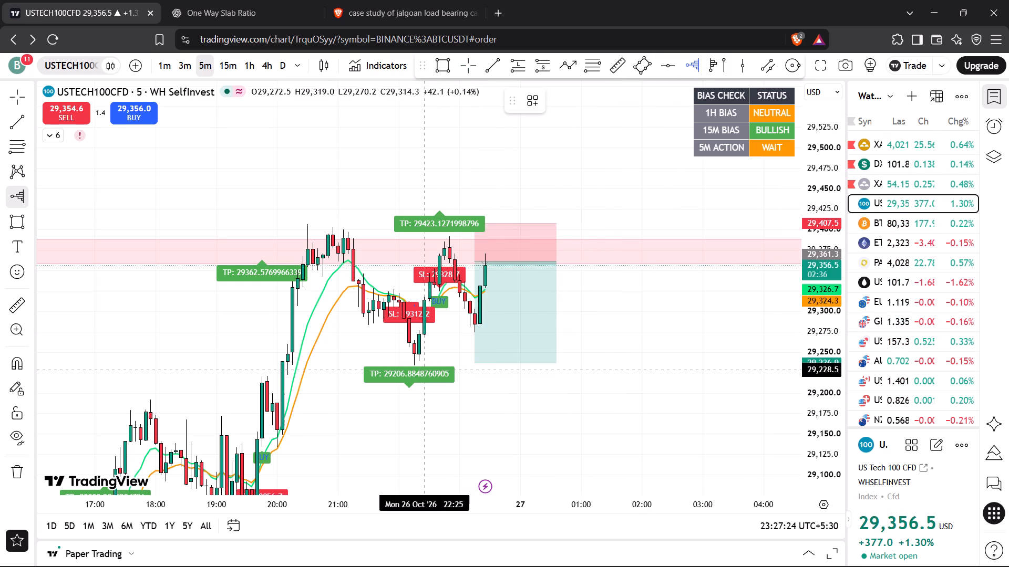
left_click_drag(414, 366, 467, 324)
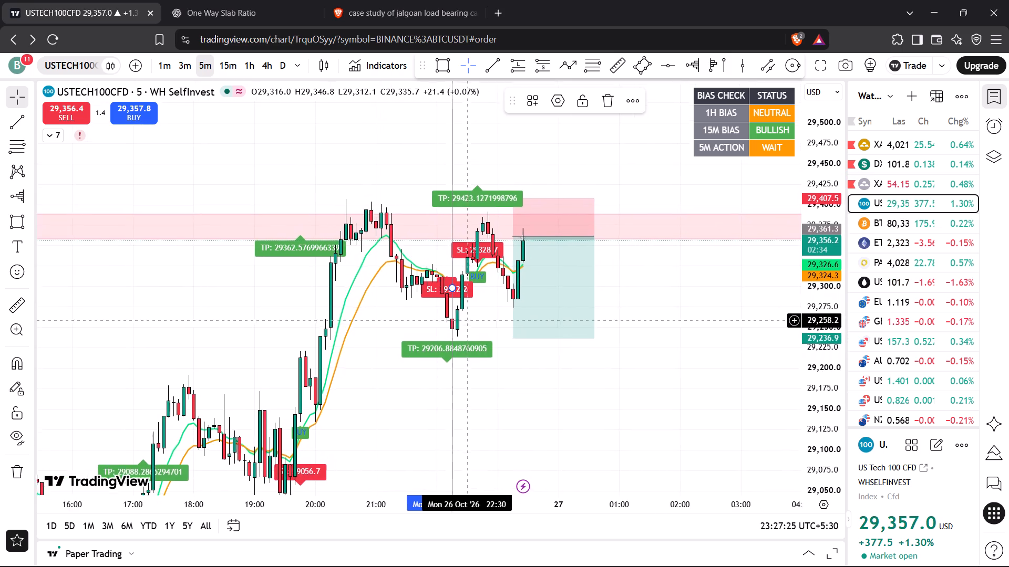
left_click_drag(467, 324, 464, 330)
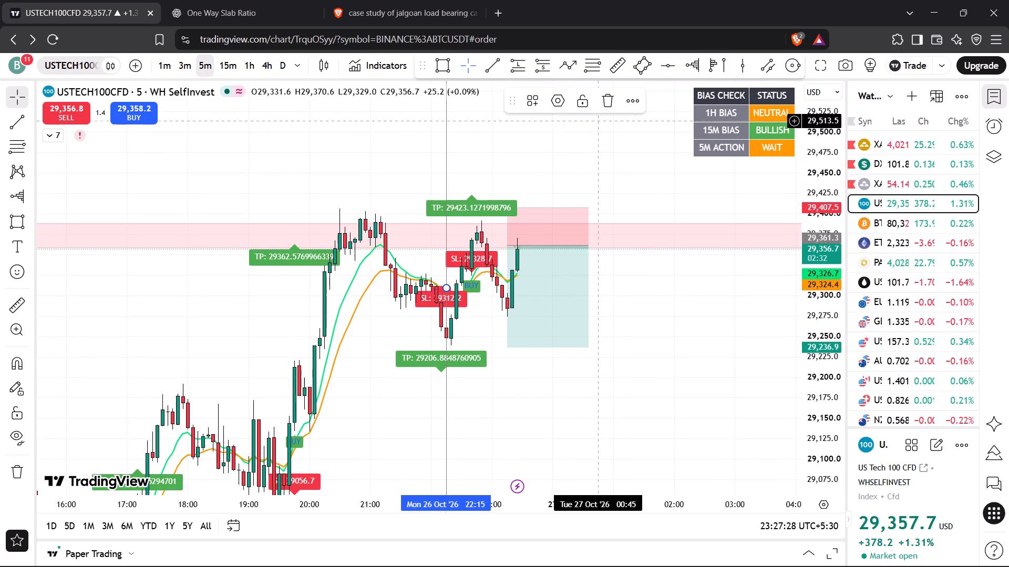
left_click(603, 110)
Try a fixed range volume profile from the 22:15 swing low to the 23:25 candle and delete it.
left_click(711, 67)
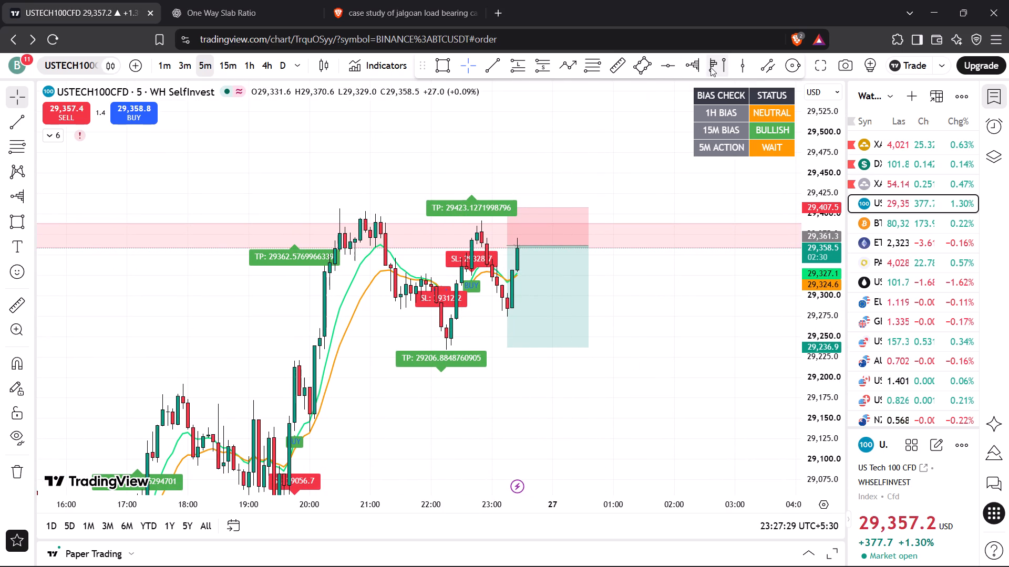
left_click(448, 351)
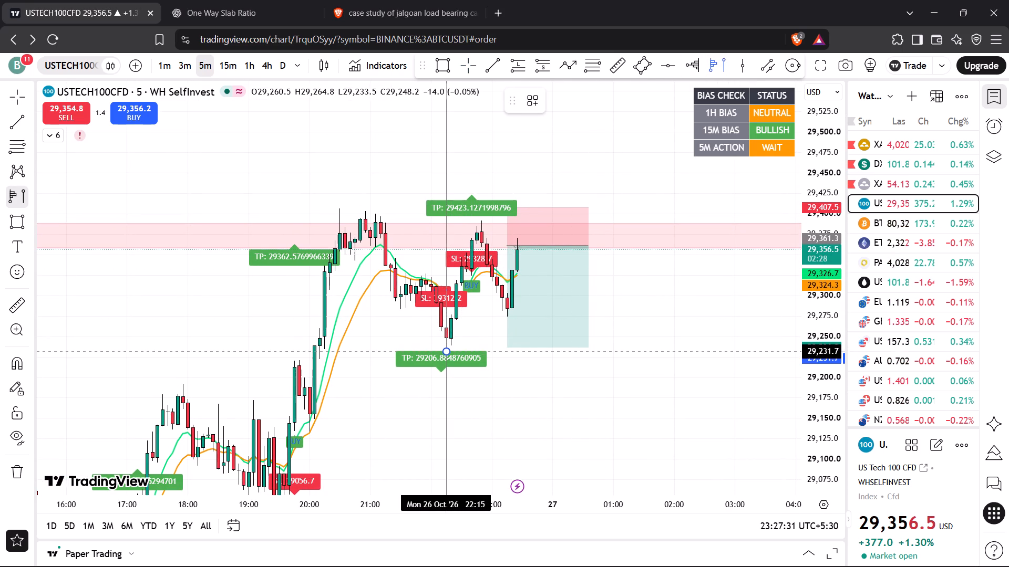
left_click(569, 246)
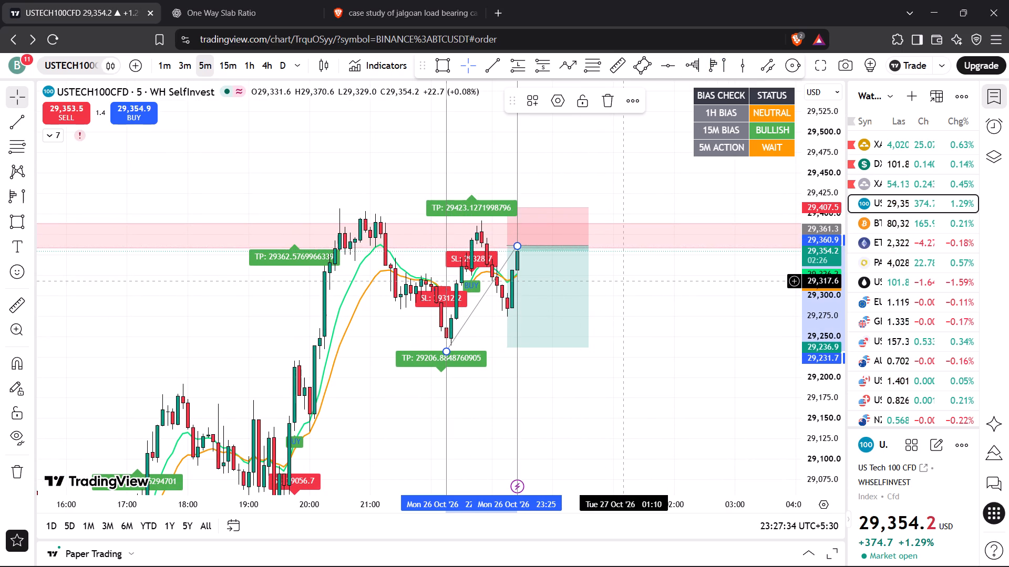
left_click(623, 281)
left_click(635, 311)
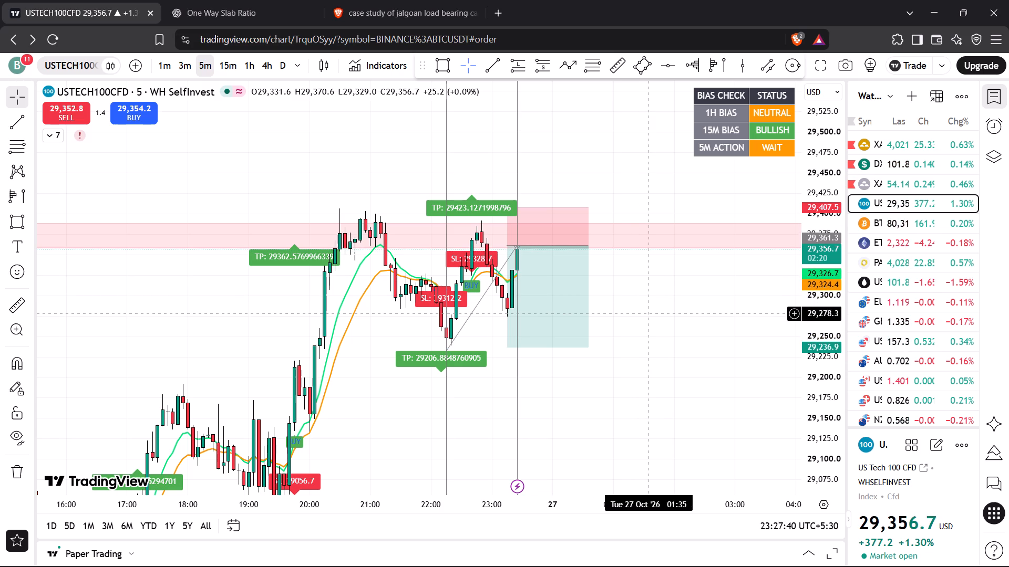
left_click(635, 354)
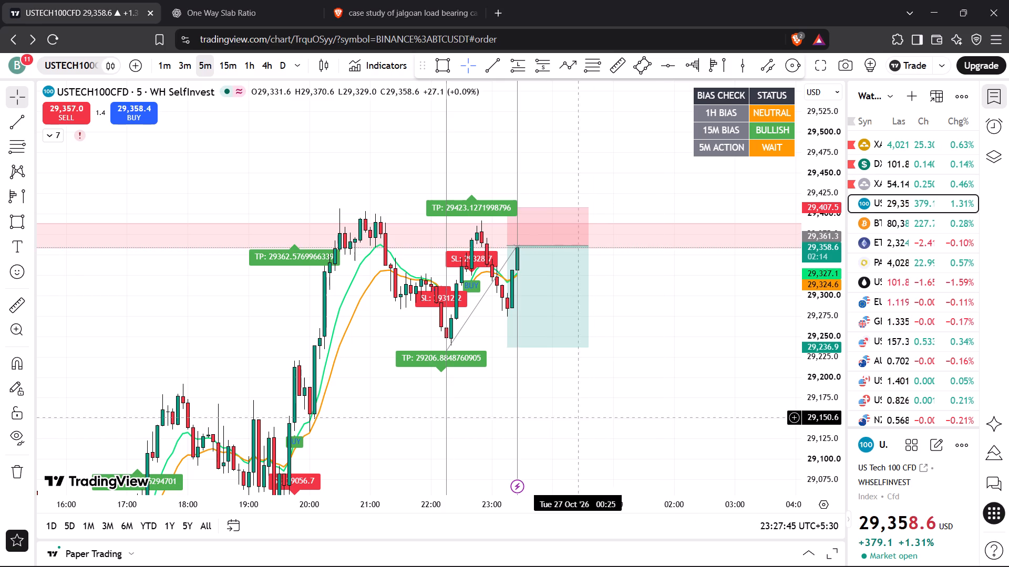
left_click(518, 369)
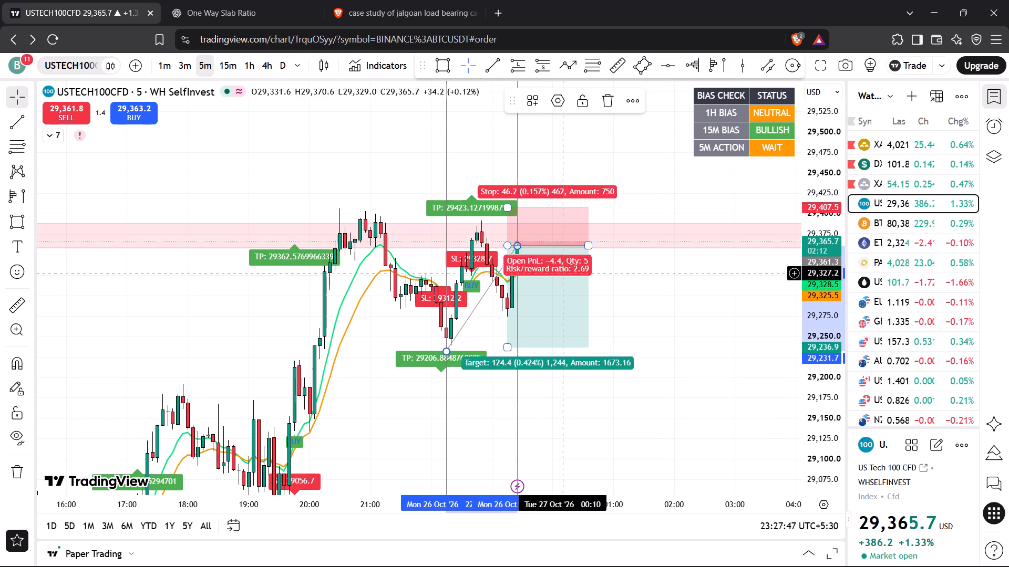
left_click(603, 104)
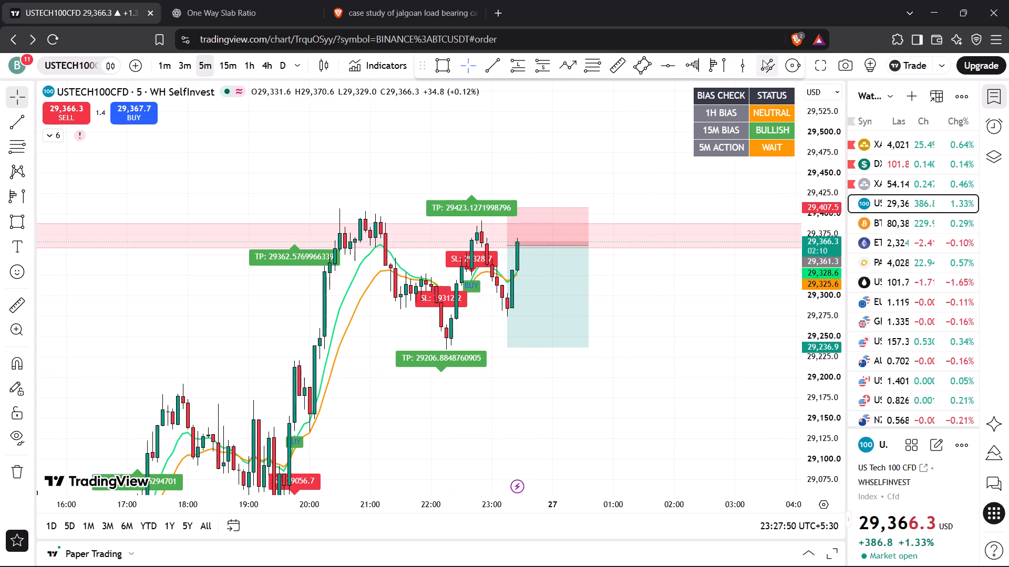
Compare the XAUUSD, DXY and XAGUSD 5-minute charts, and review USTECH100CFD price action around the short position.
left_click(886, 149)
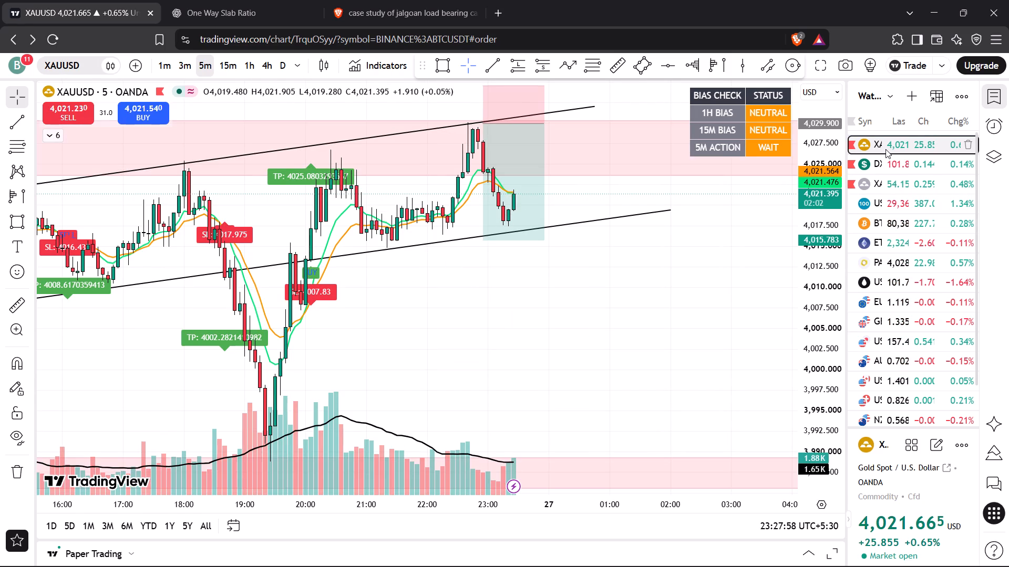
left_click(891, 165)
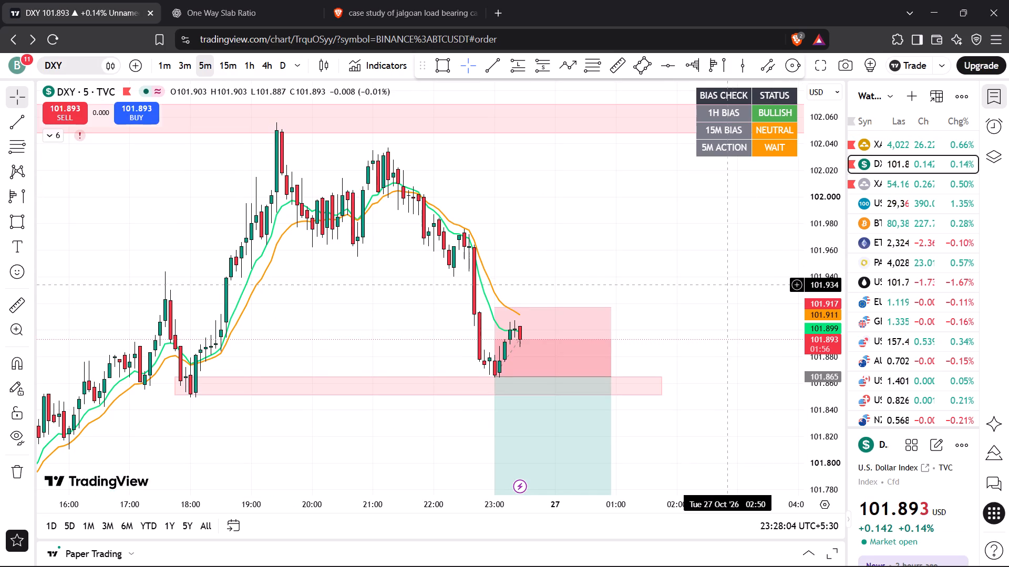
left_click_drag(728, 285, 716, 237)
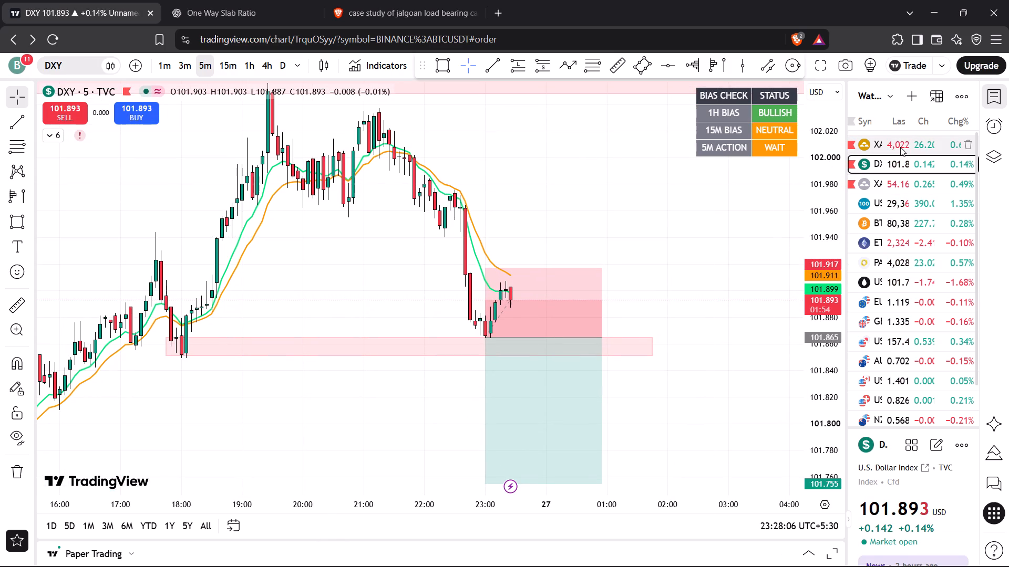
left_click(900, 147)
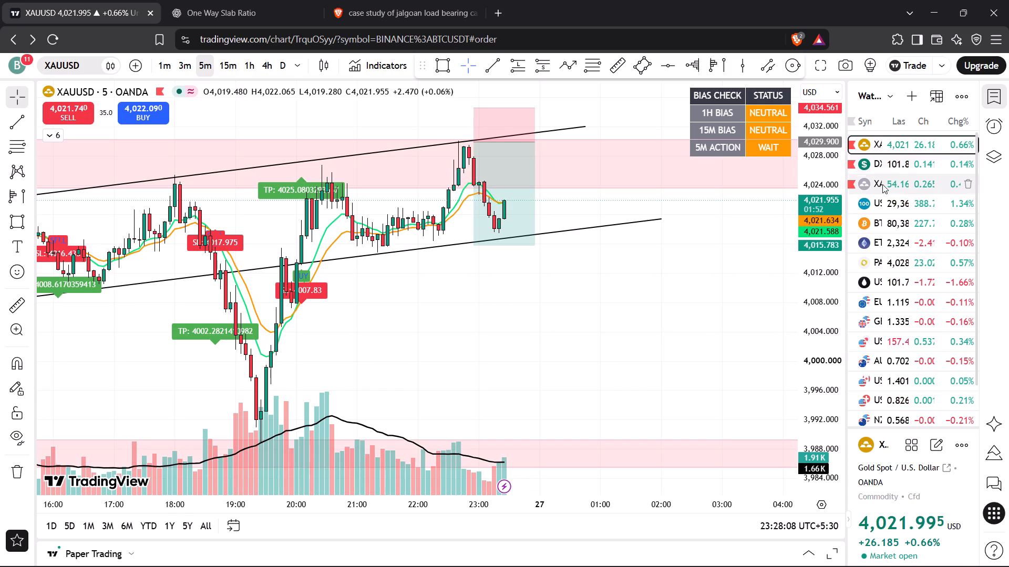
left_click(882, 185)
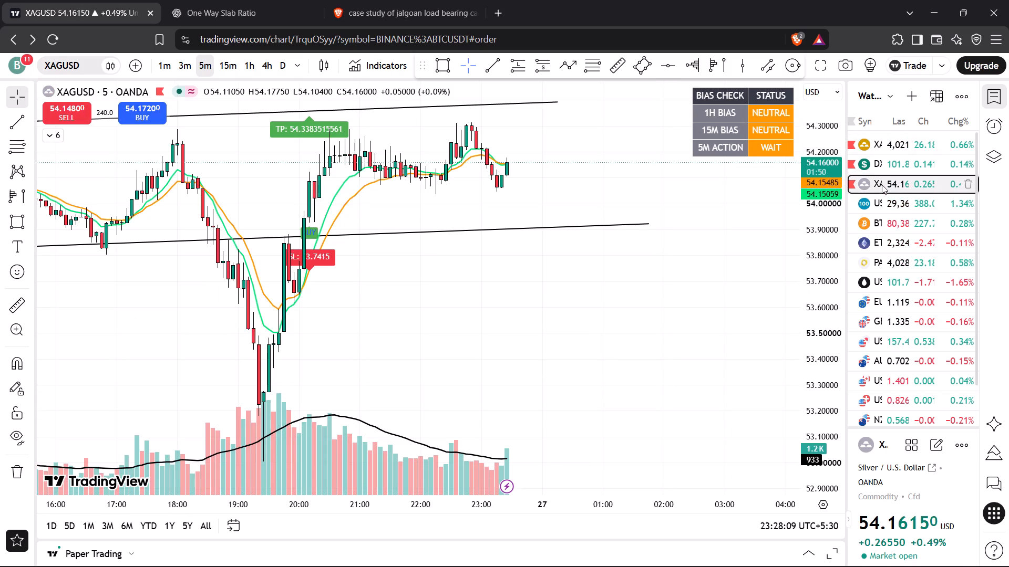
left_click(879, 202)
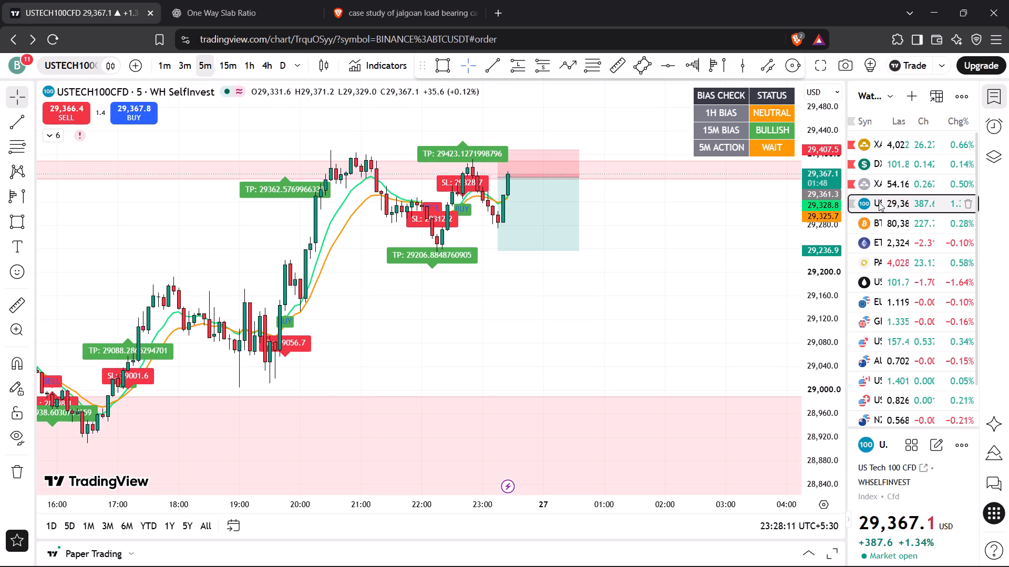
left_click_drag(667, 254, 689, 286)
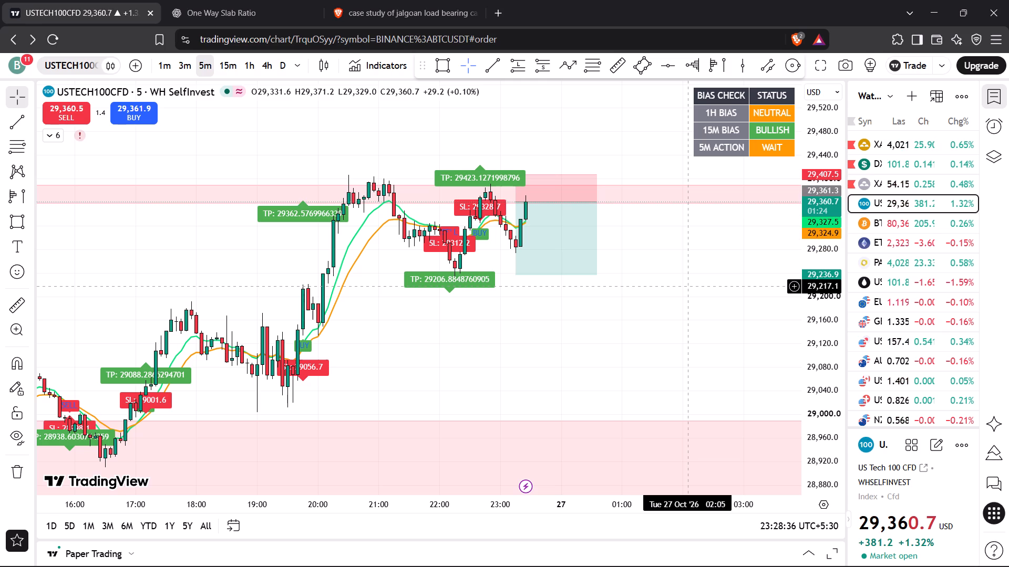
Check XAUUSD against DXY and XAGUSD on the 5-minute charts around the 23:30 candle close.
left_click(886, 148)
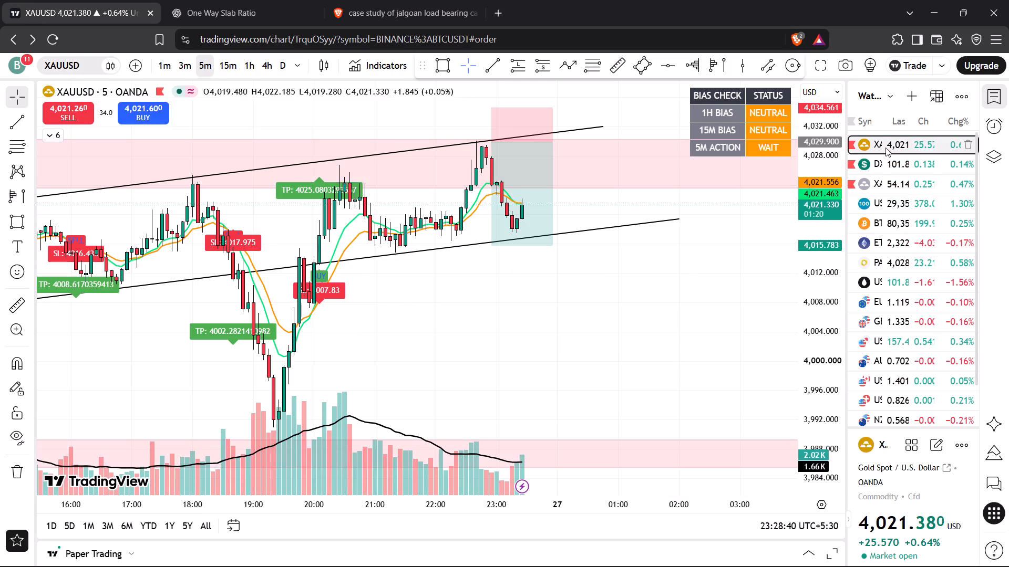
left_click(883, 158)
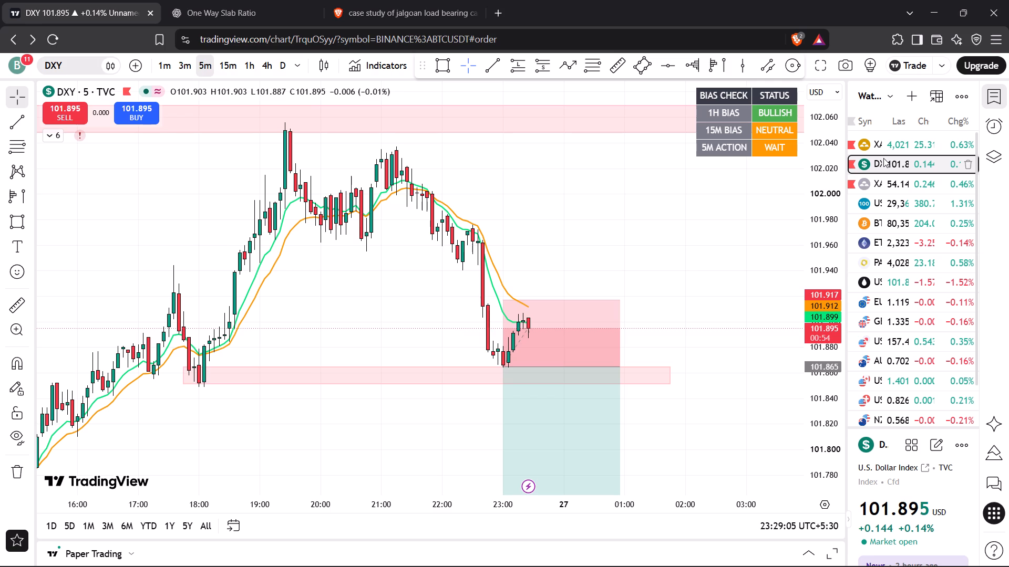
left_click(900, 144)
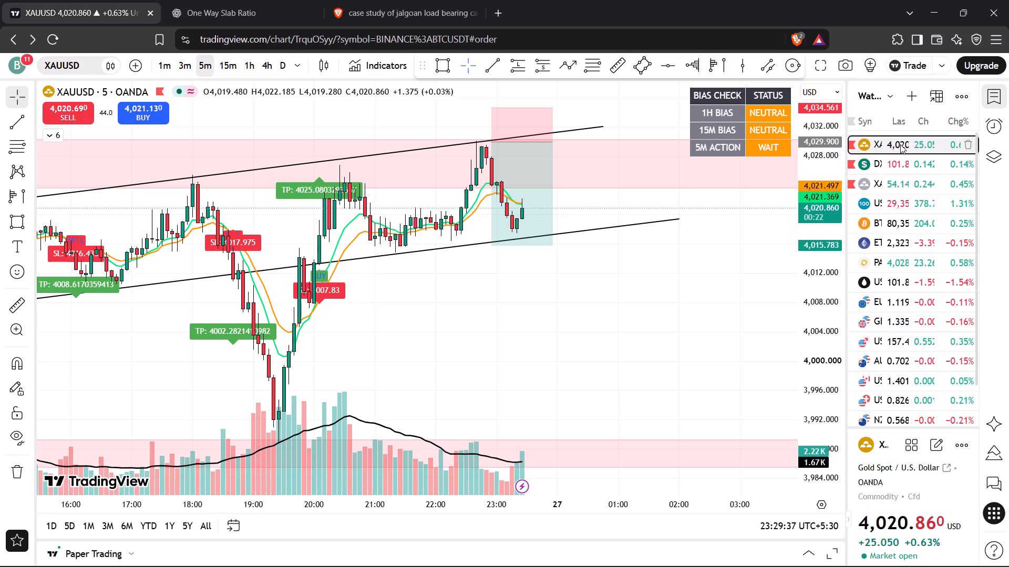
left_click(901, 164)
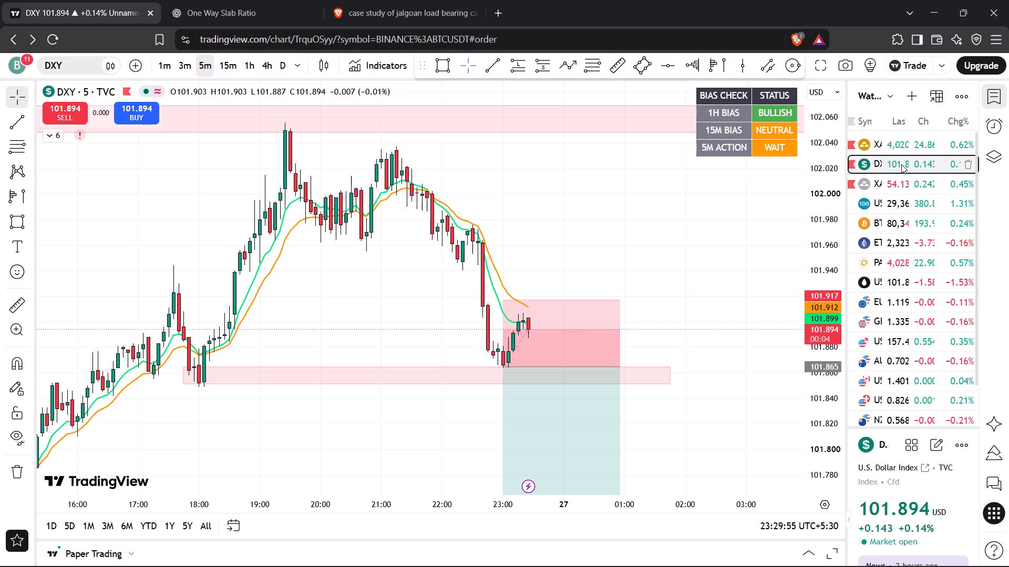
left_click(909, 180)
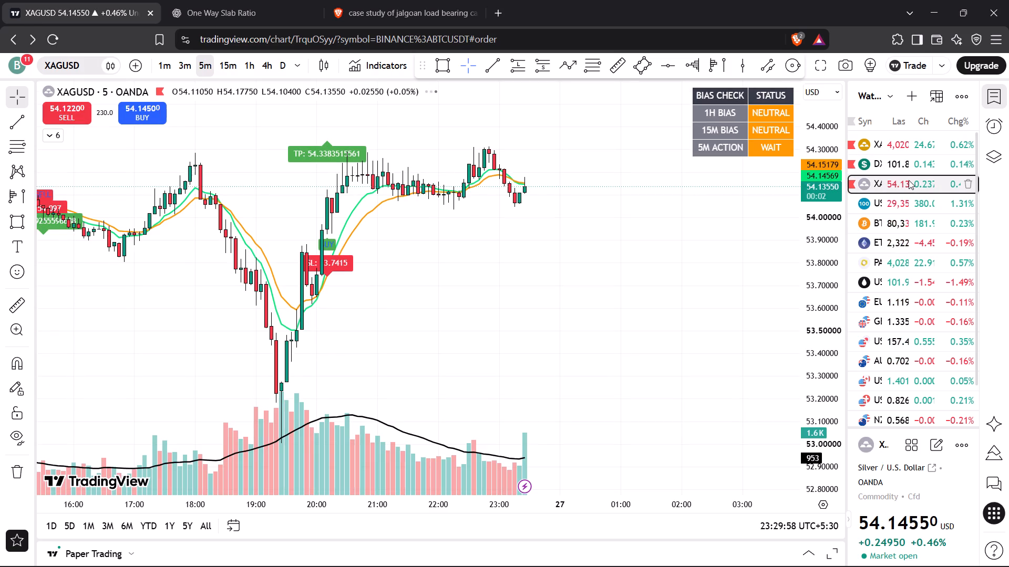
left_click(911, 144)
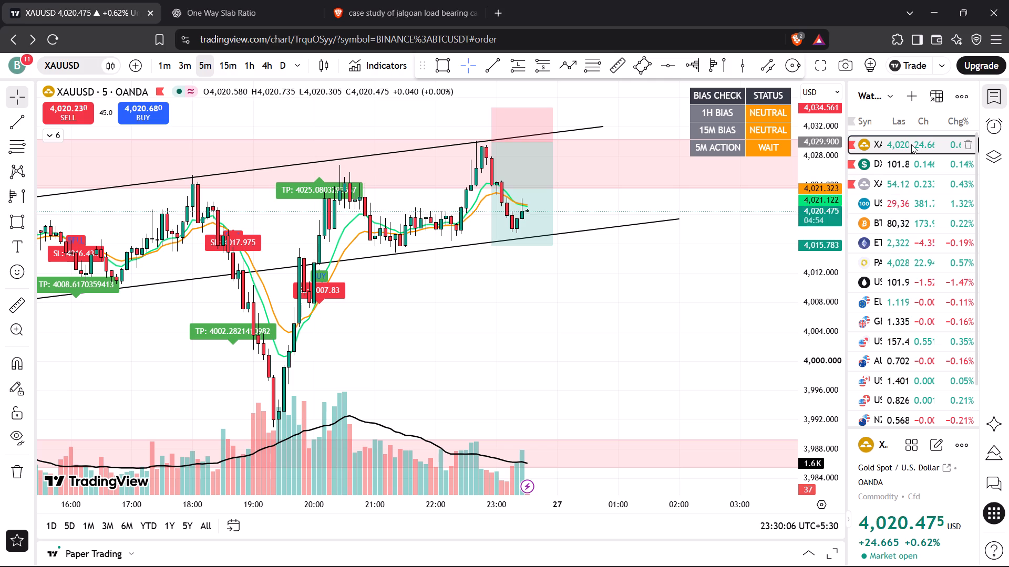
left_click(913, 157)
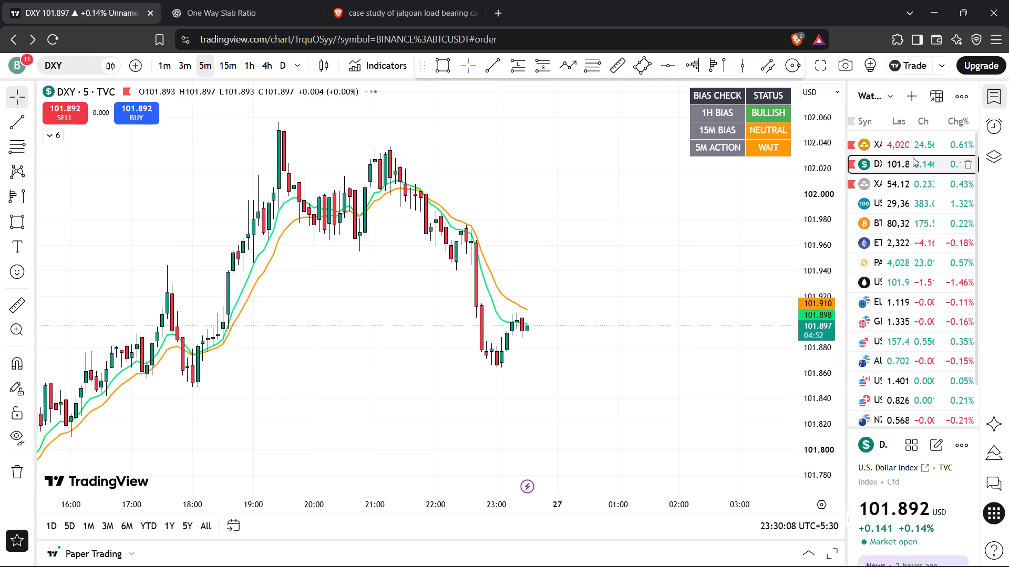
left_click(905, 148)
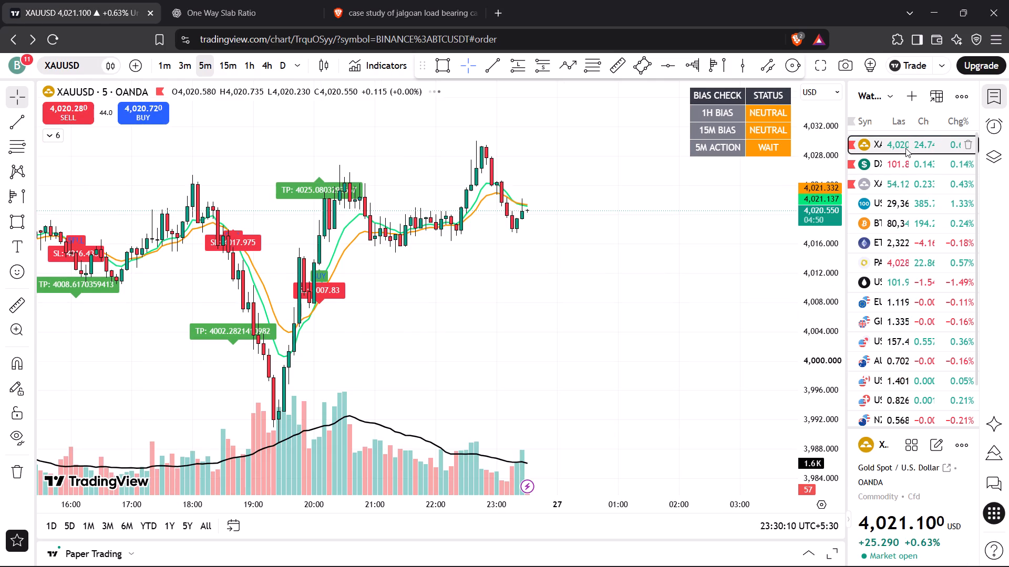
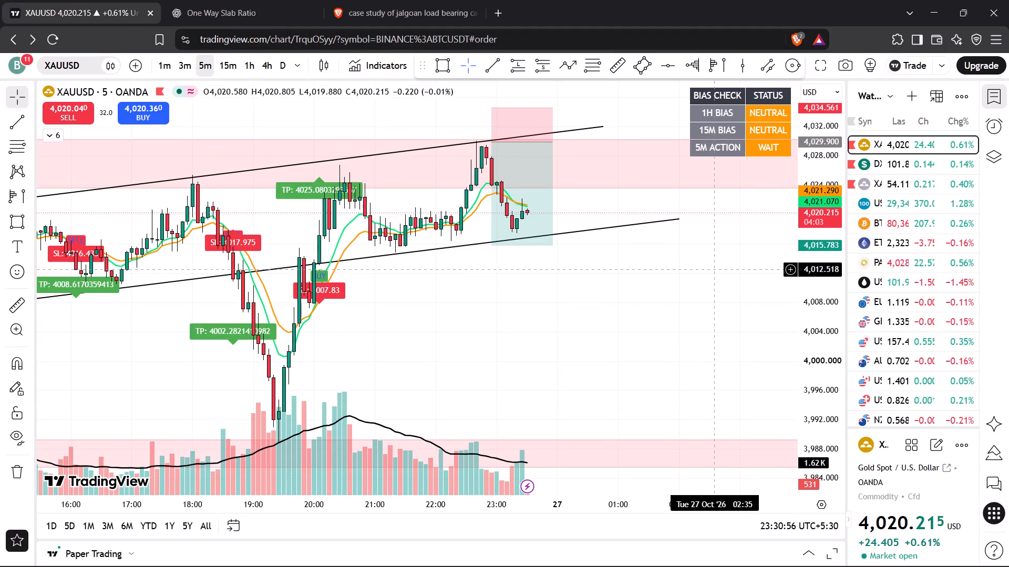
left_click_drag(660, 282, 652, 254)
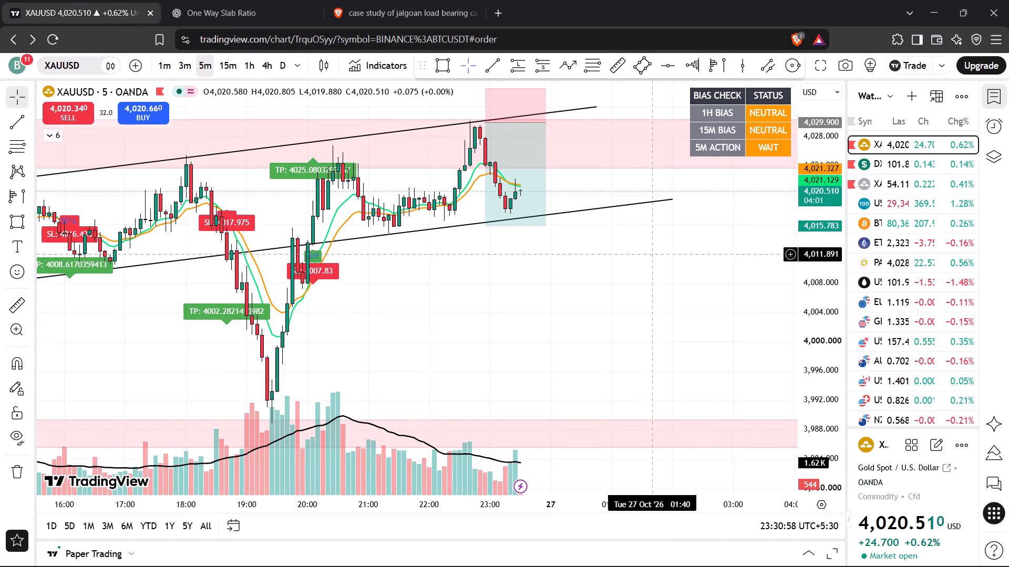
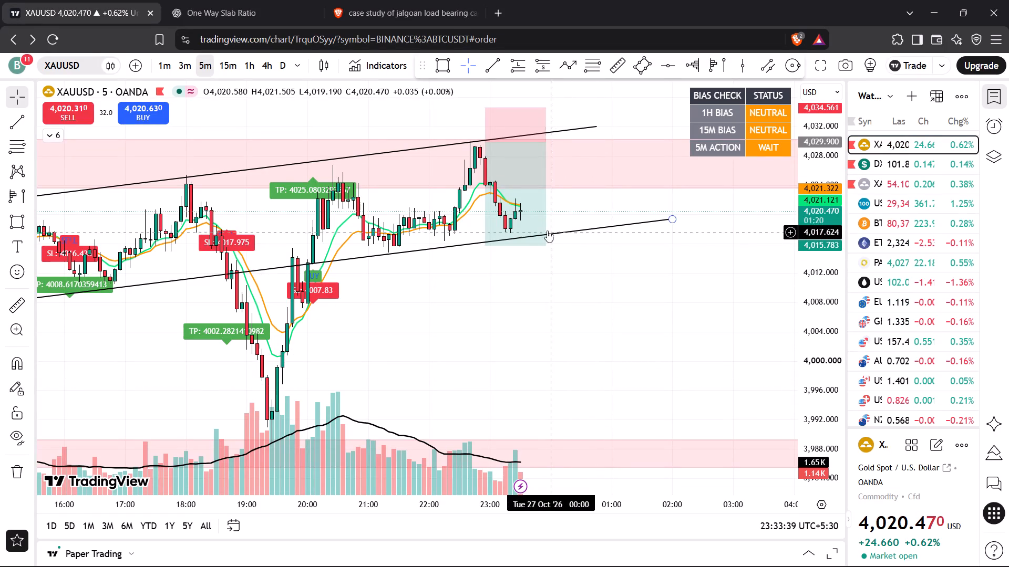
Switch the chart from gold to the US dollar index (DXY) in the watchlist.
left_click(880, 167)
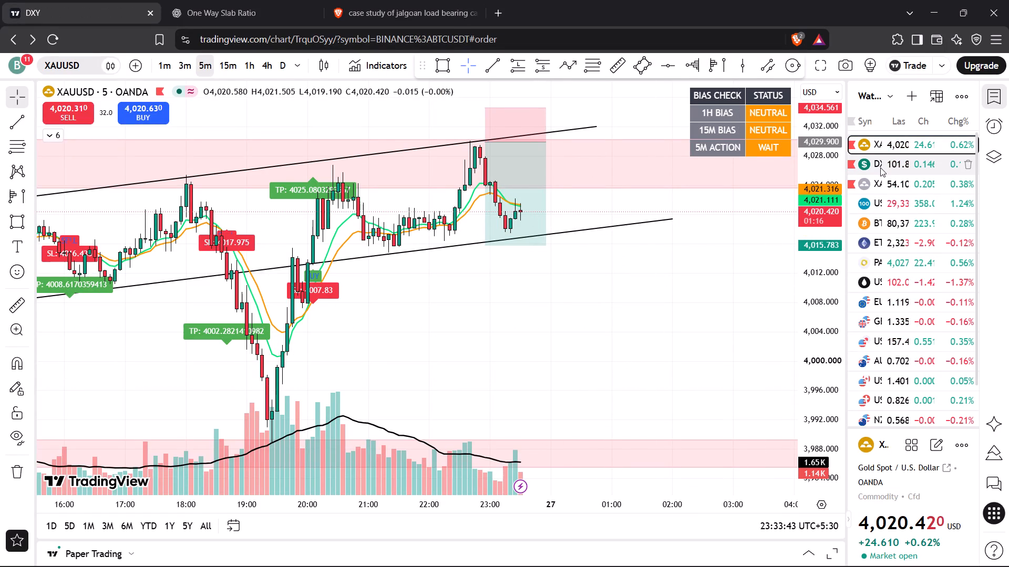
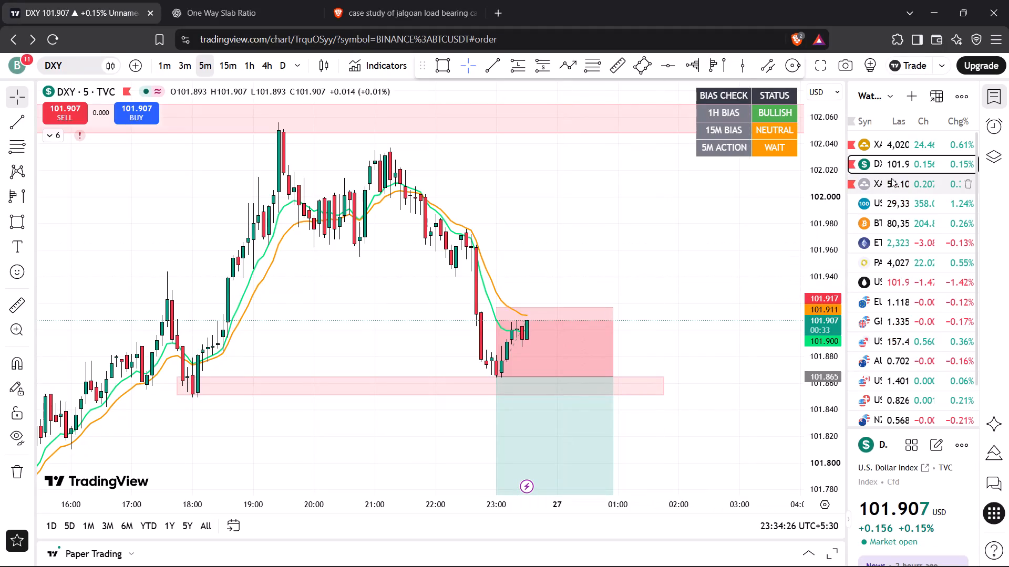
Review the 5-minute charts of gold, the dollar index, silver and USTECH100CFD in turn from the watchlist, ending back on gold (XAUUSD).
left_click(897, 145)
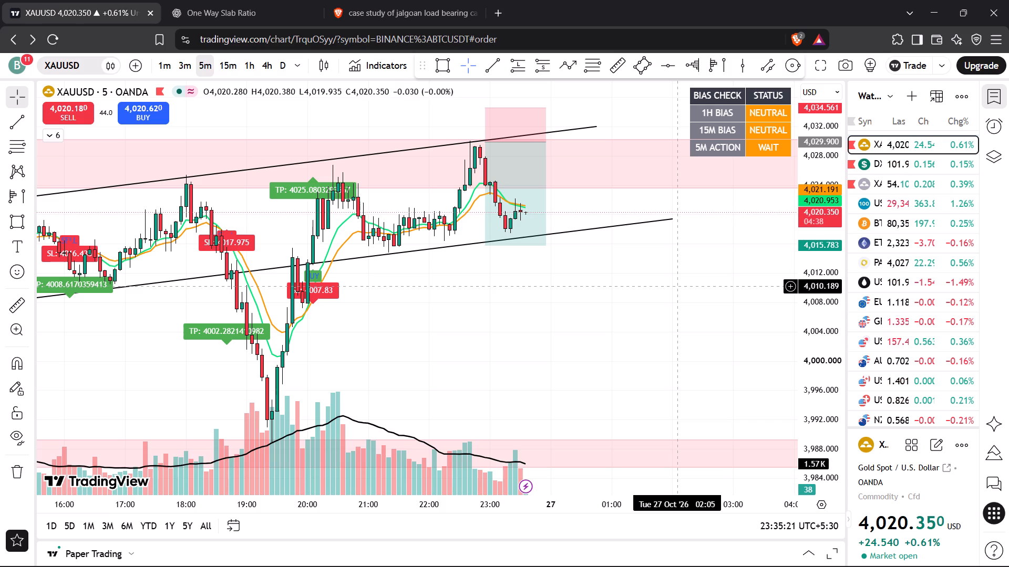
left_click(893, 163)
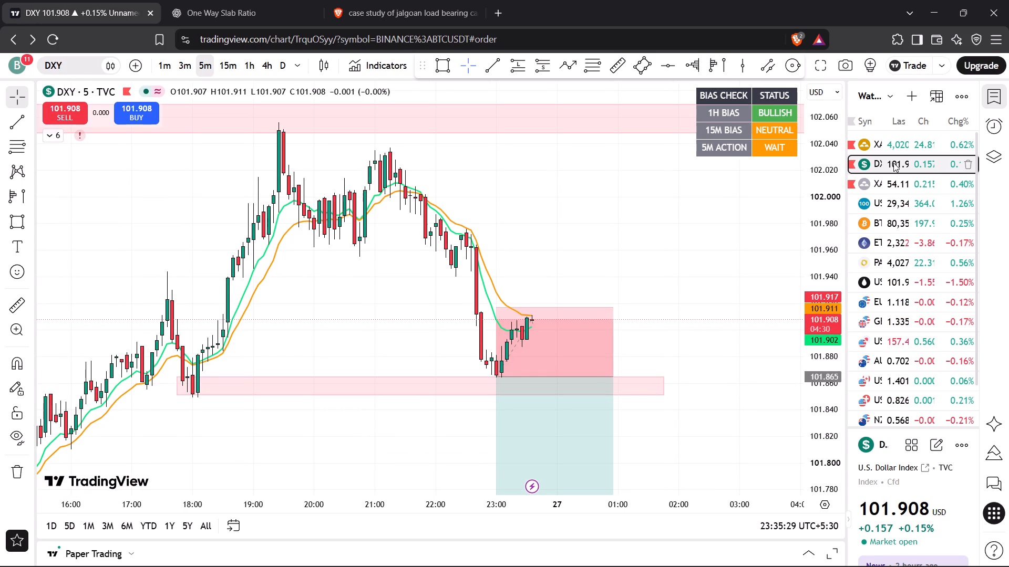
left_click(881, 182)
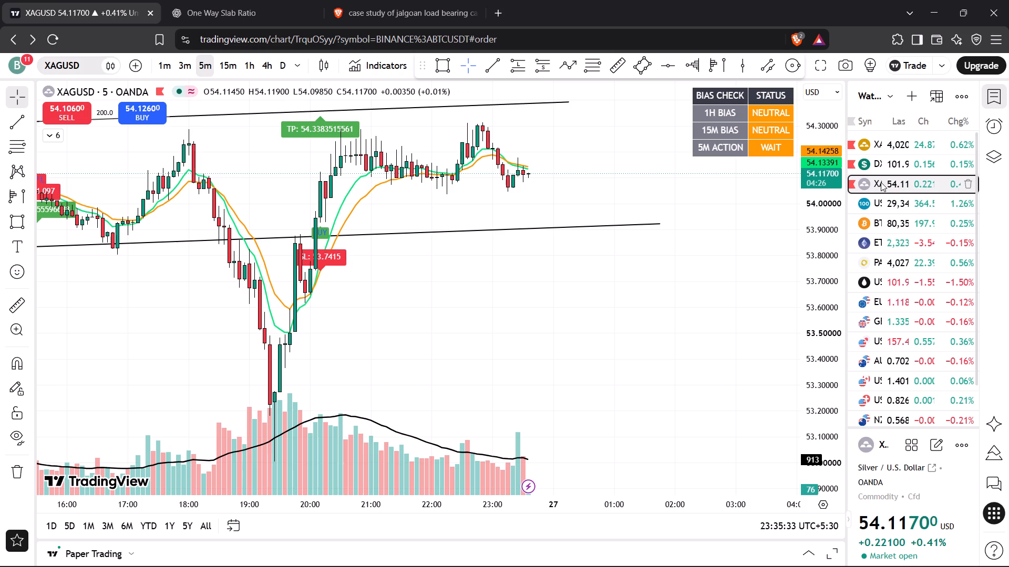
left_click(897, 201)
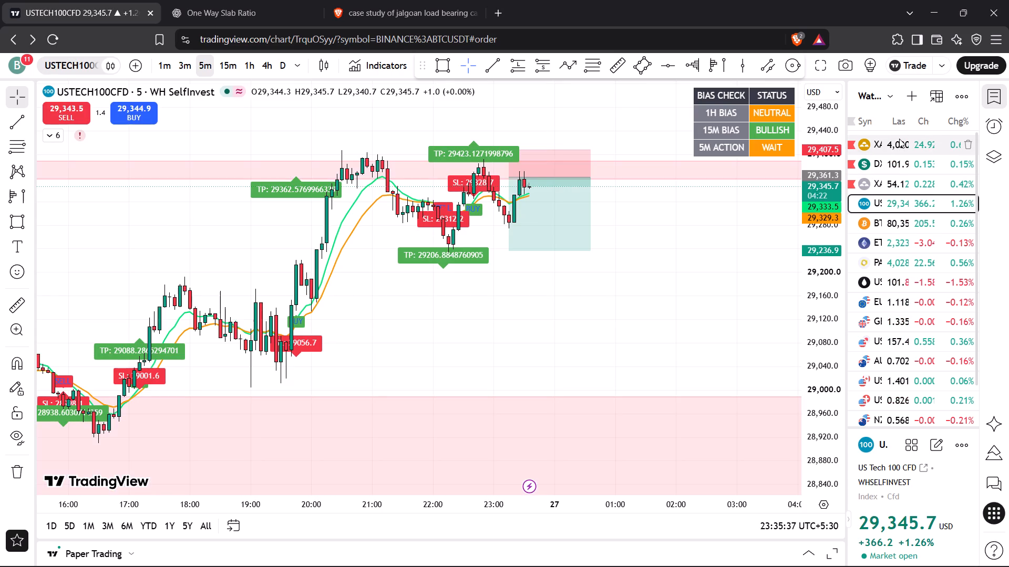
left_click(899, 139)
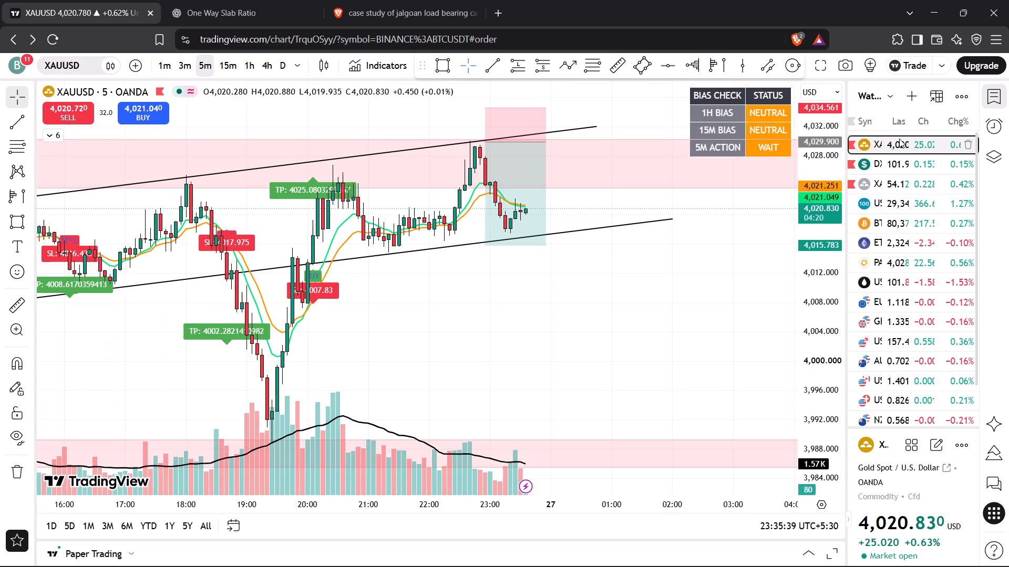
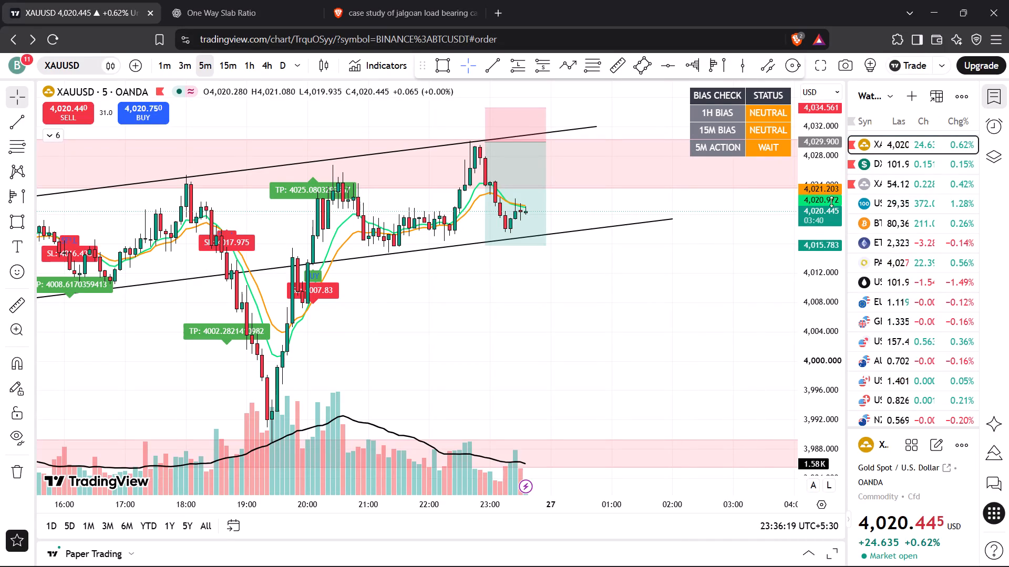
Compare the 5-minute charts of the dollar index (DXY), gold, silver and USTECH100CFD in turn from the watchlist.
left_click(884, 162)
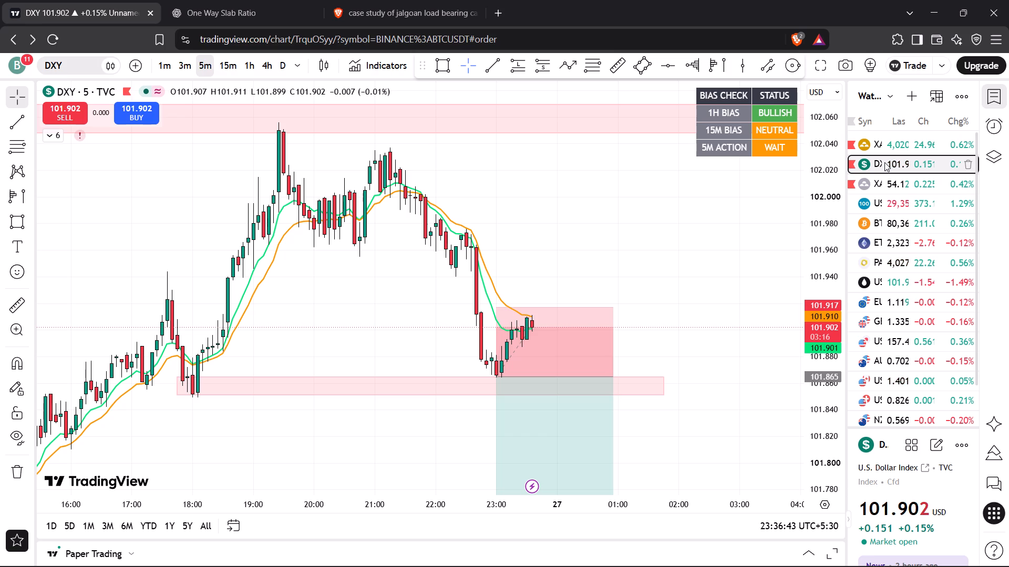
left_click_drag(687, 304, 675, 187)
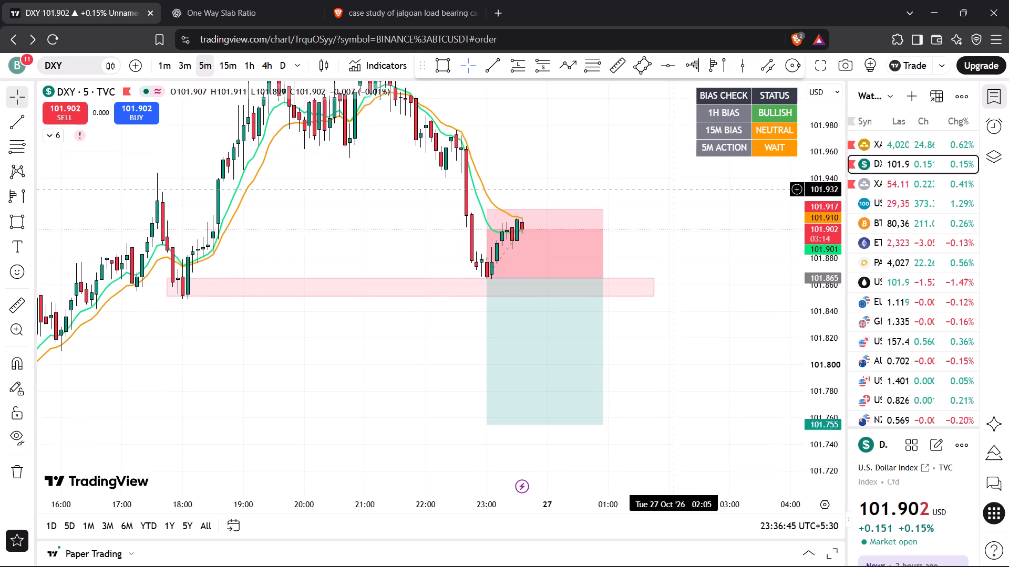
left_click_drag(675, 187, 675, 186)
left_click(860, 150)
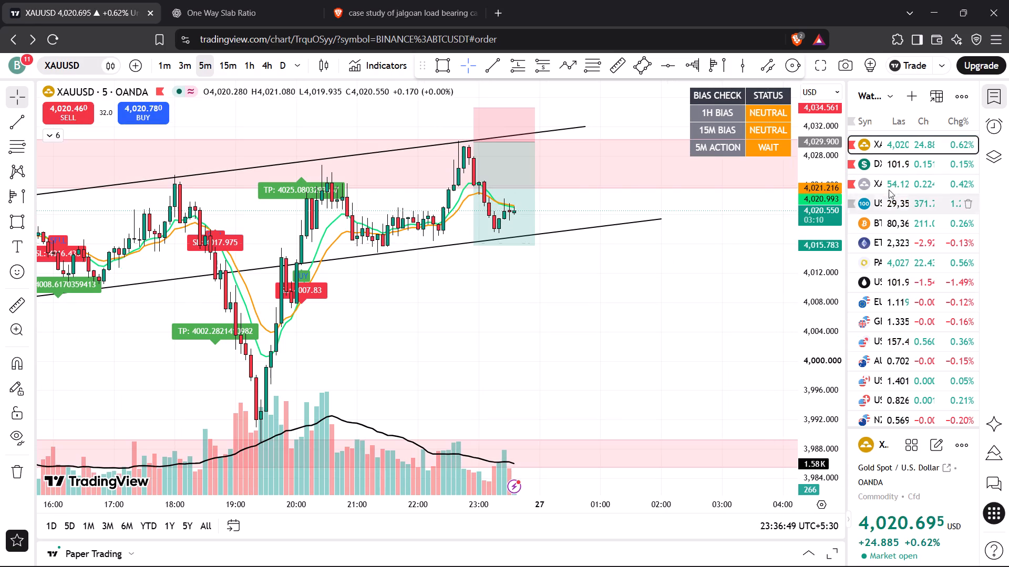
left_click(906, 183)
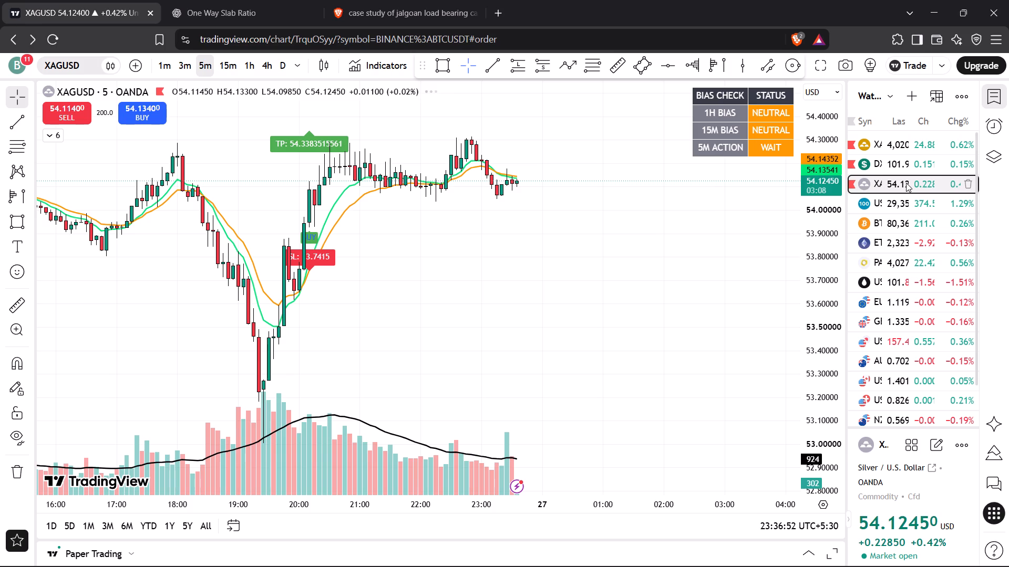
left_click(913, 201)
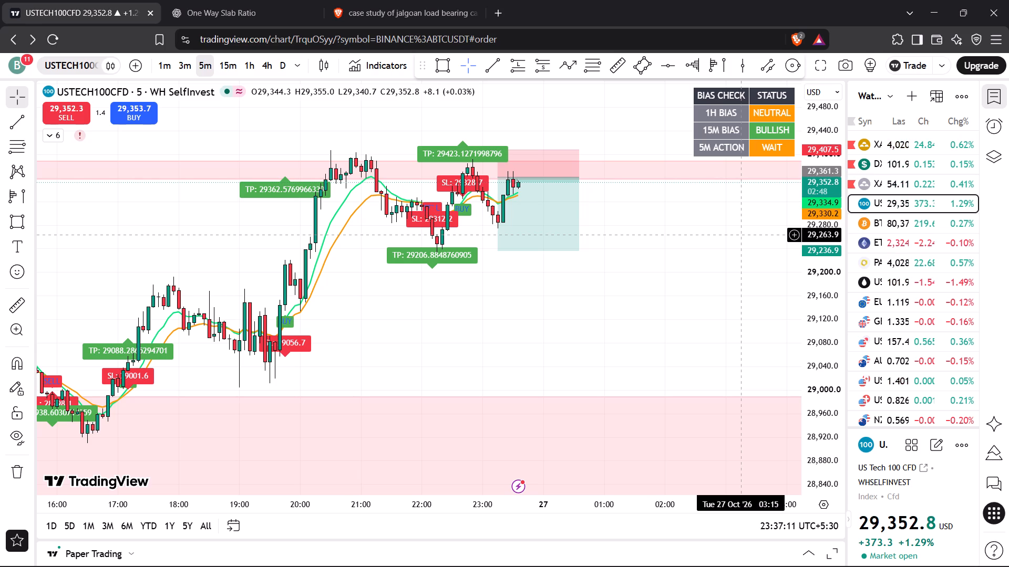
Examine the 5-minute crypto and forex charts from the watchlist: BTCUSDT, ETHUSD, EURUSD and GBPUSD, returning to EURUSD for a closer look.
left_click(906, 227)
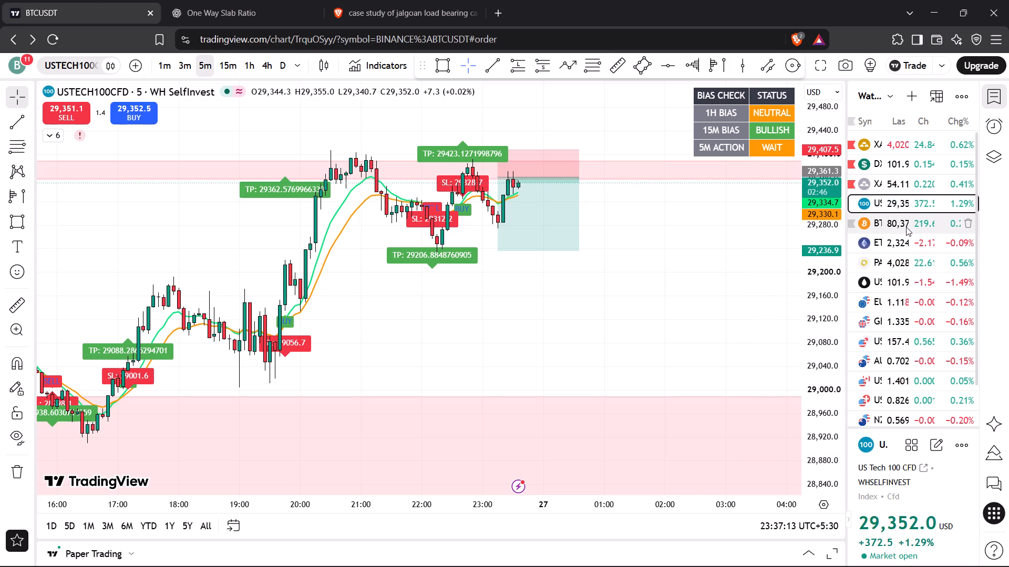
left_click(892, 244)
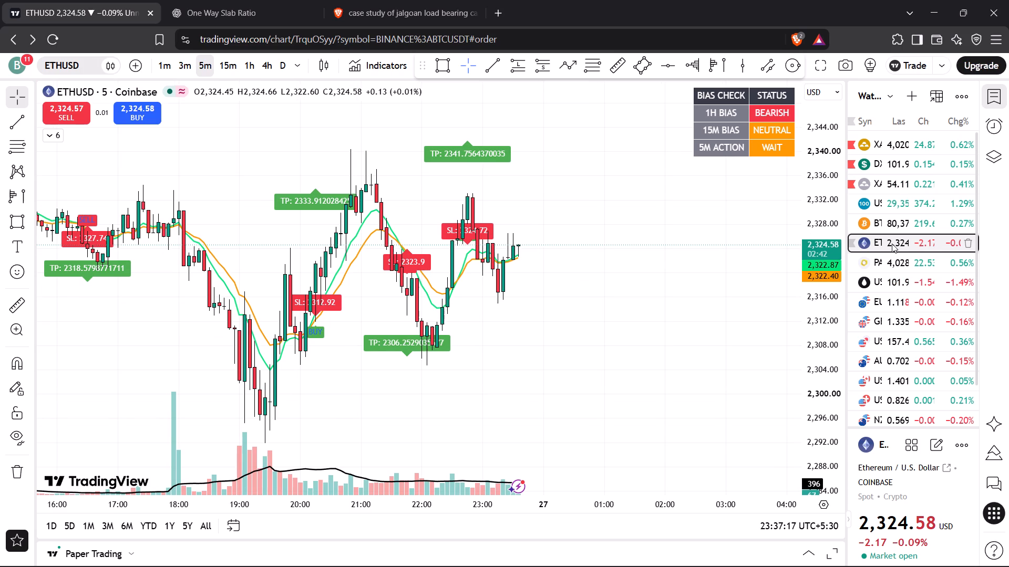
left_click(882, 295)
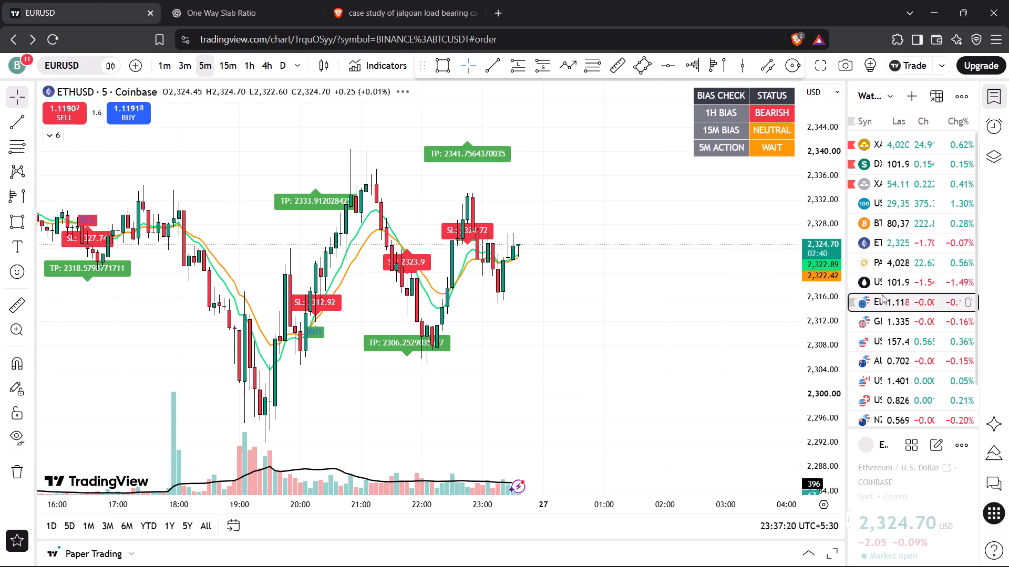
left_click(887, 323)
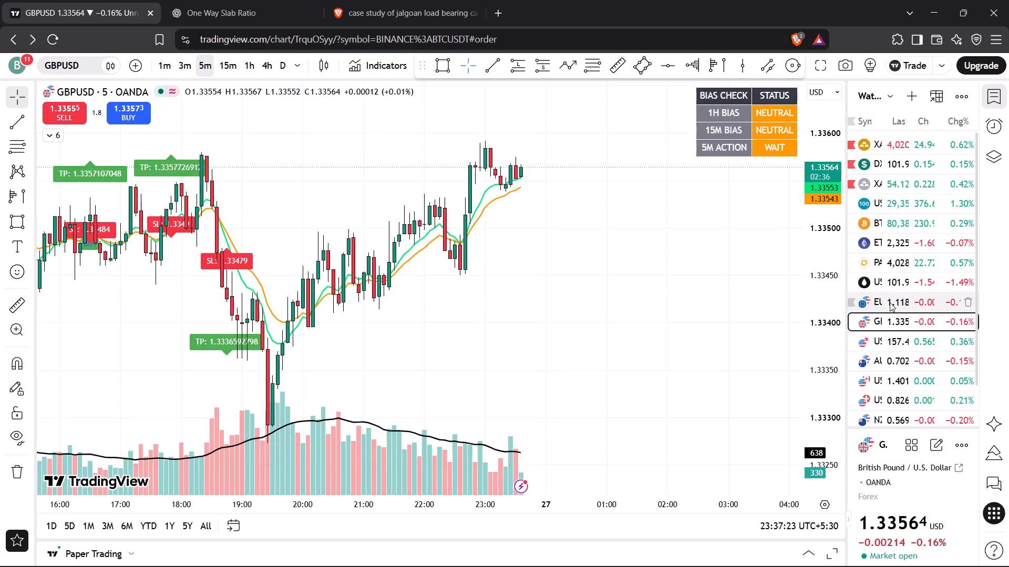
left_click(890, 302)
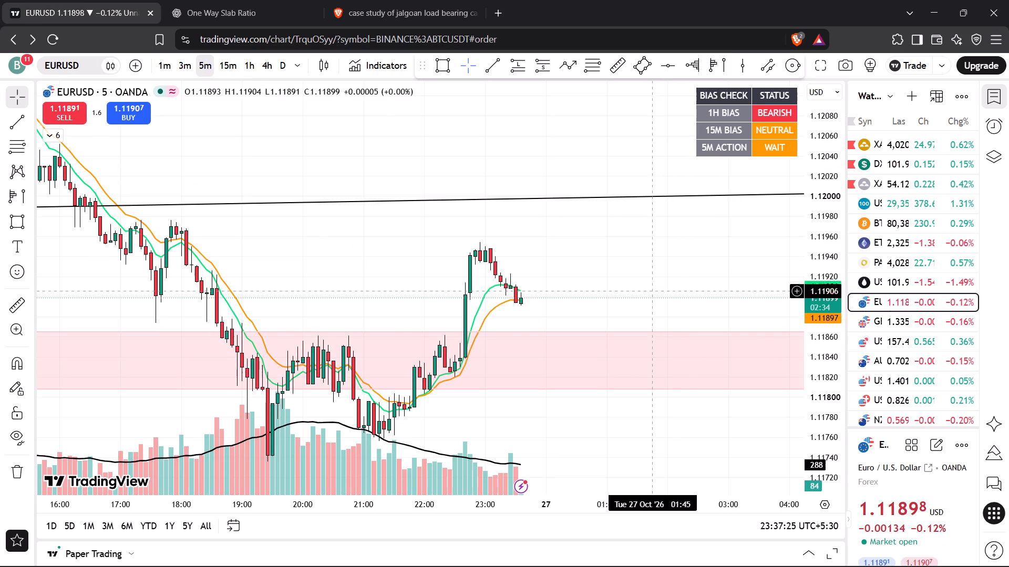
left_click_drag(655, 286, 671, 188)
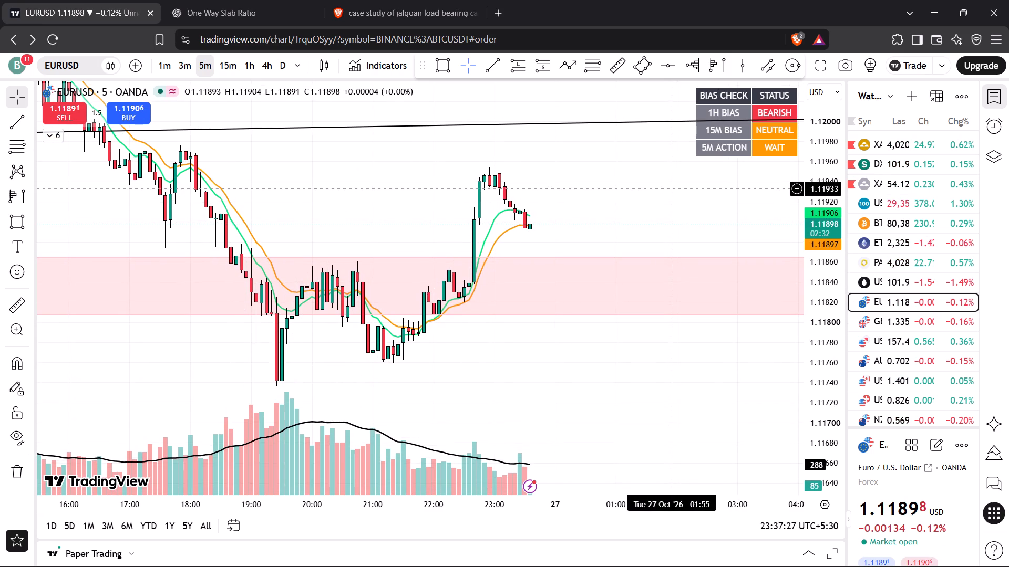
Recheck the 5-minute charts of gold, the dollar index and silver, ending back on gold (XAUUSD).
left_click(887, 145)
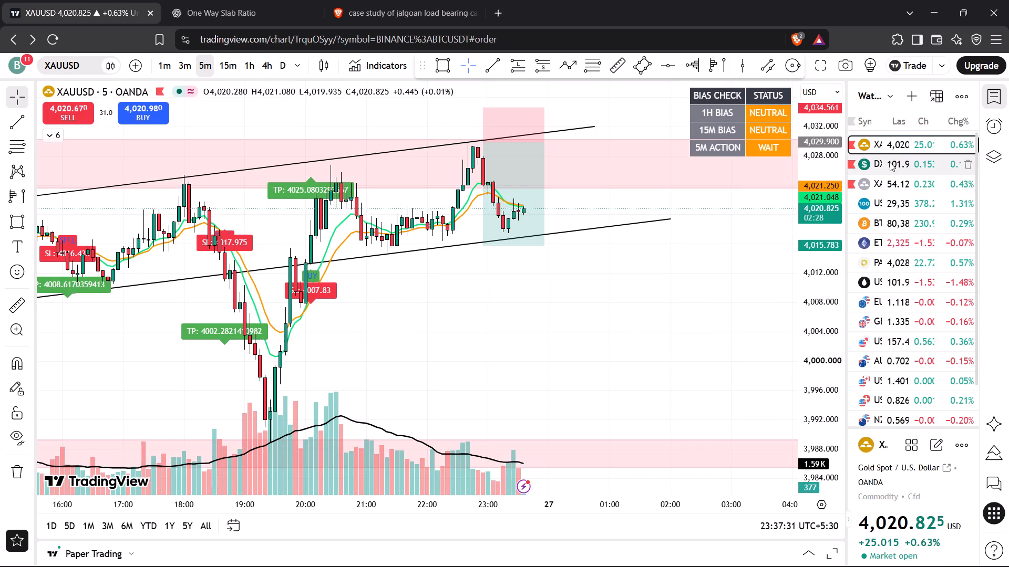
left_click(890, 162)
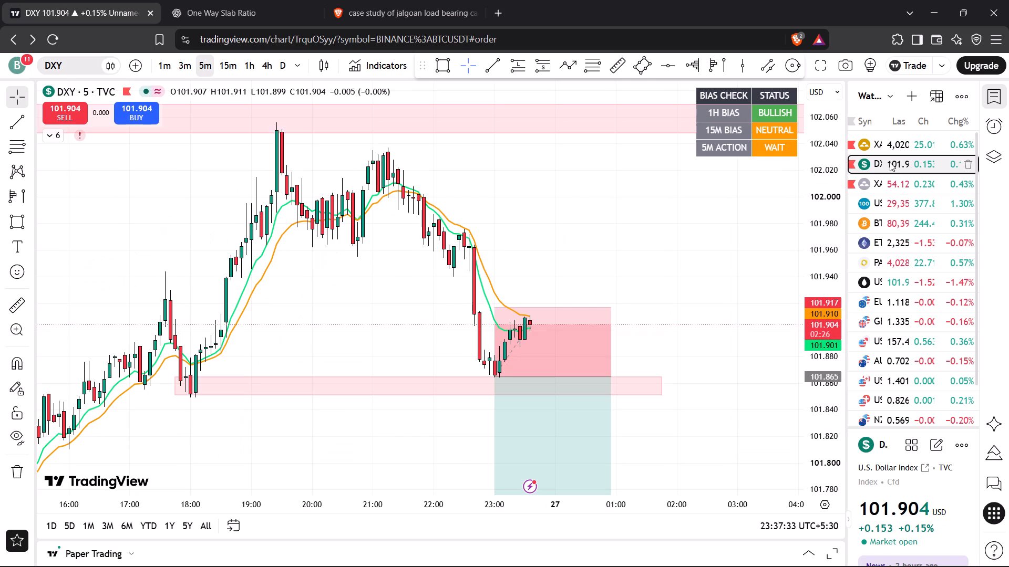
left_click(888, 179)
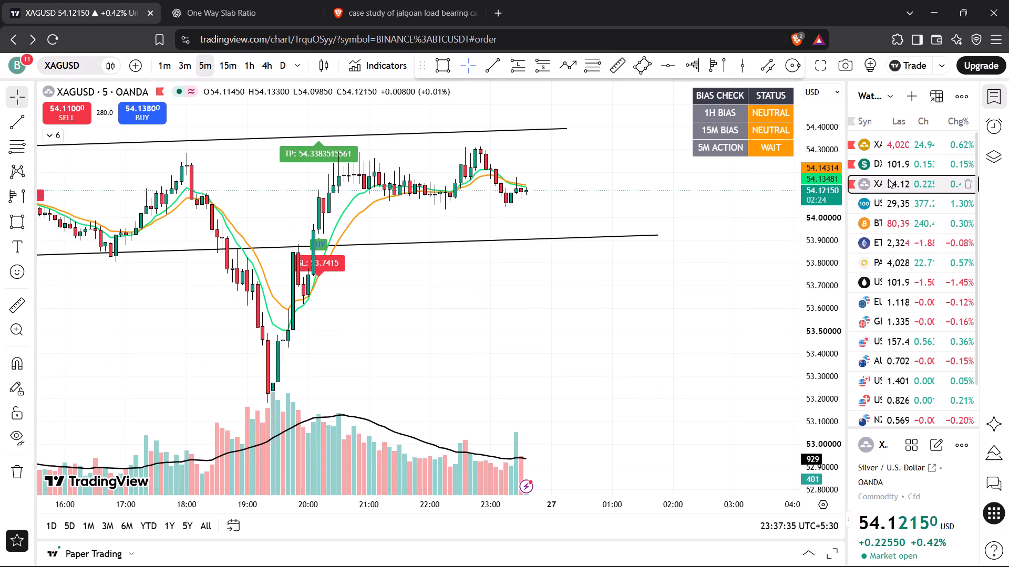
left_click(881, 138)
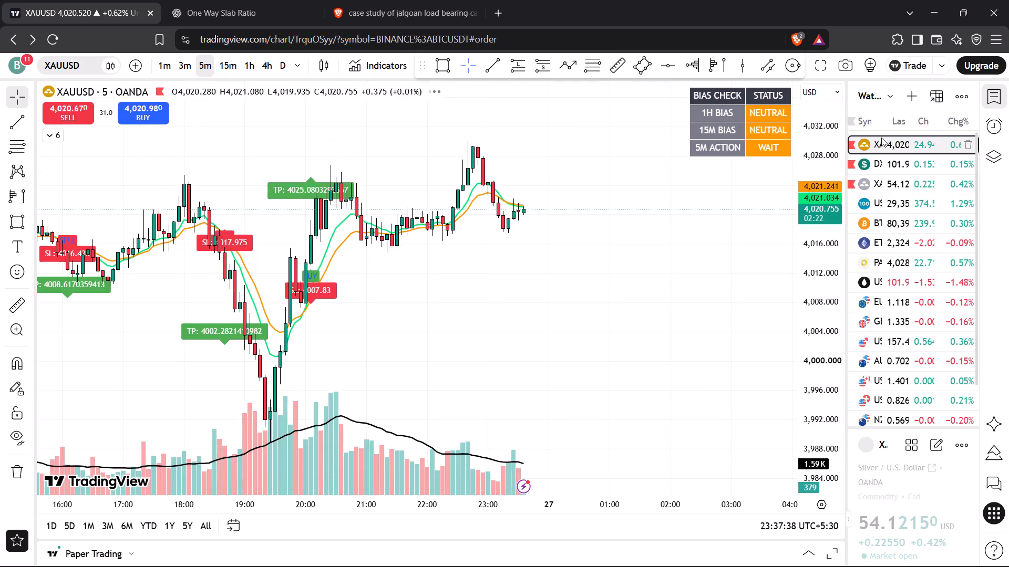